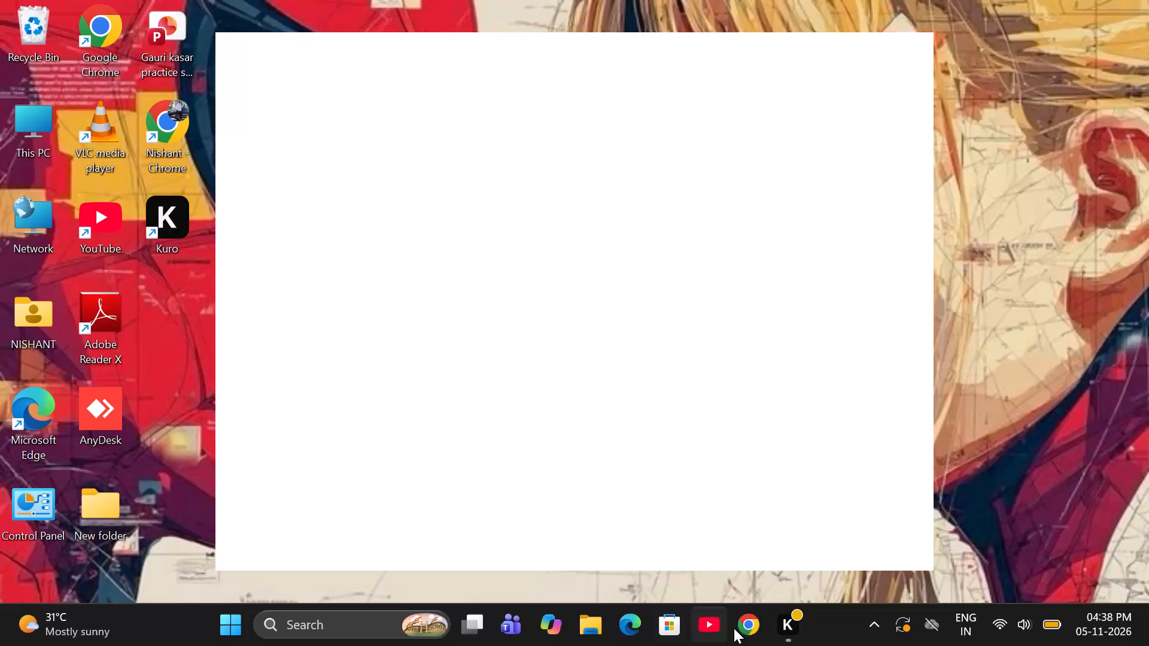
Open Google Chrome.
click(755, 630)
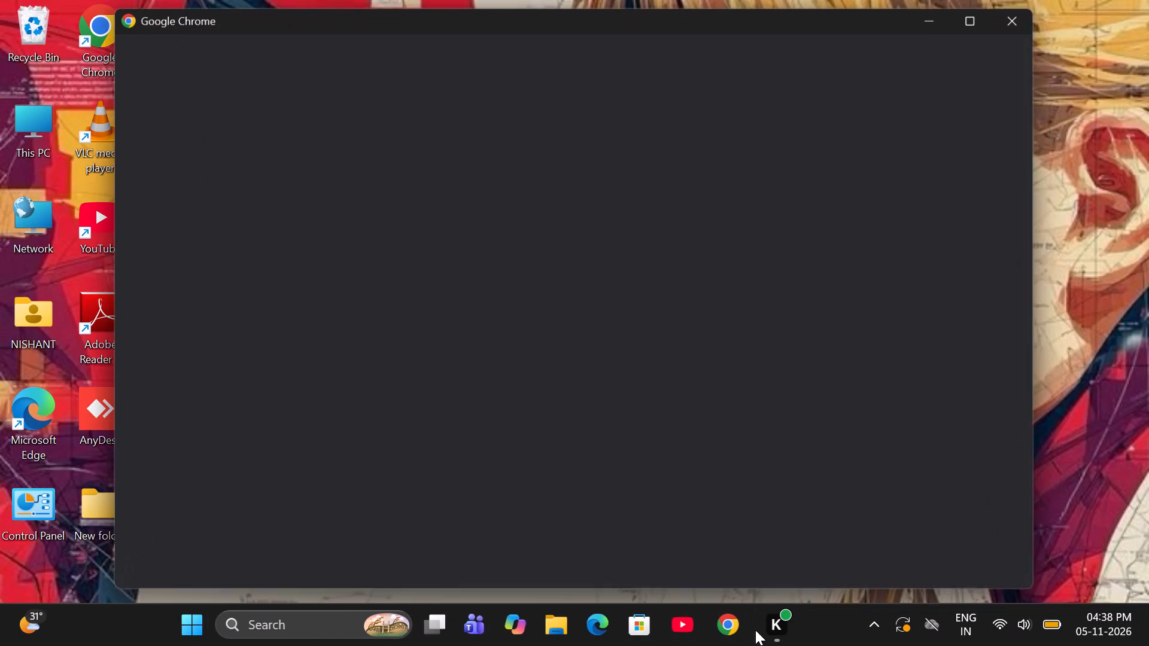
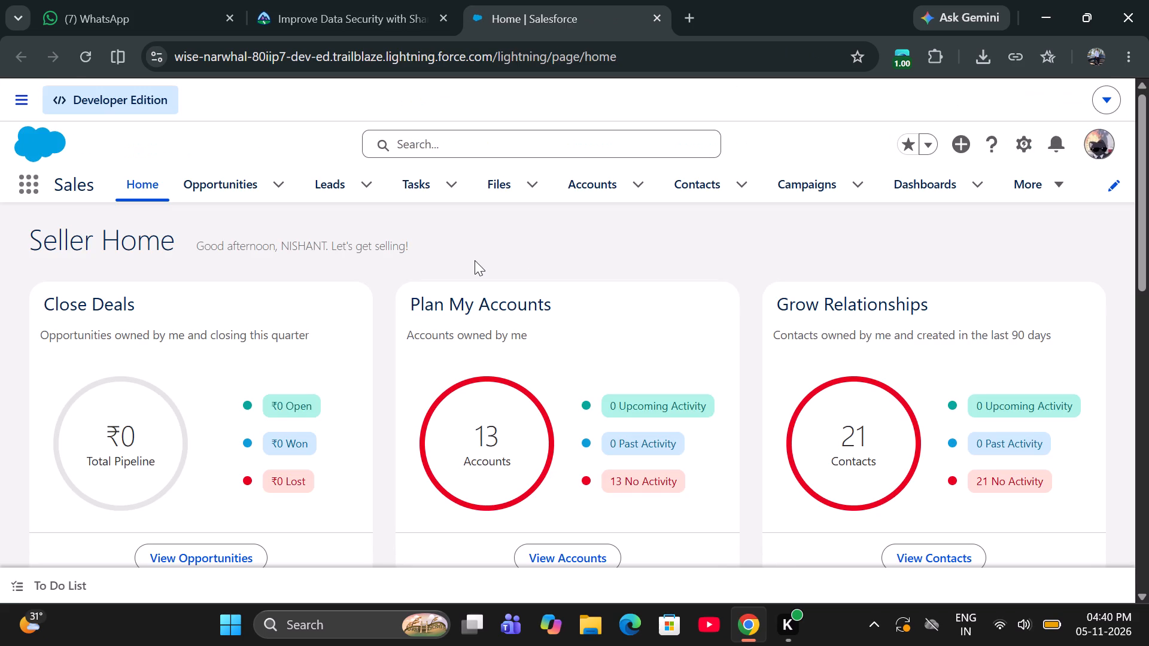
Open Salesforce Setup for the org and dismiss the Field Service Setup prompt.
scroll(488, 295, down, 1)
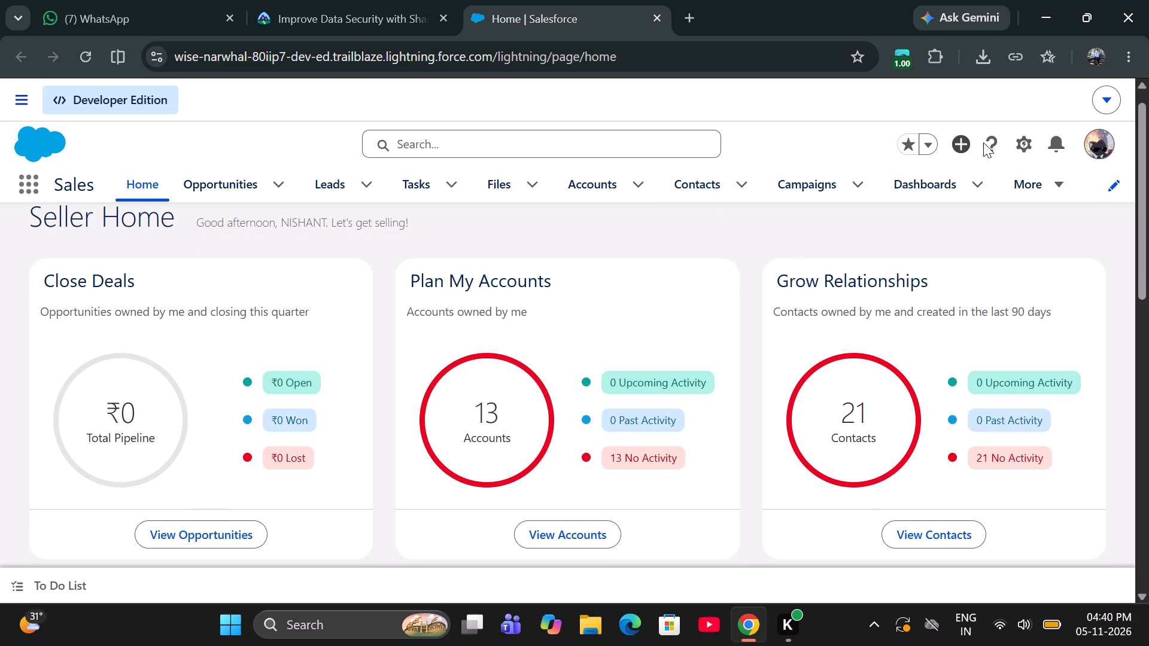
click(1020, 146)
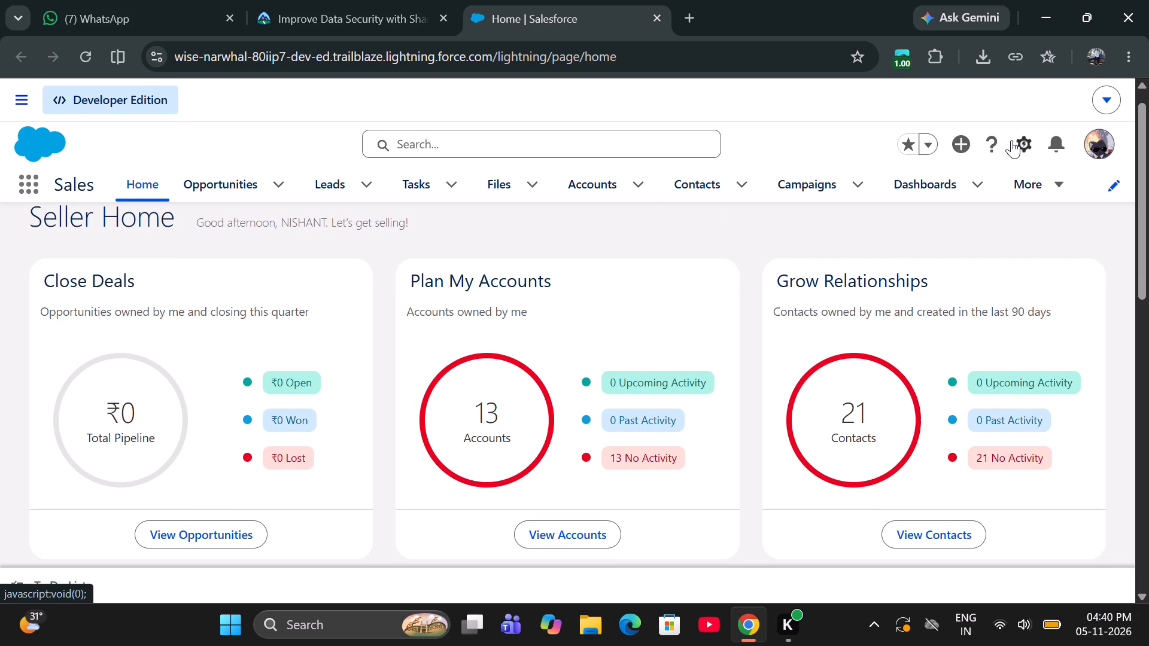
click(949, 211)
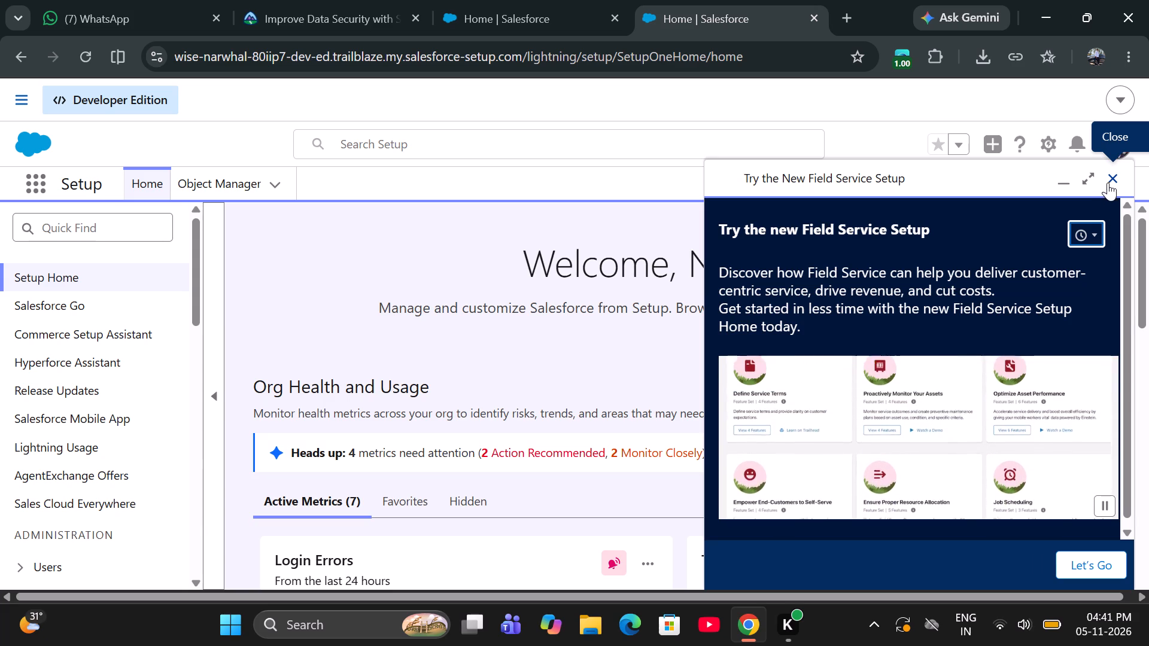
click(1111, 182)
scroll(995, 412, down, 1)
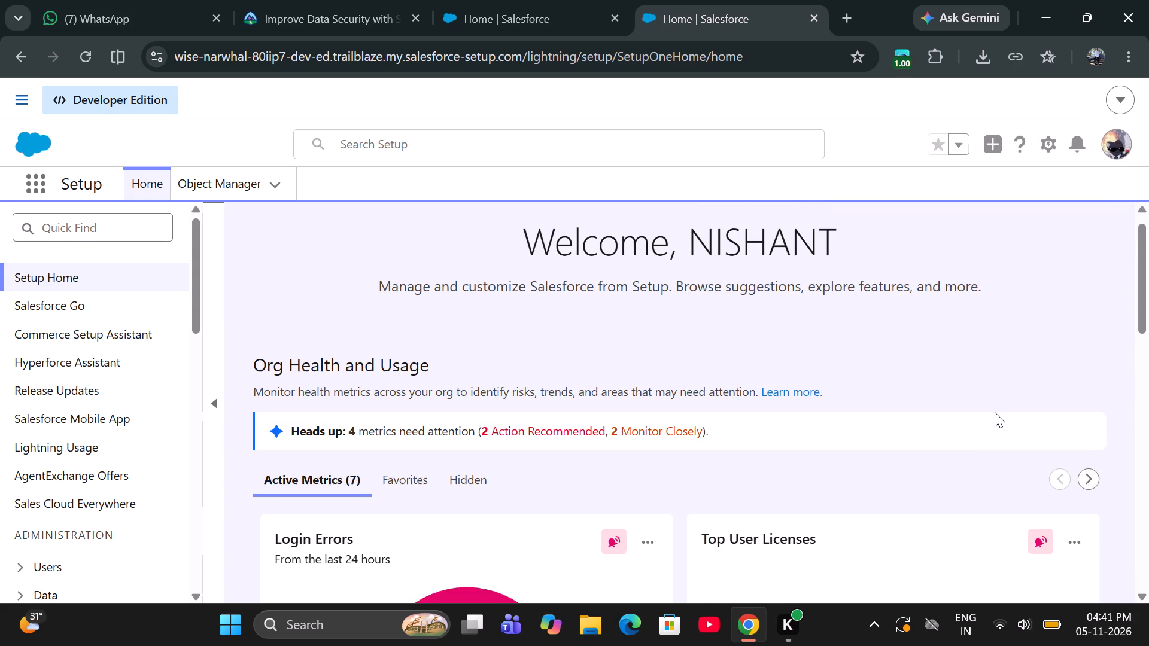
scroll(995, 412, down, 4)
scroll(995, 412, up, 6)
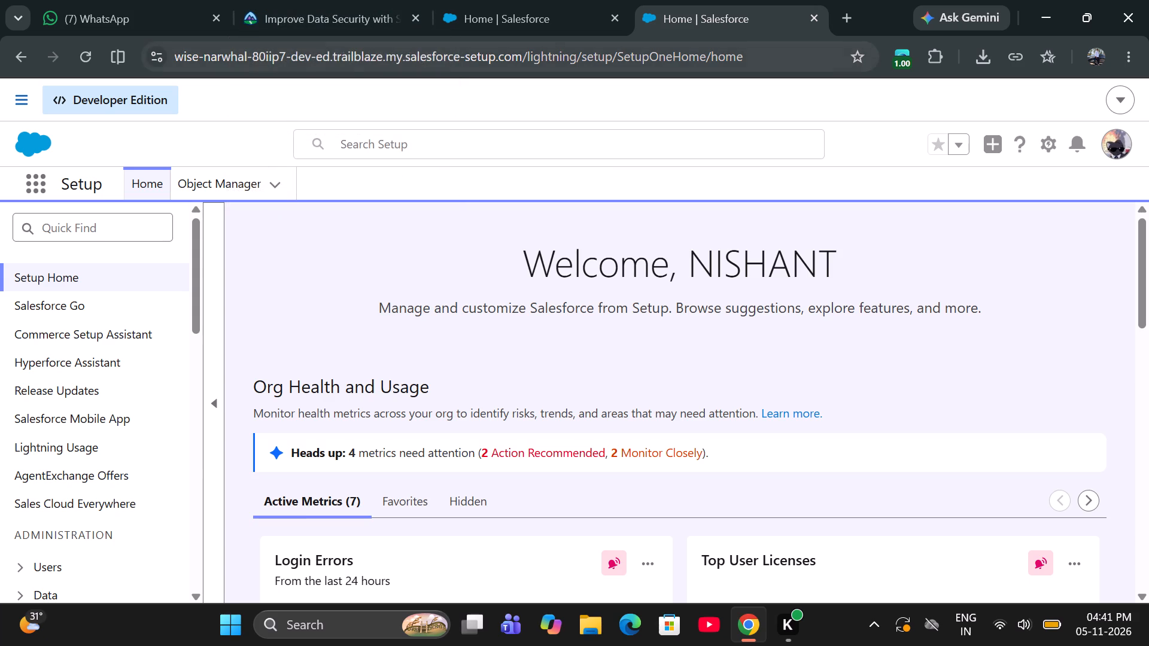
Review the Trailhead challenge requirements for the Program object's custom picklist field and sharing rule.
click(319, 14)
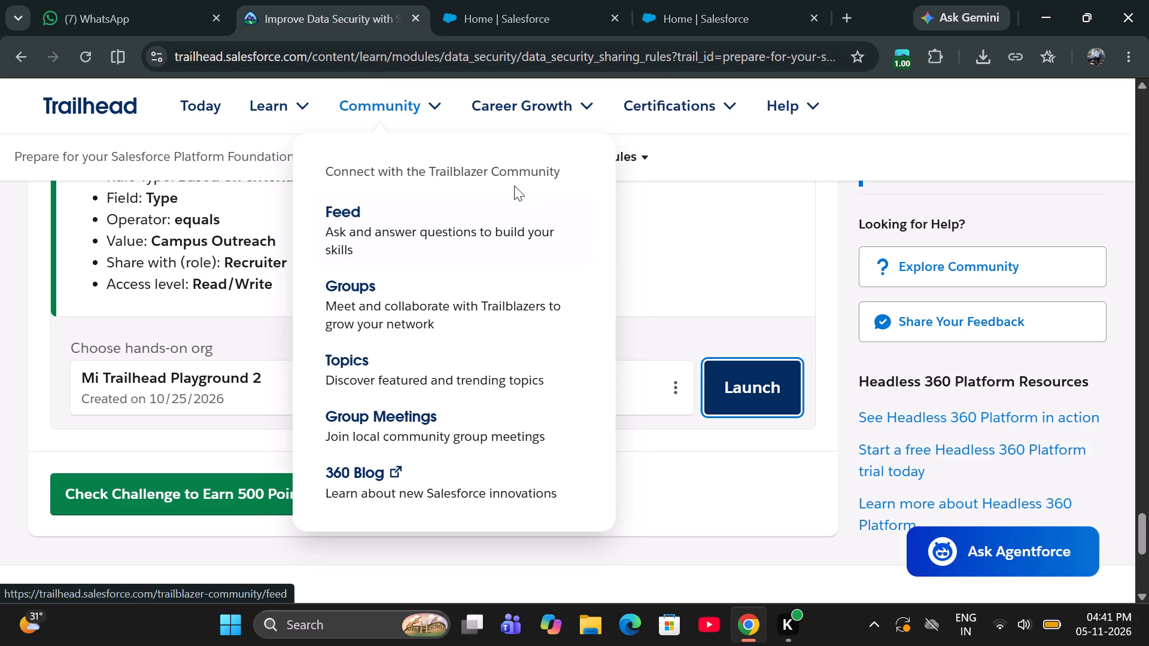
scroll(729, 256, up, 2)
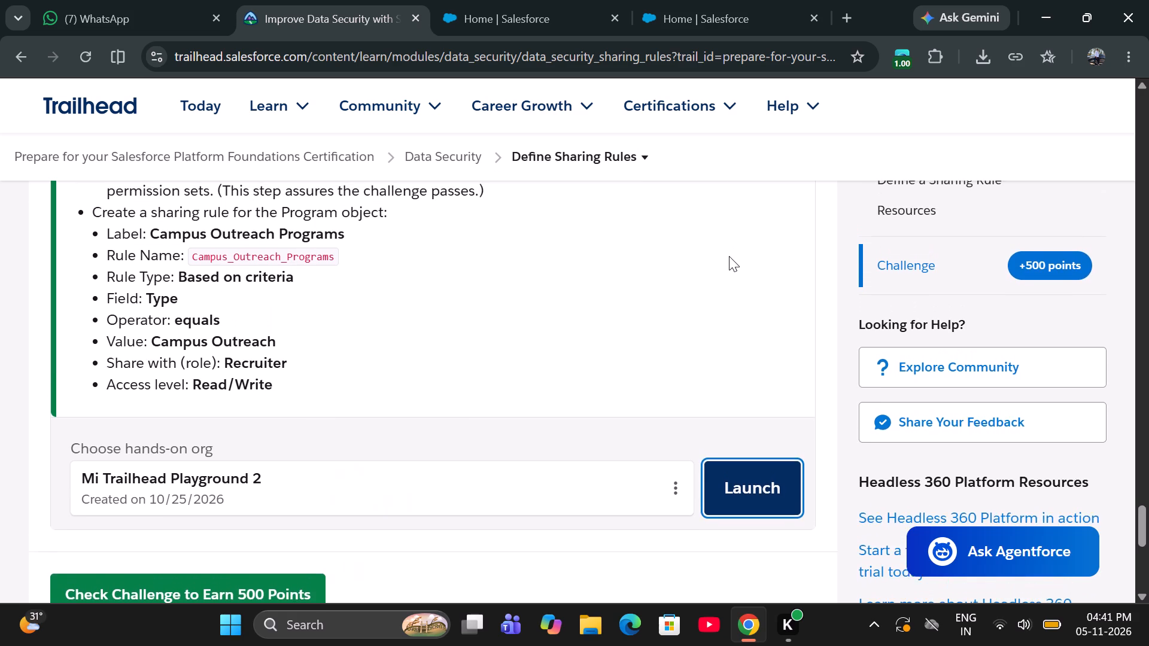
scroll(729, 256, up, 2)
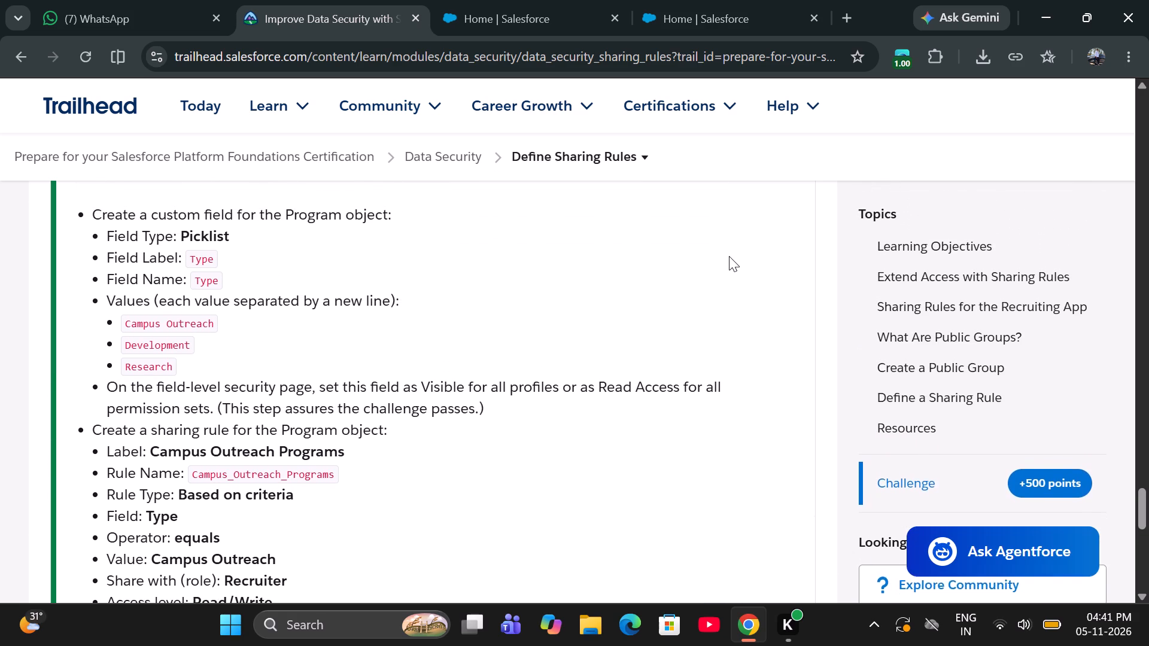
scroll(729, 256, up, 1)
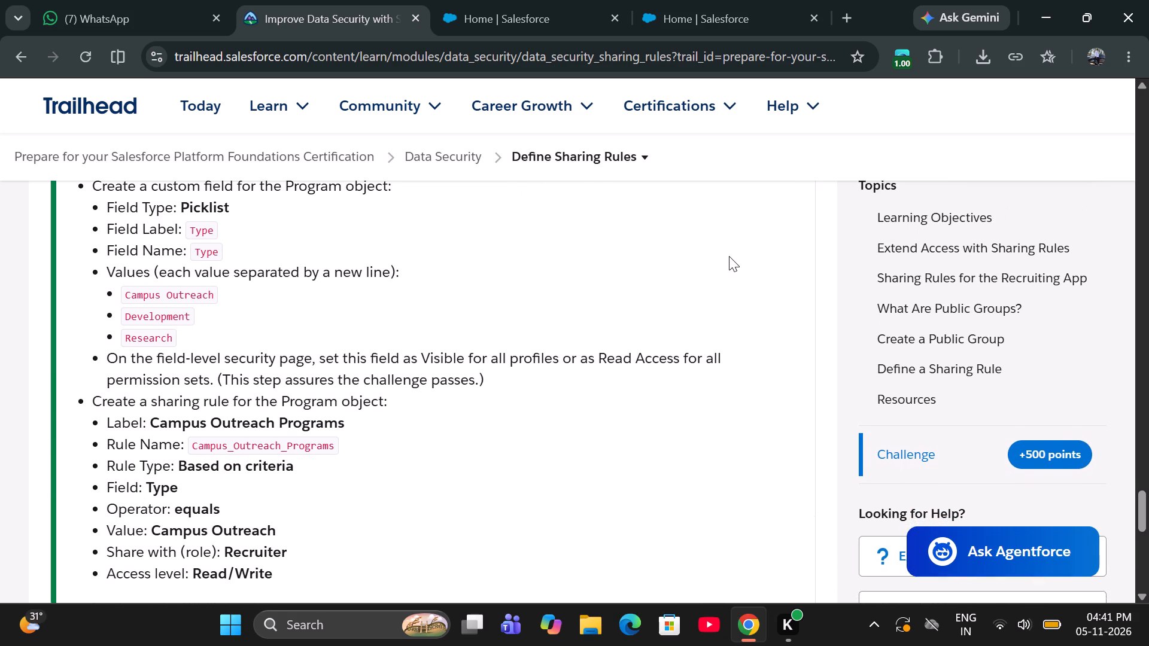
scroll(729, 256, up, 1)
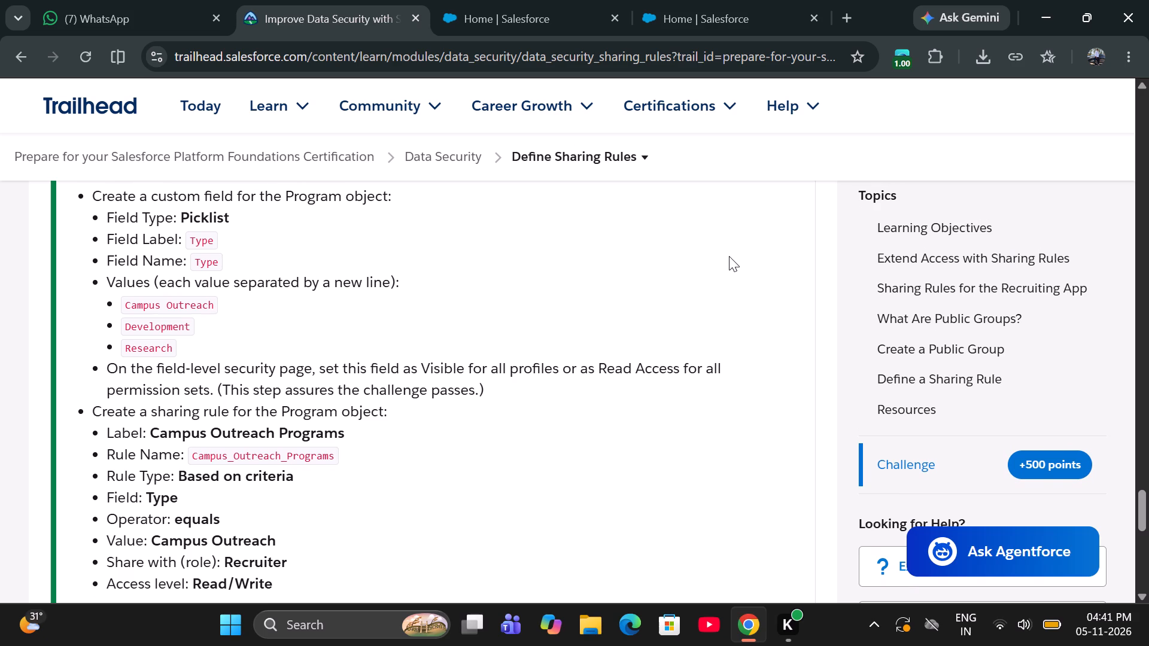
Return to Salesforce Setup and open the Object Manager.
click(717, 24)
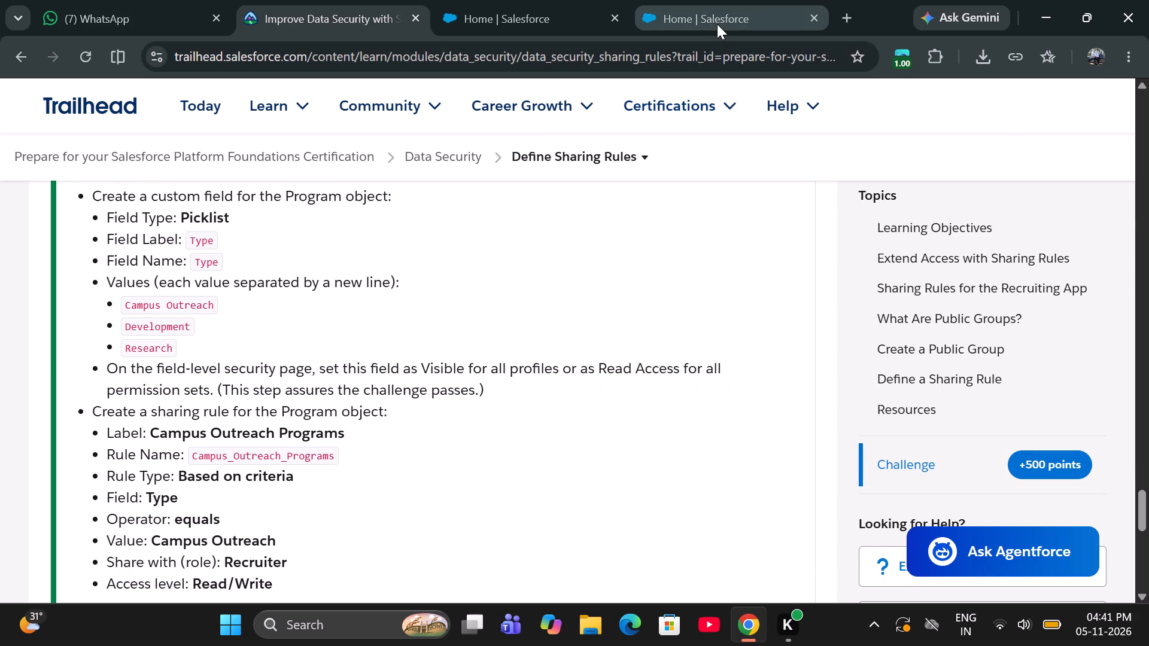
click(598, 14)
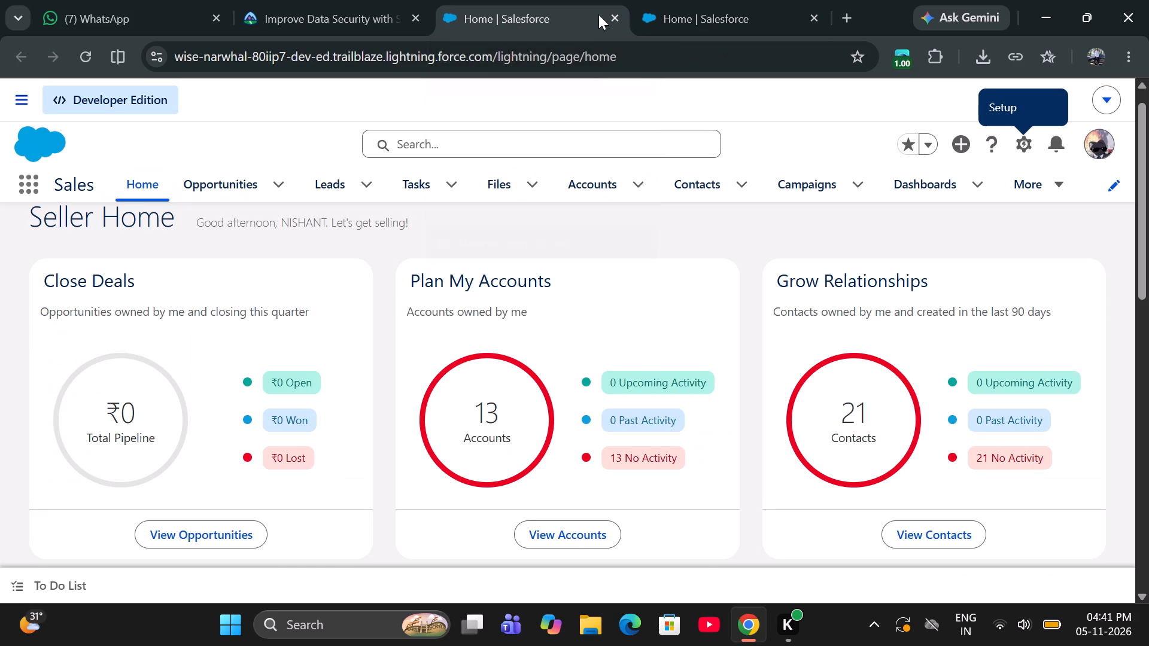
click(712, 16)
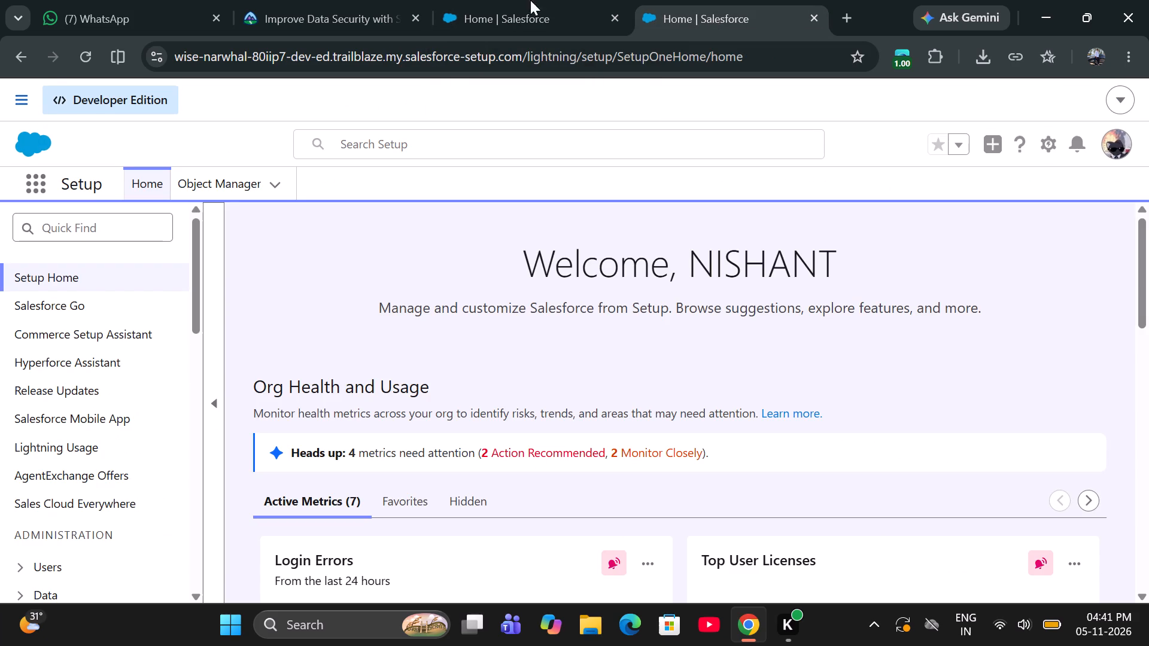
click(220, 176)
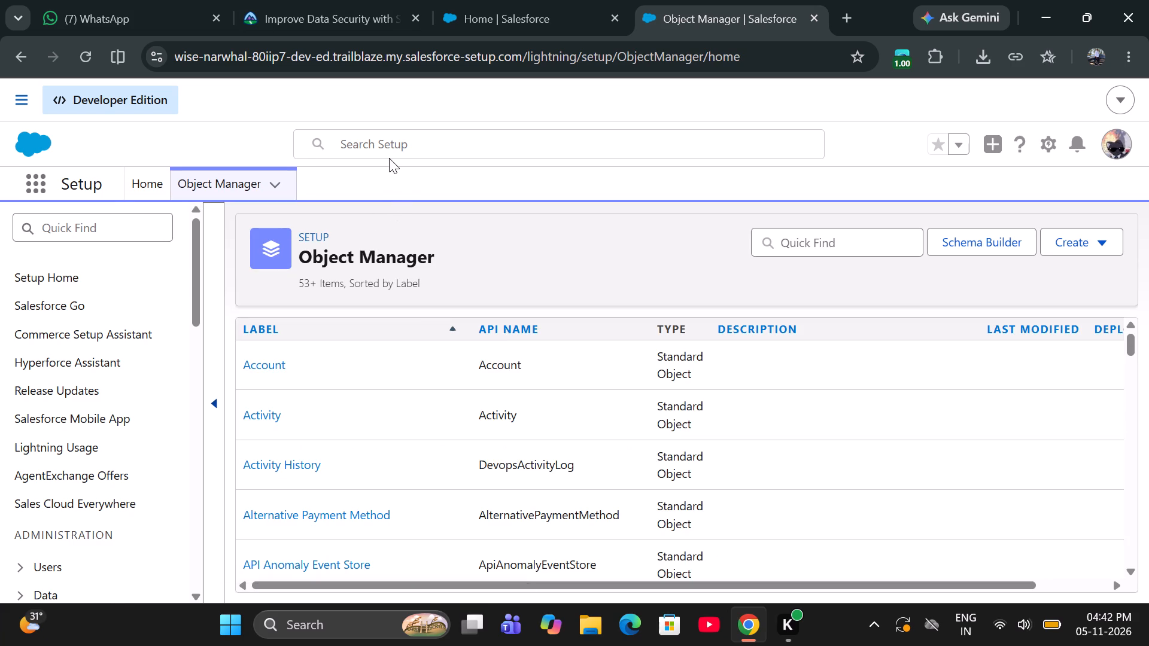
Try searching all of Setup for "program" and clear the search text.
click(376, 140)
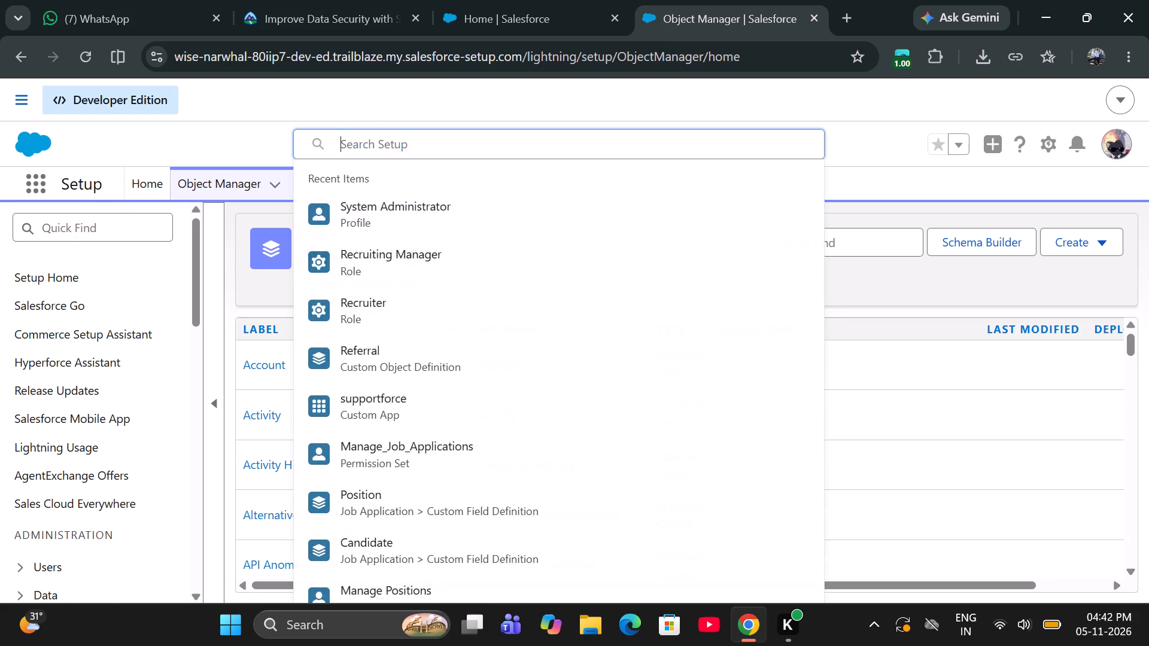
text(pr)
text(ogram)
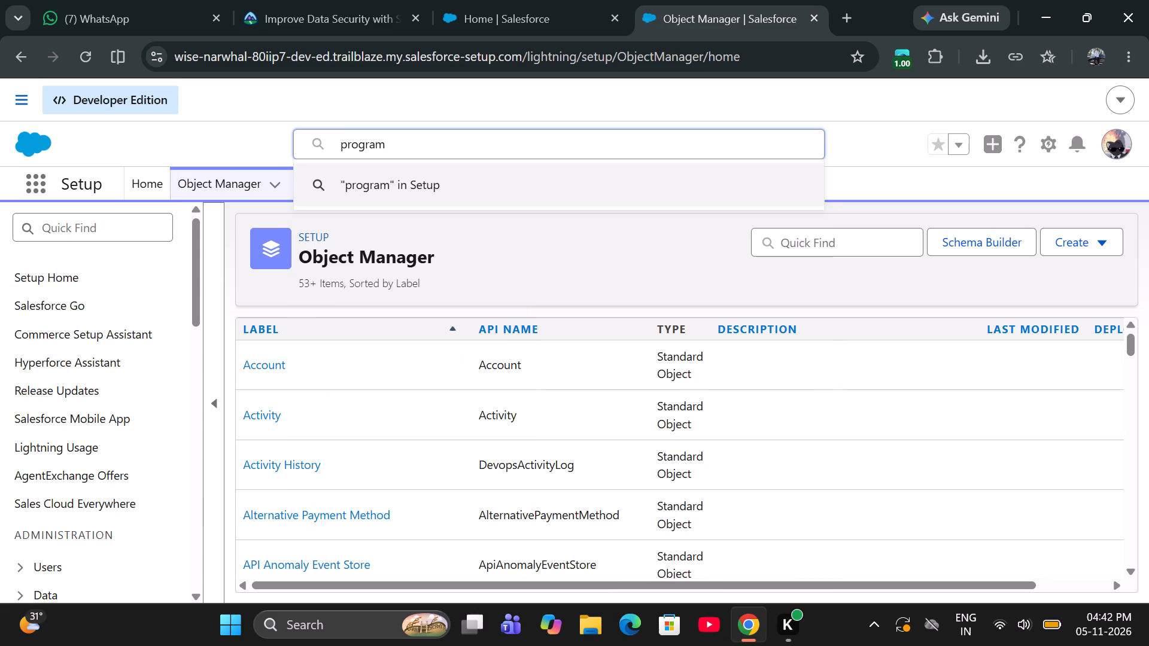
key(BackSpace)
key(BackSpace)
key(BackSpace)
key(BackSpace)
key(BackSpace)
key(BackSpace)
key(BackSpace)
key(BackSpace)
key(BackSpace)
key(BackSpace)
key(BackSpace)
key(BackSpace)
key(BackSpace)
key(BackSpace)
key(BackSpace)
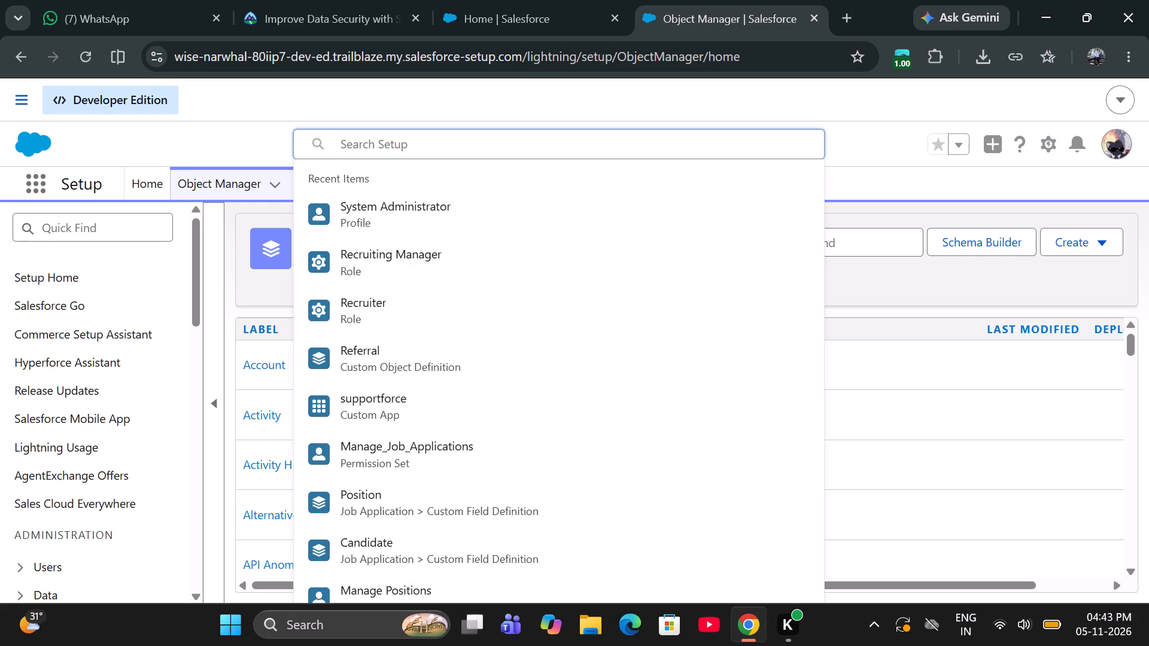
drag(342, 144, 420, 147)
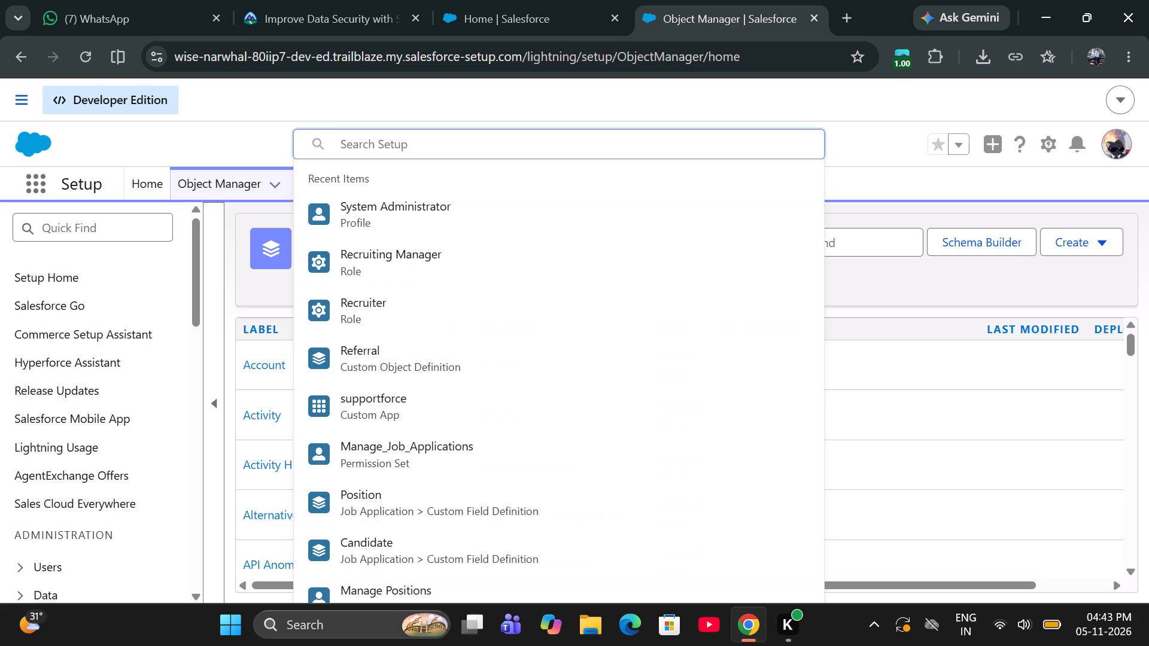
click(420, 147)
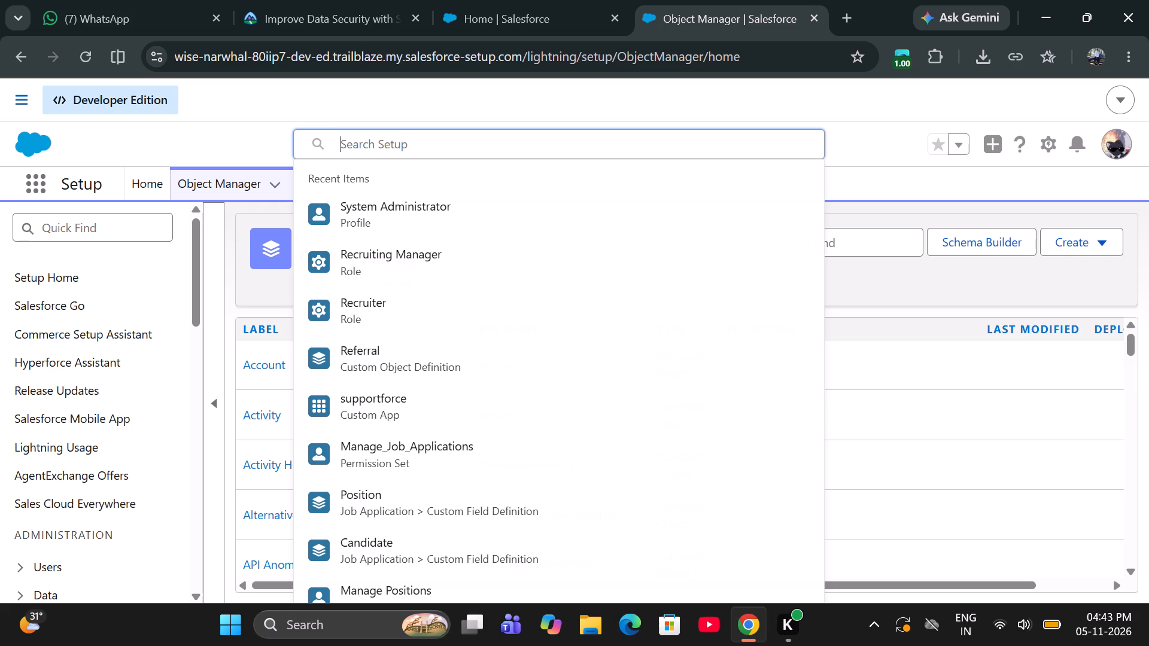
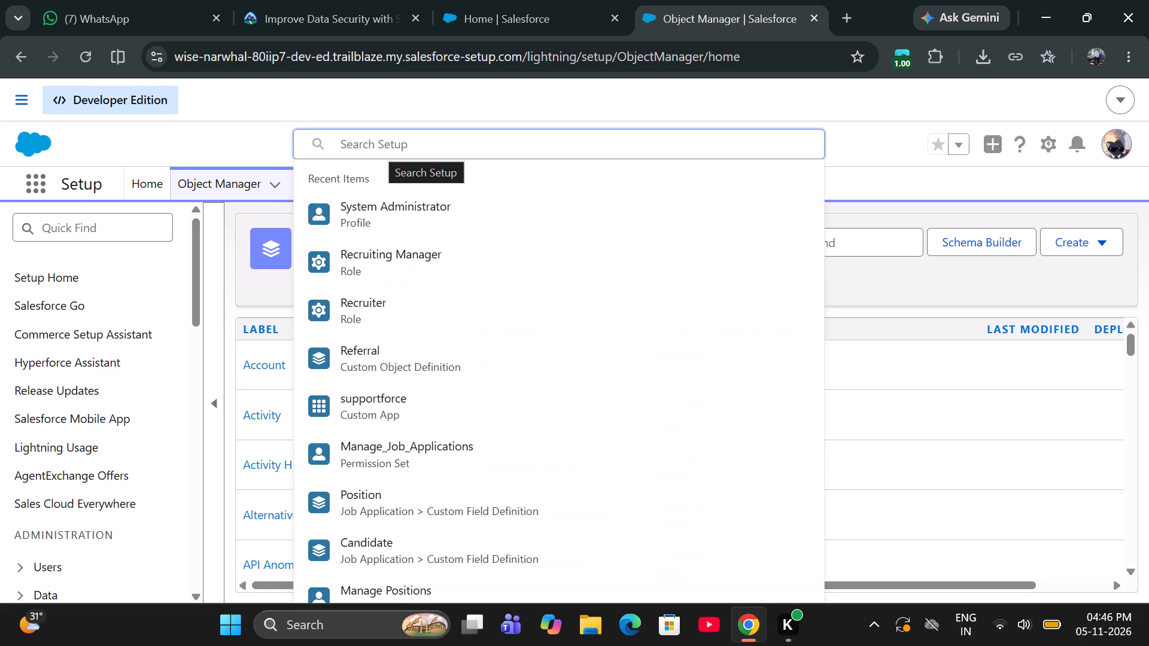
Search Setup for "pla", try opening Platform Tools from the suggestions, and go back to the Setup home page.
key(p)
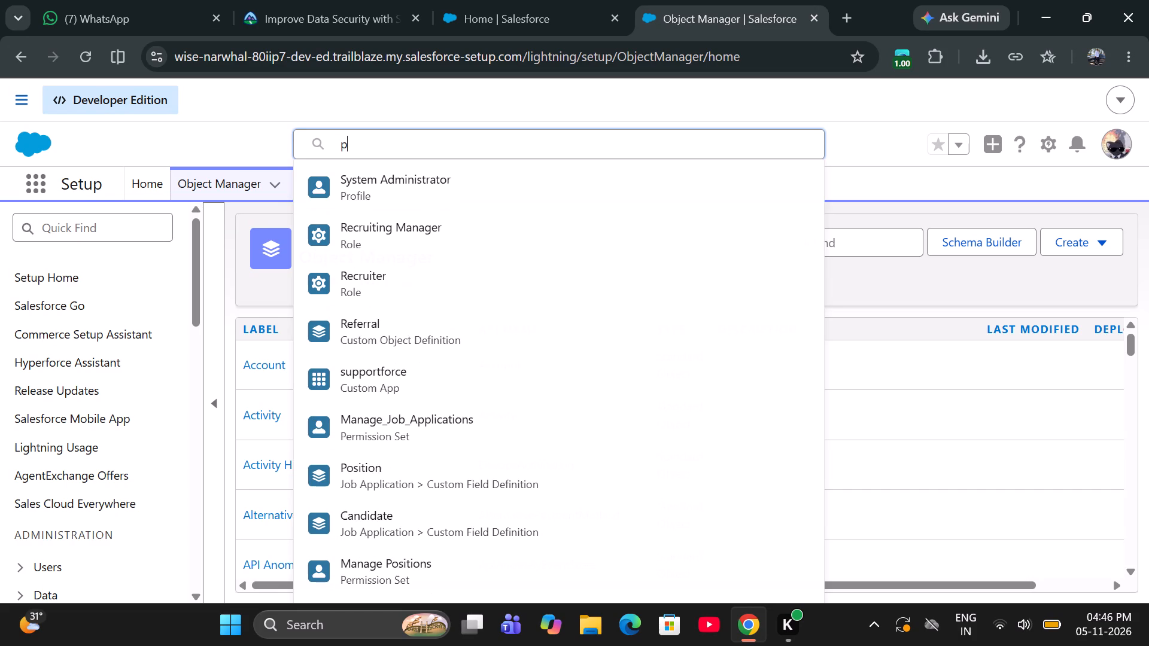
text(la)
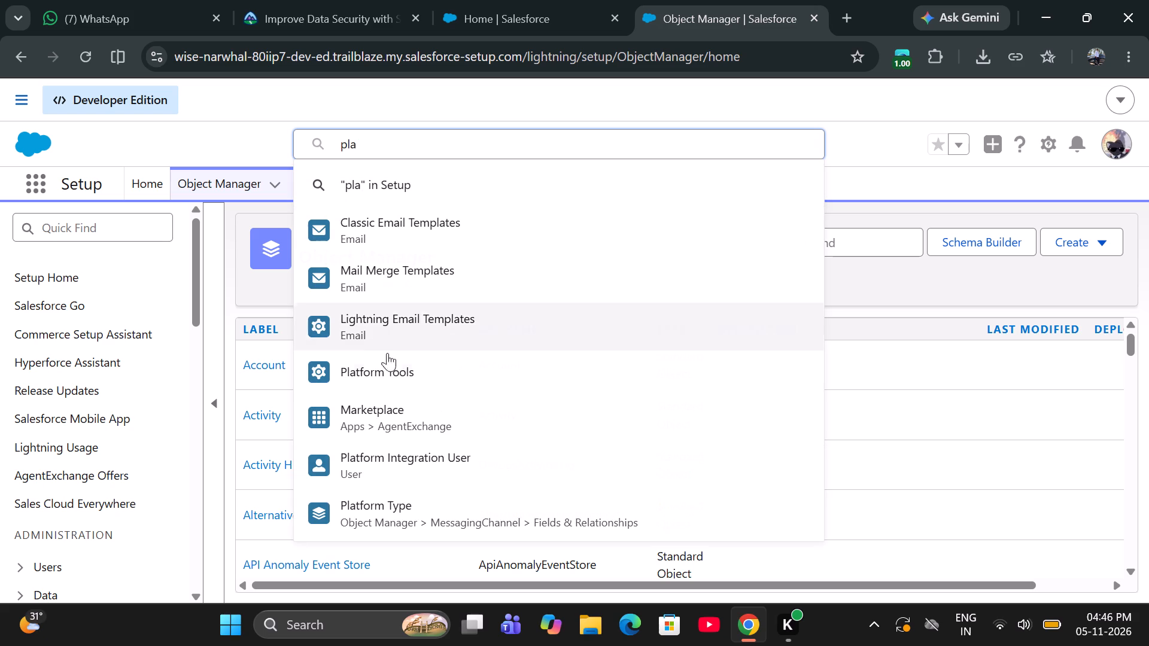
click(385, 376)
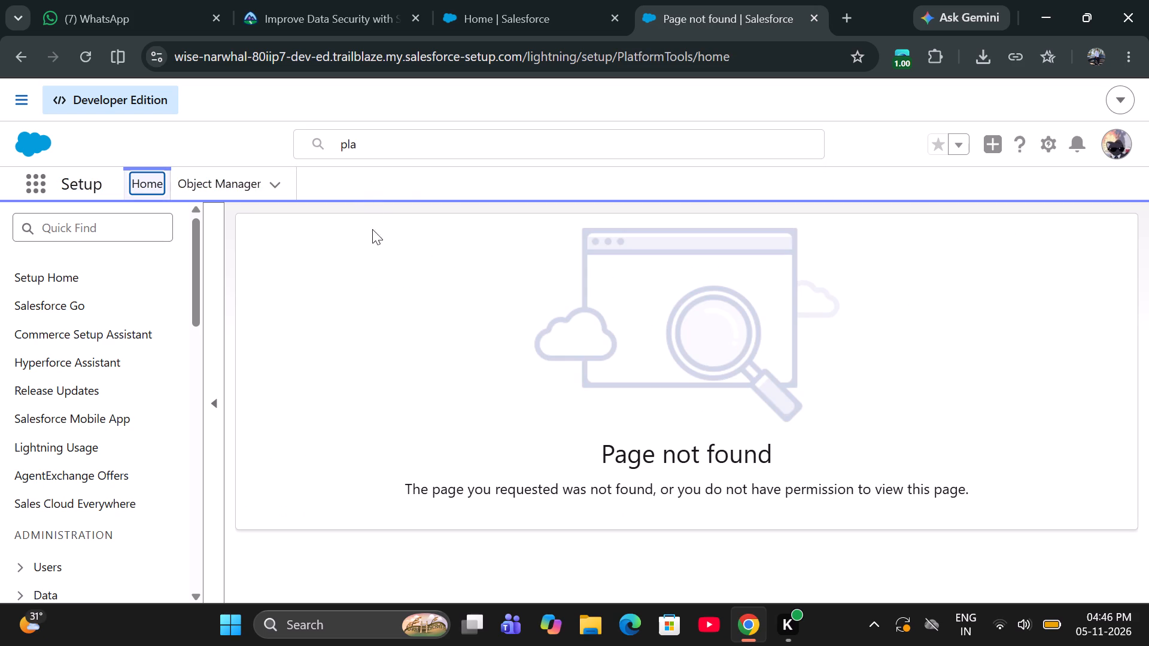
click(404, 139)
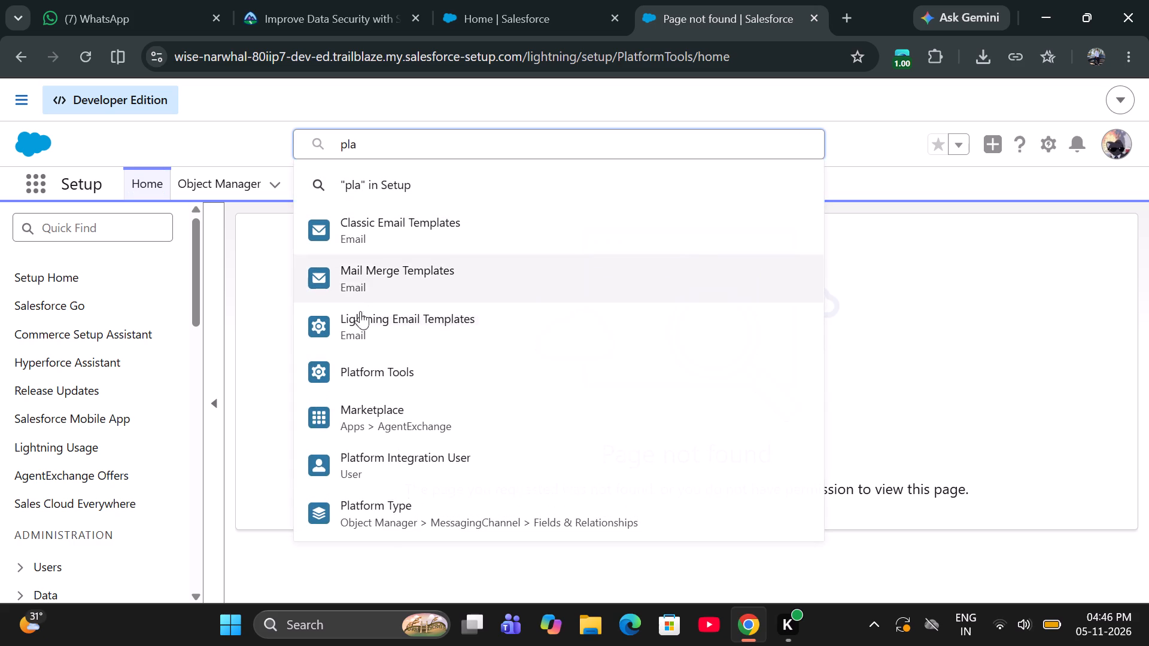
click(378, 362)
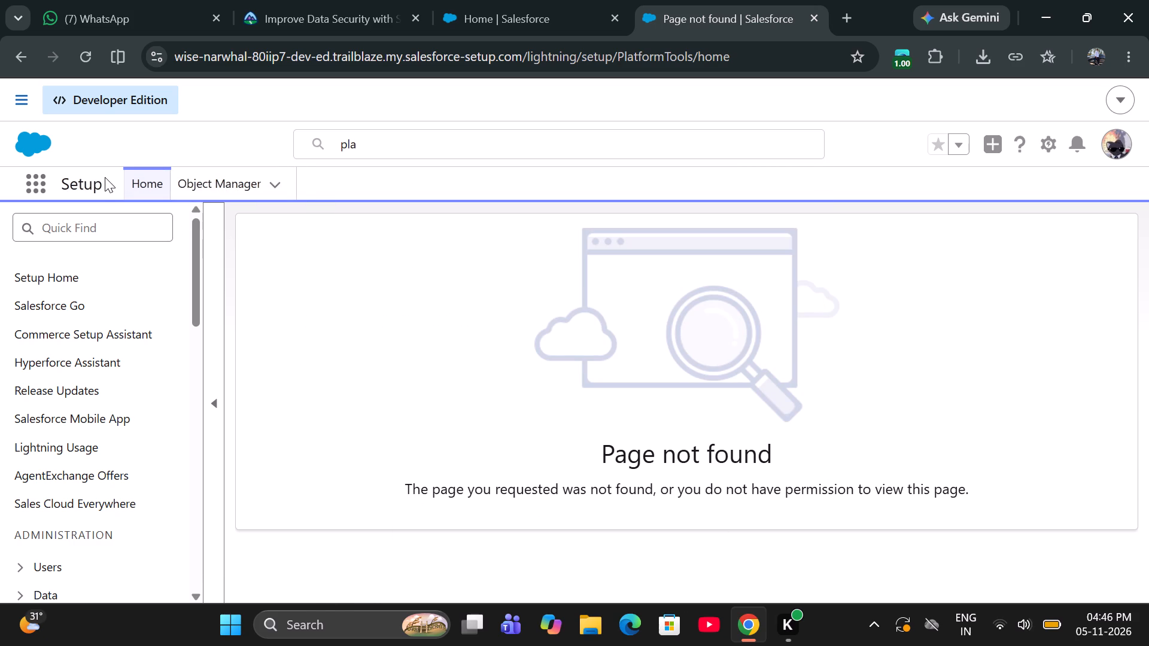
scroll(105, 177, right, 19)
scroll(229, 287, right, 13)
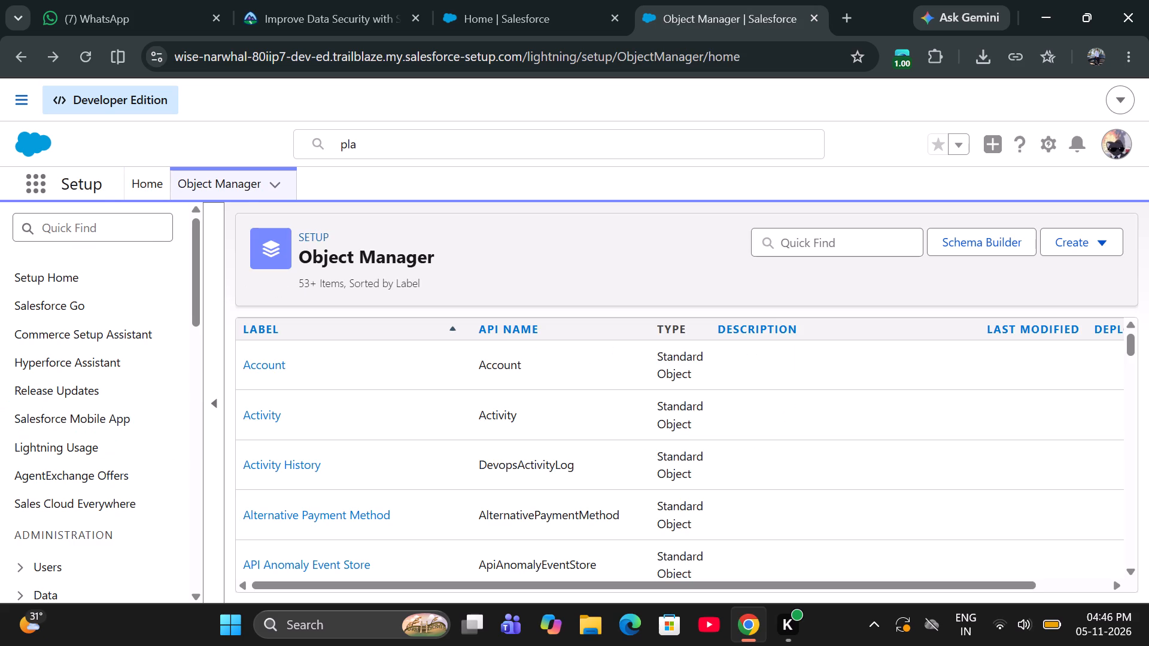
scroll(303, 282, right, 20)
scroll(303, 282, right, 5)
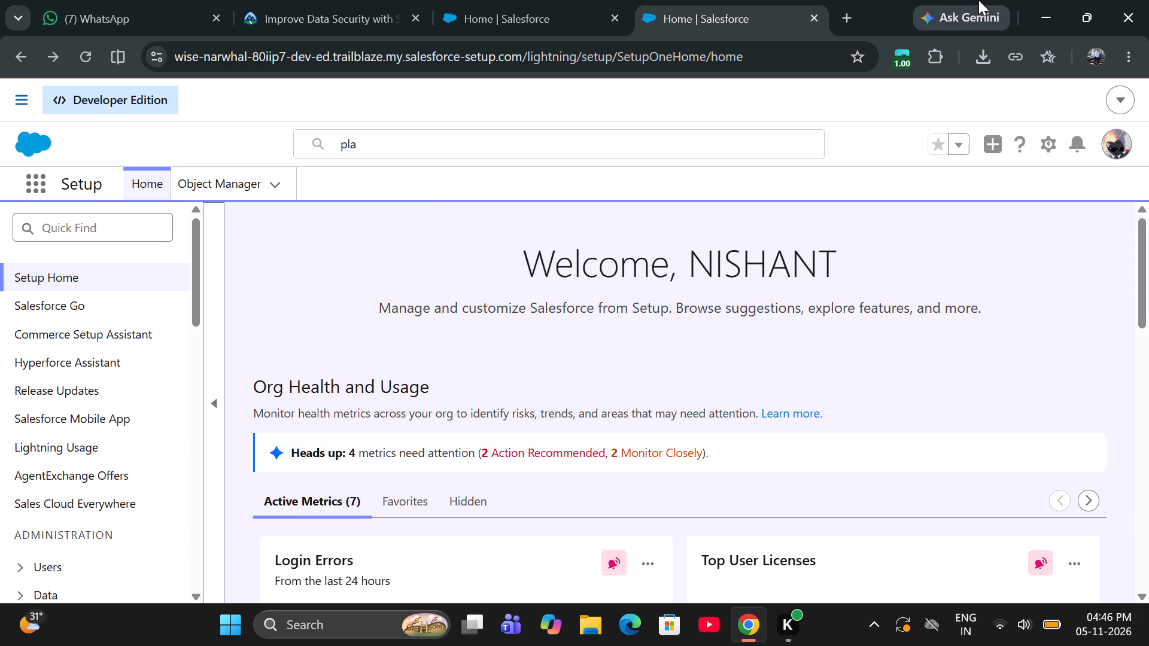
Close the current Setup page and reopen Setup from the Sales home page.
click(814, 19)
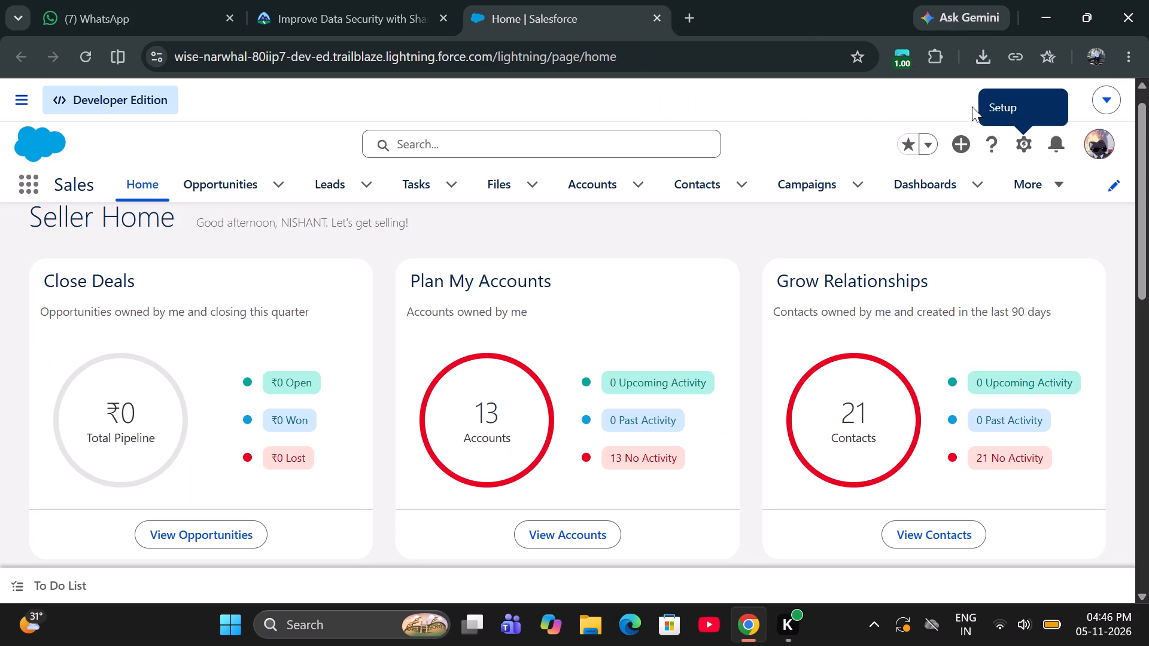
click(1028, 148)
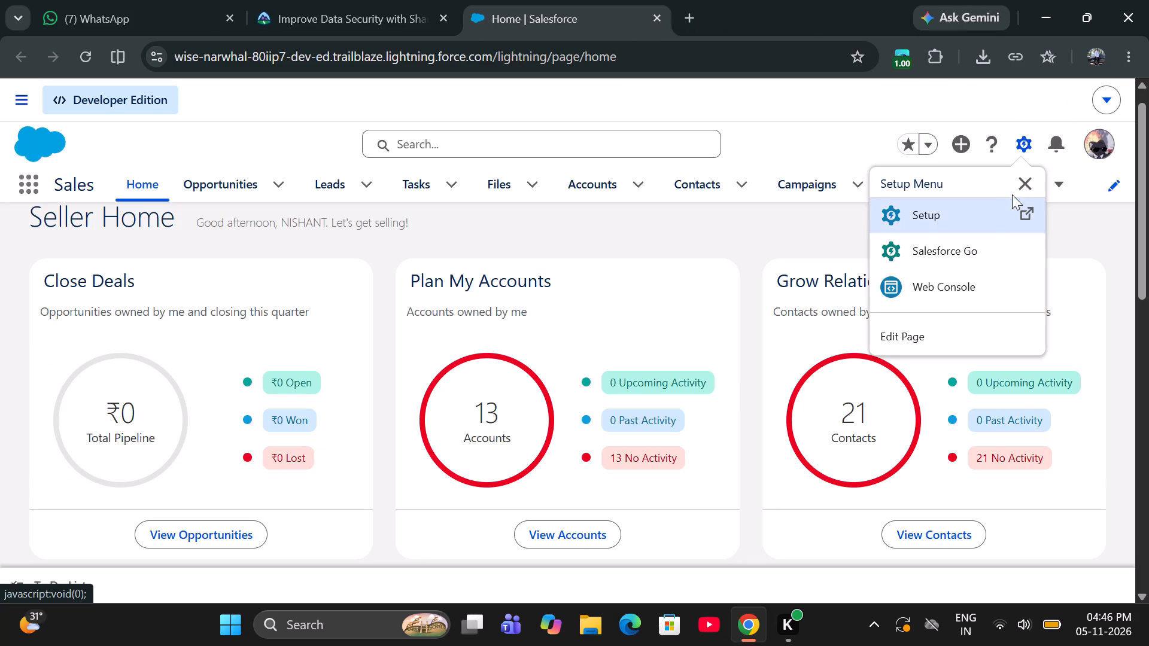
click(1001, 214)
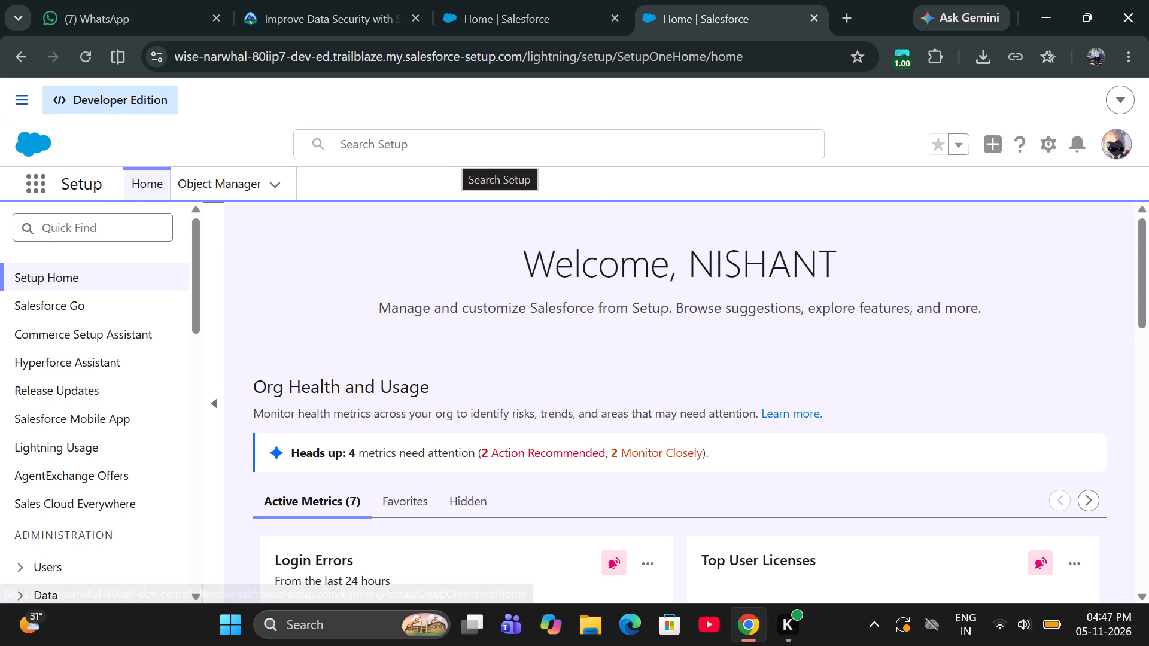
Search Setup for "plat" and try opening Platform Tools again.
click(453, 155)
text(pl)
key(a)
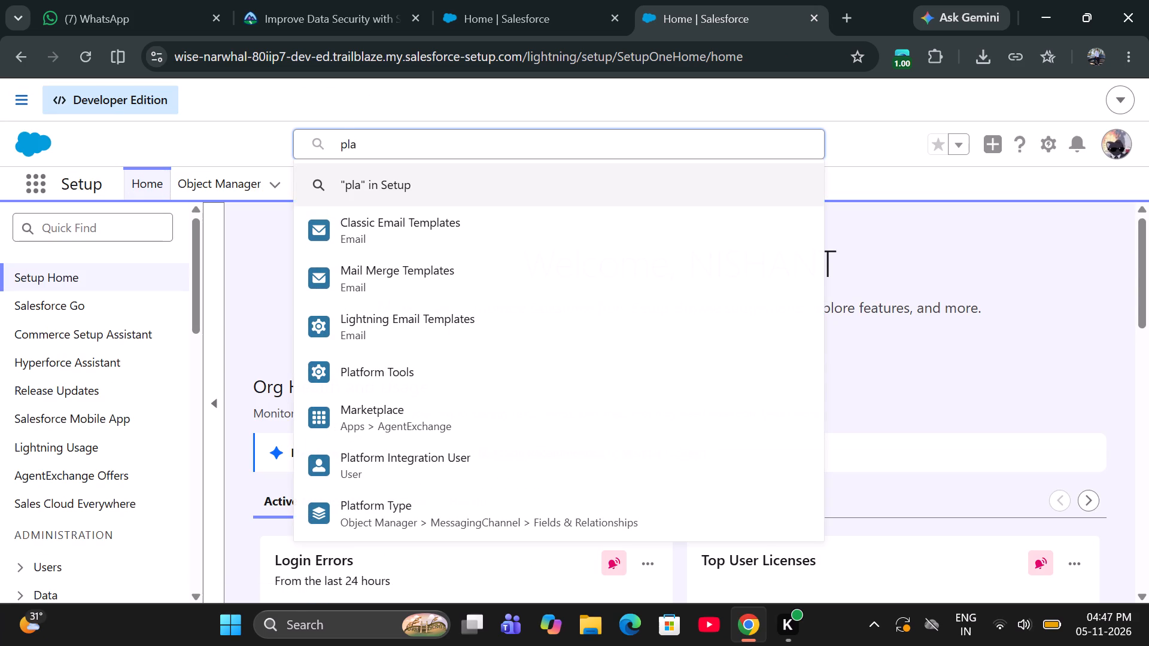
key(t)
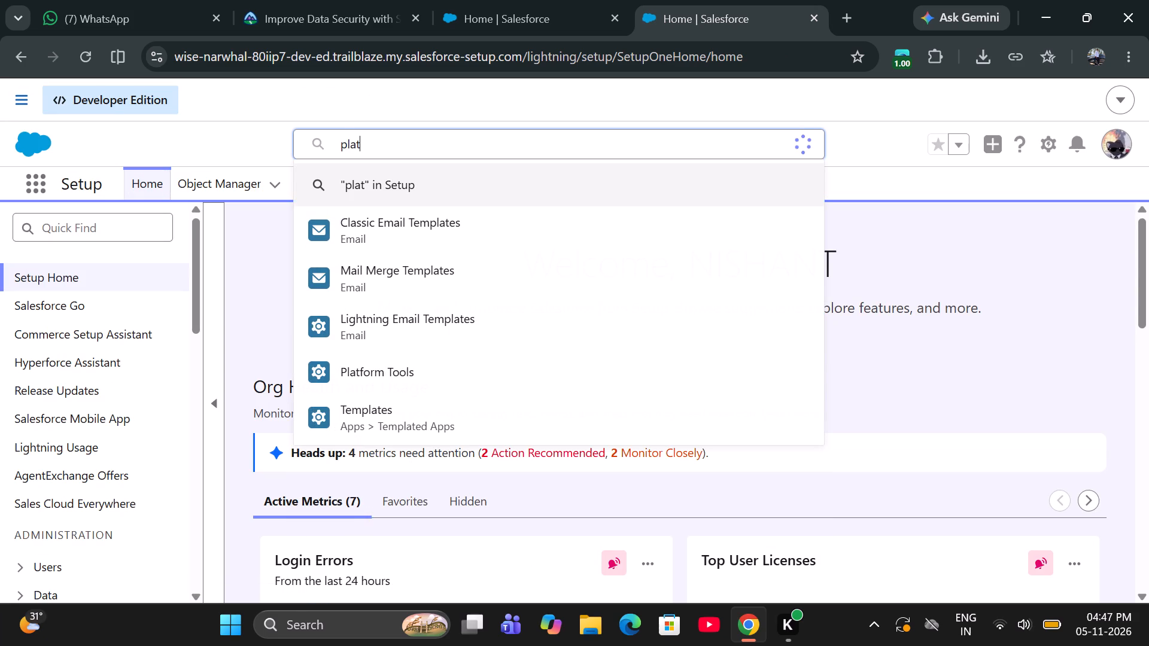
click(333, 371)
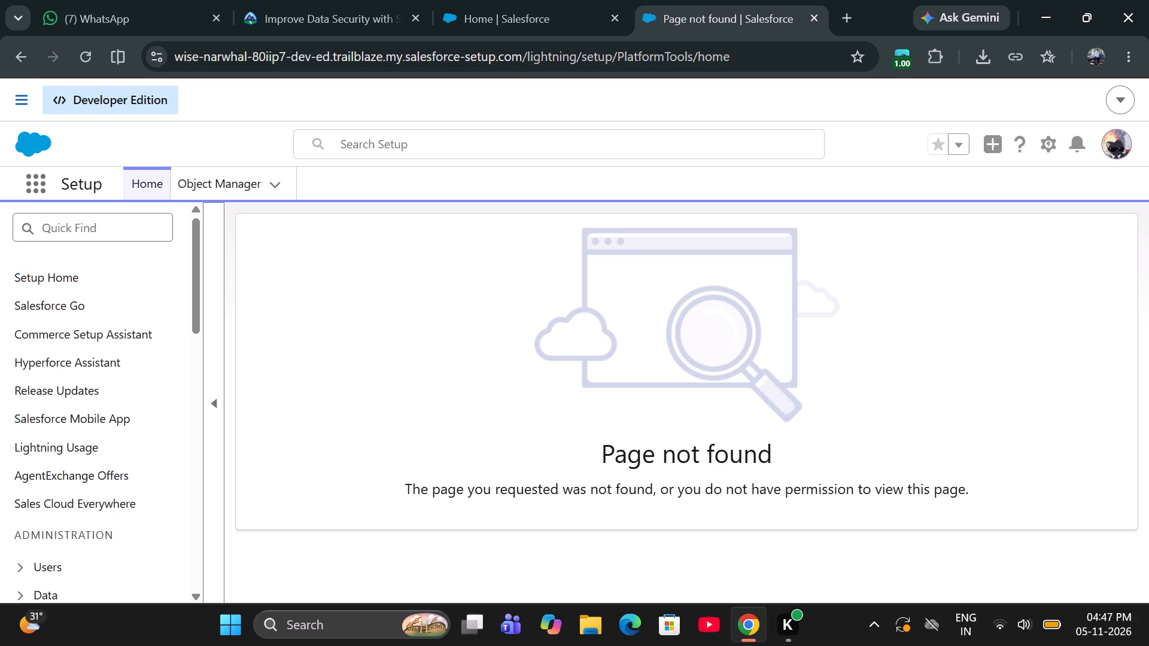
Search Setup for "obje" and open Object Manager from the suggestions.
click(383, 143)
key(o)
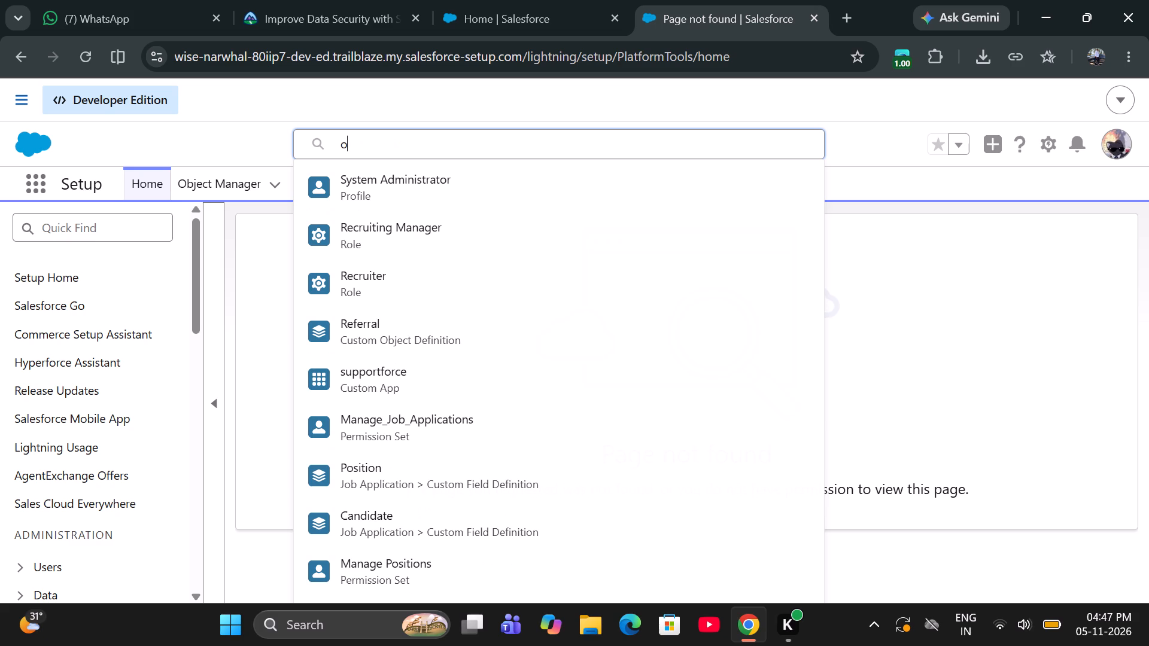
key(b)
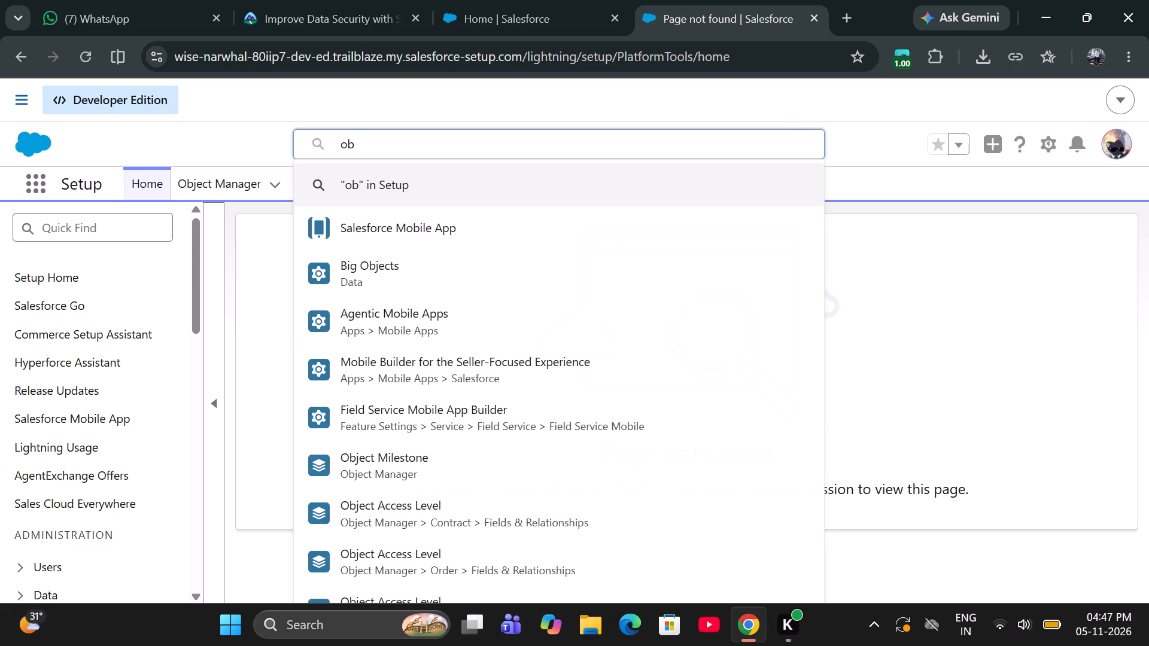
text(je)
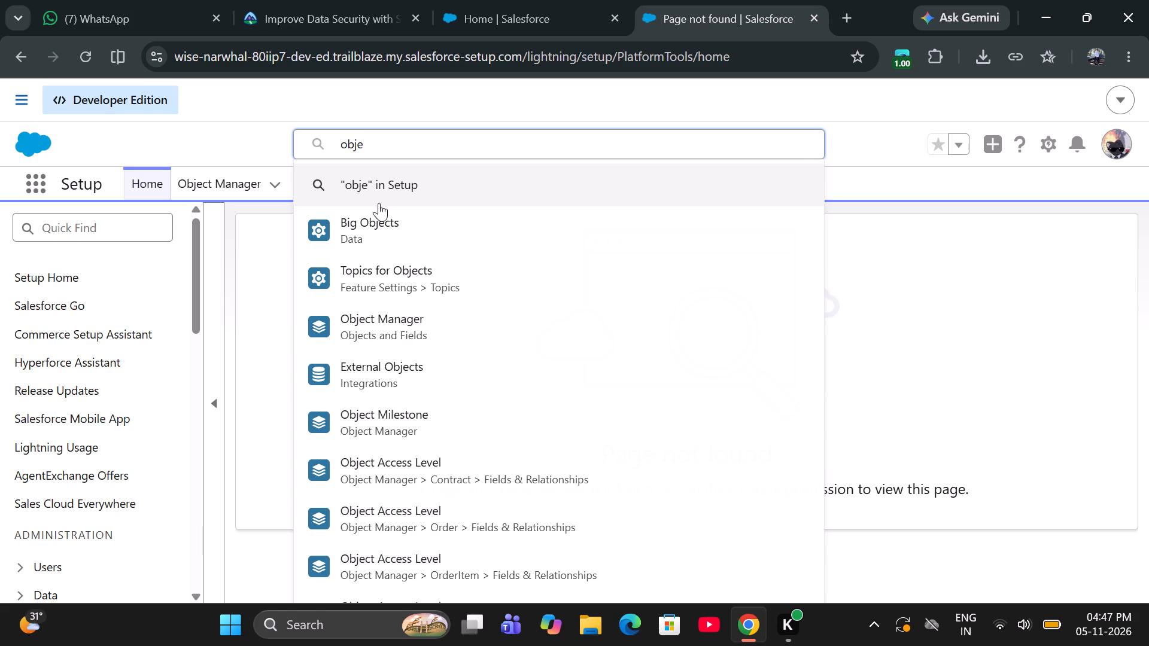
click(344, 328)
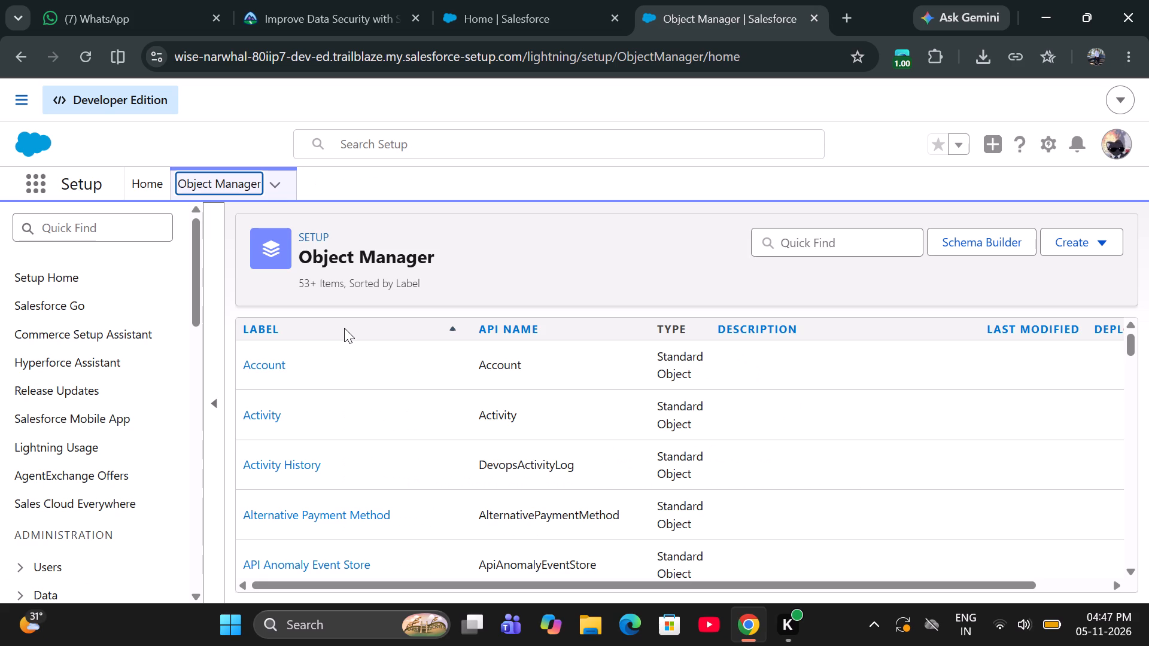
Look through the alphabetical object list in Object Manager for the Program object.
scroll(344, 328, down, 1)
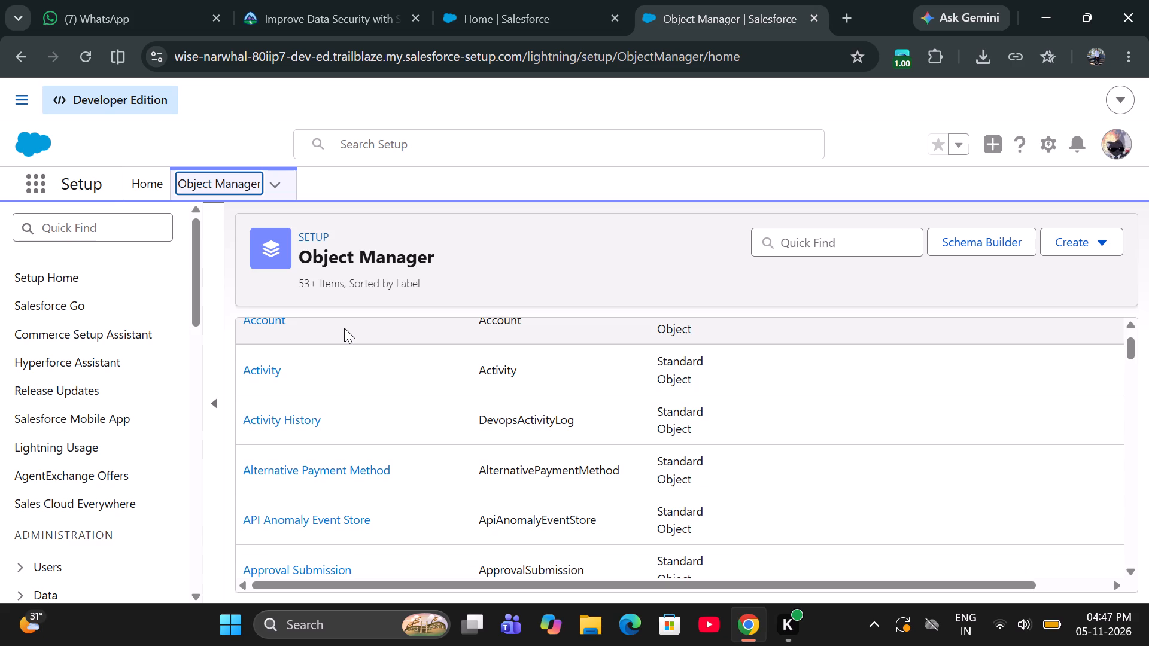
scroll(344, 410, down, 1)
scroll(344, 410, up, 1)
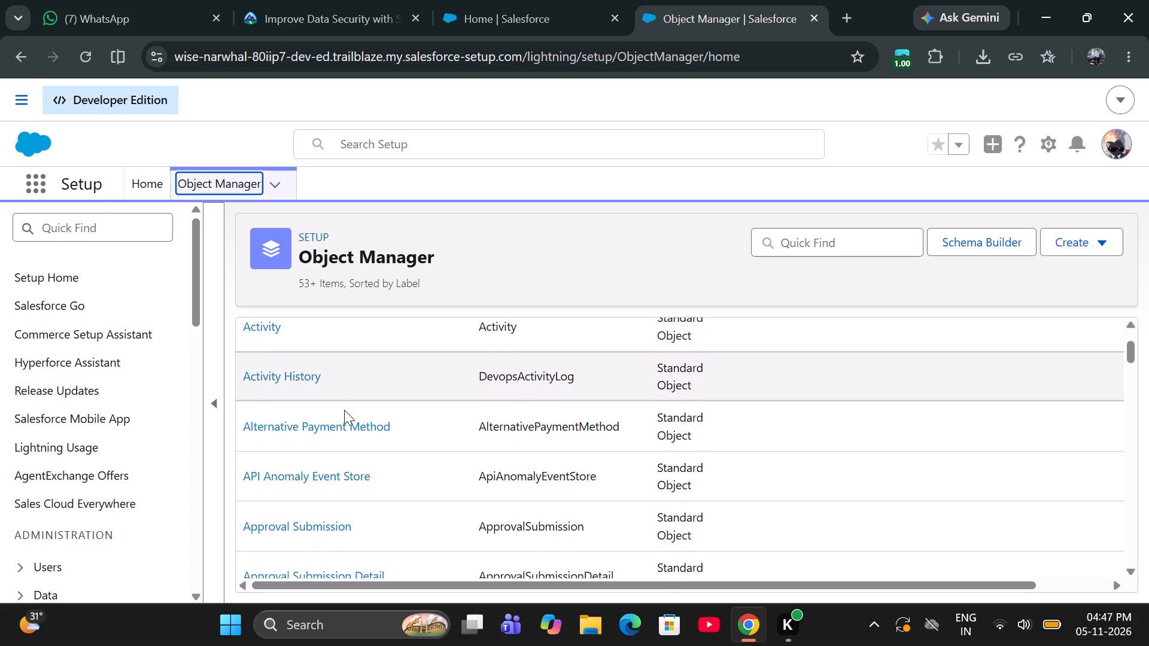
scroll(344, 410, up, 1)
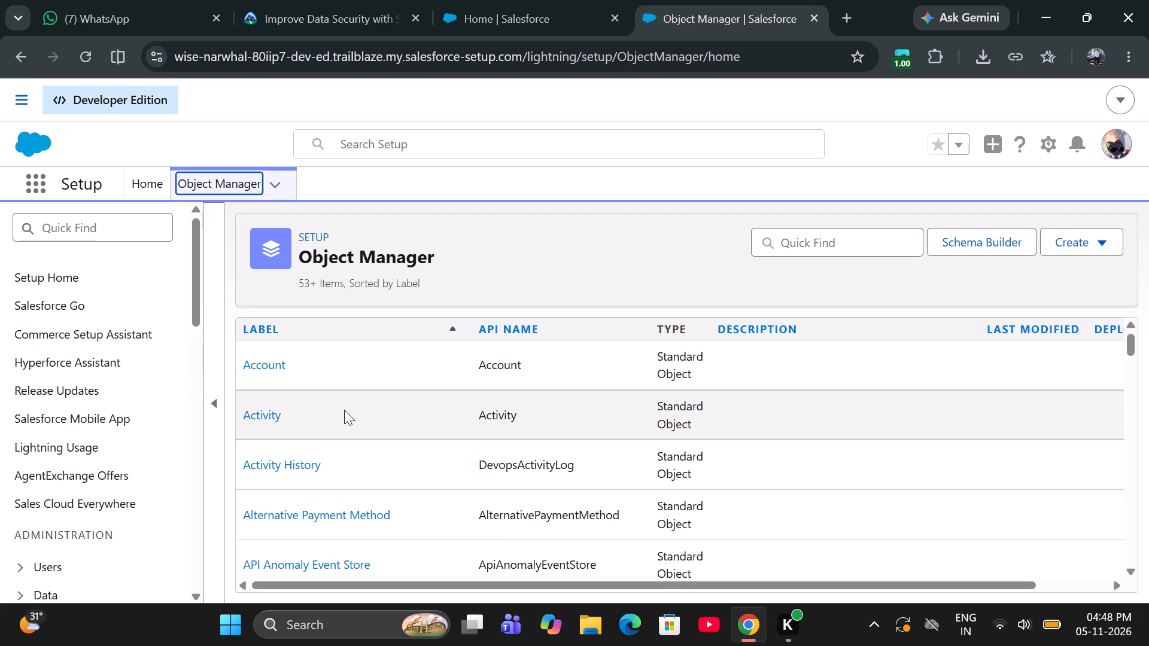
scroll(344, 410, down, 11)
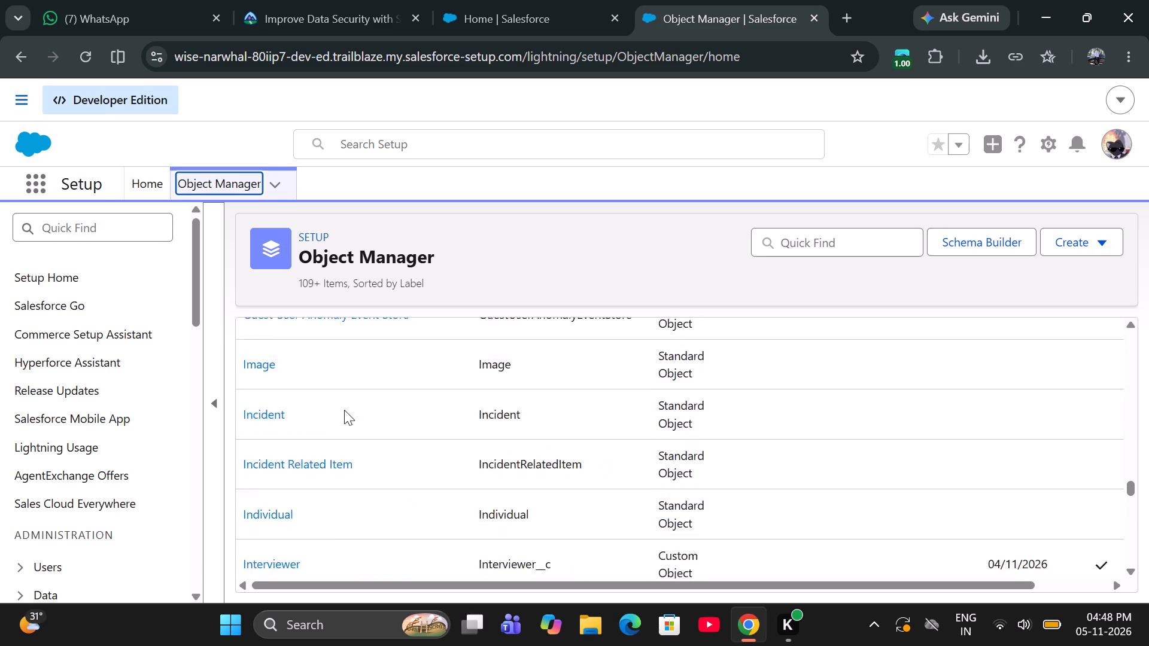
scroll(344, 410, down, 4)
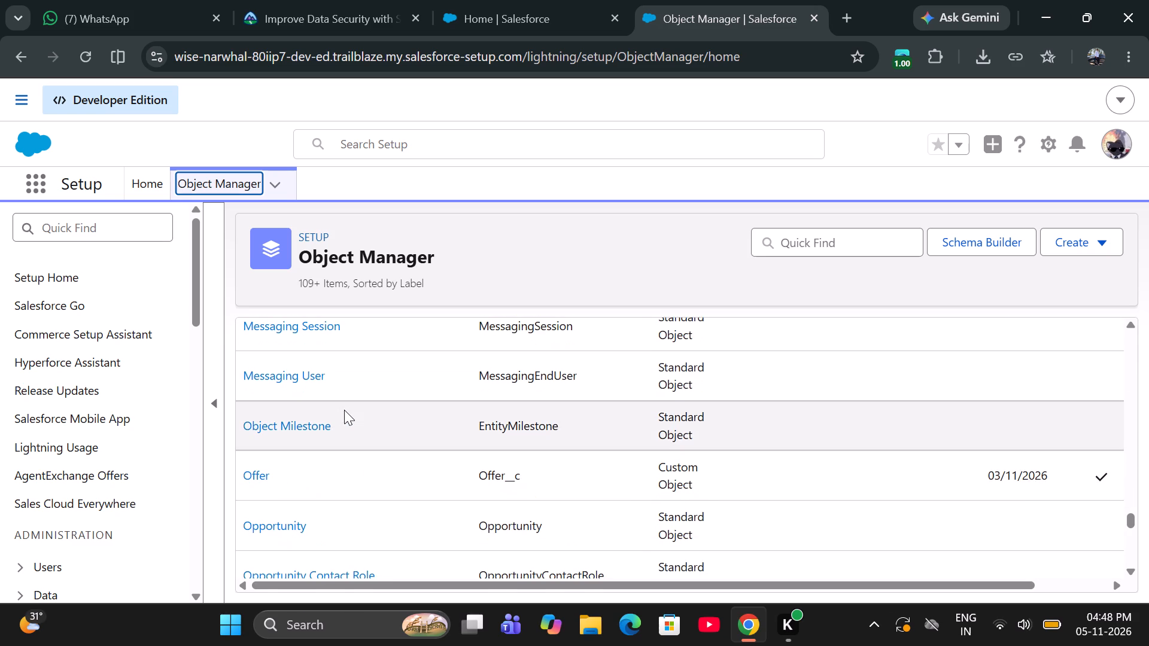
scroll(344, 410, down, 1)
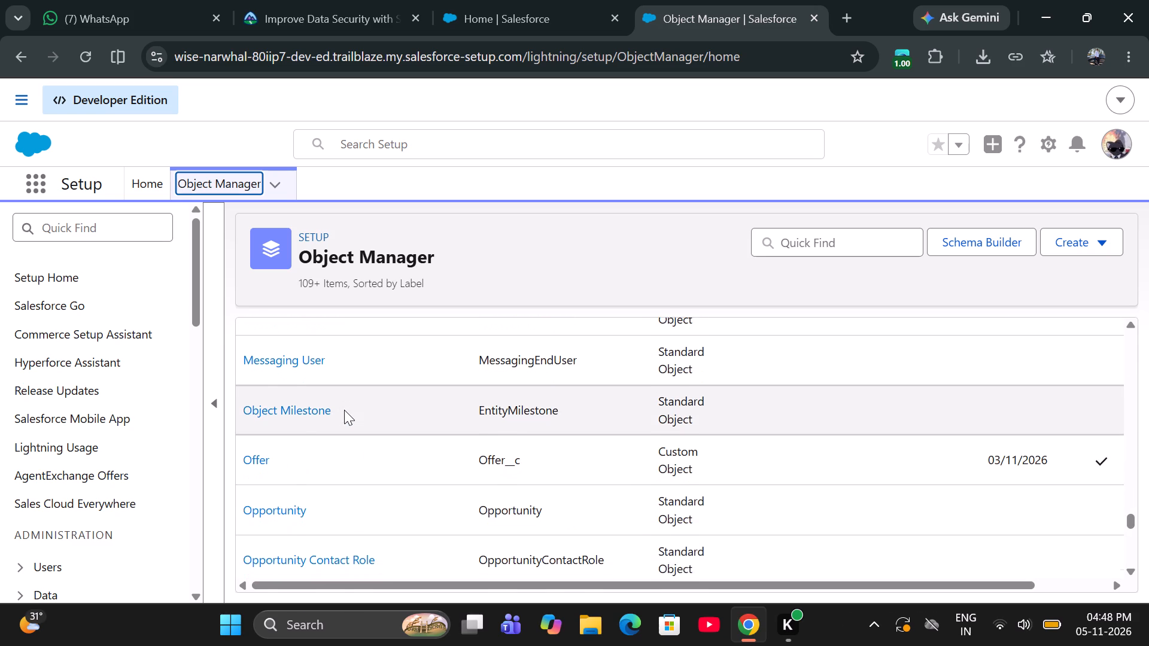
scroll(344, 410, down, 2)
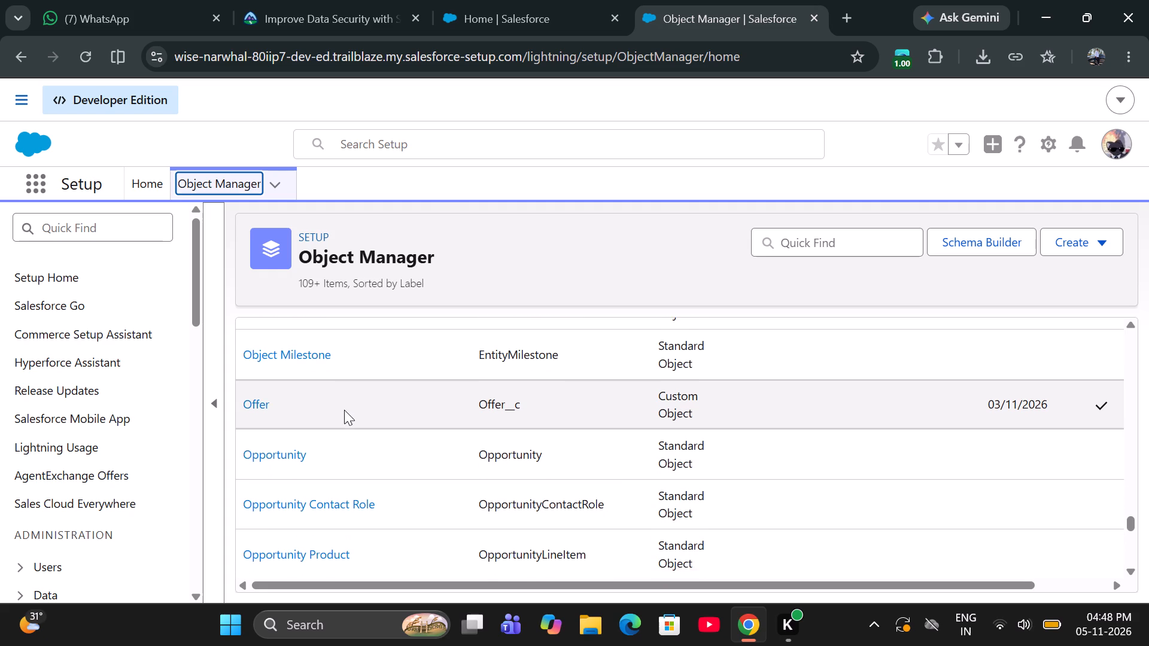
scroll(344, 410, down, 2)
scroll(344, 410, up, 1)
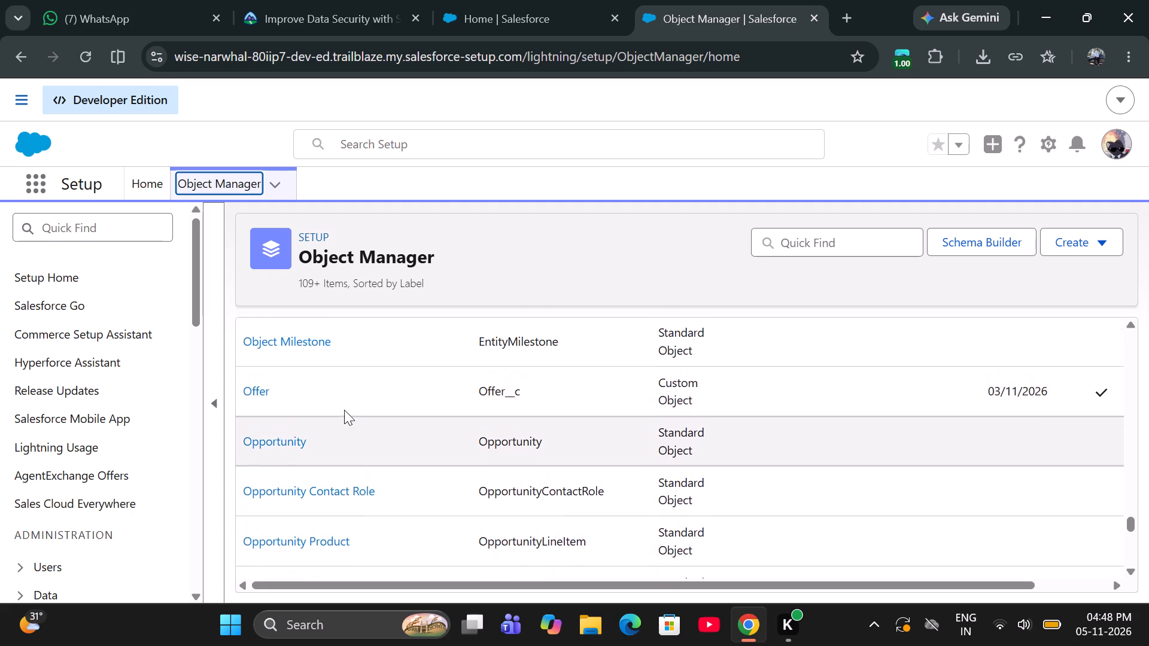
scroll(344, 410, up, 1)
scroll(344, 410, down, 1)
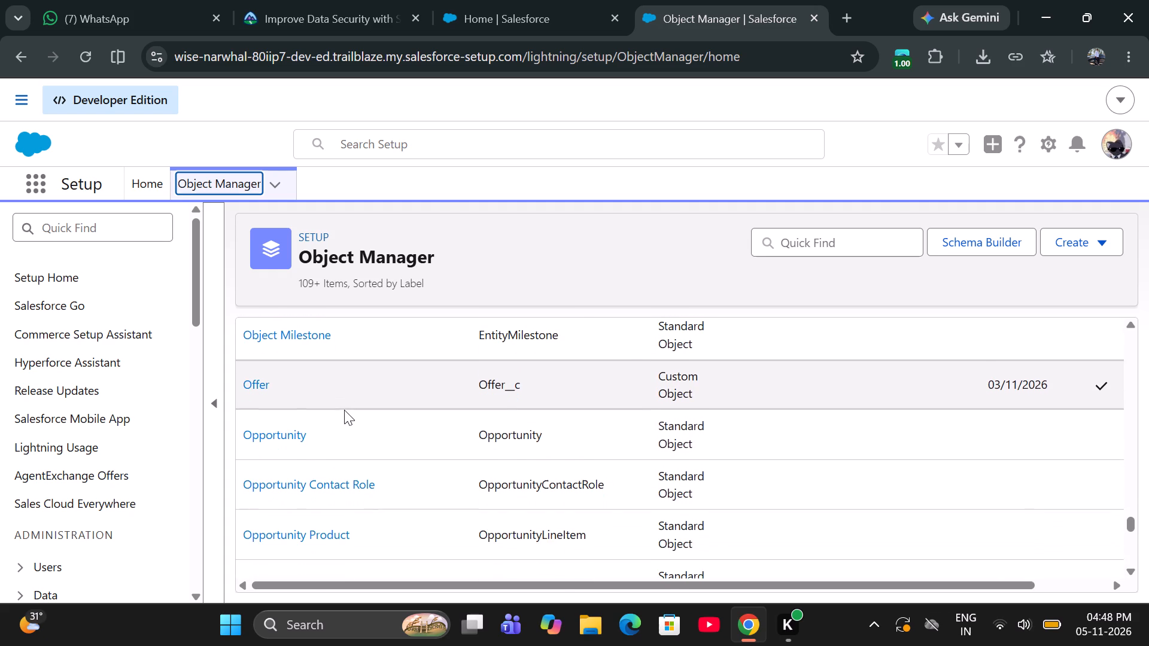
scroll(344, 410, down, 1)
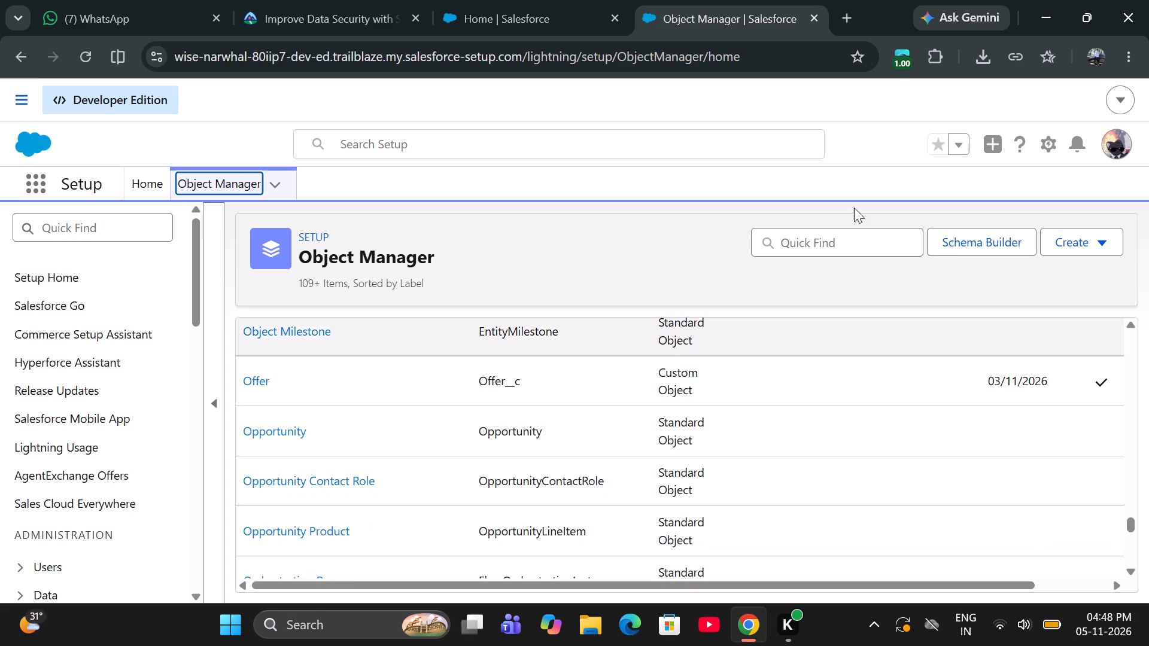
Filter the Object Manager list by "program".
click(820, 233)
text(prog)
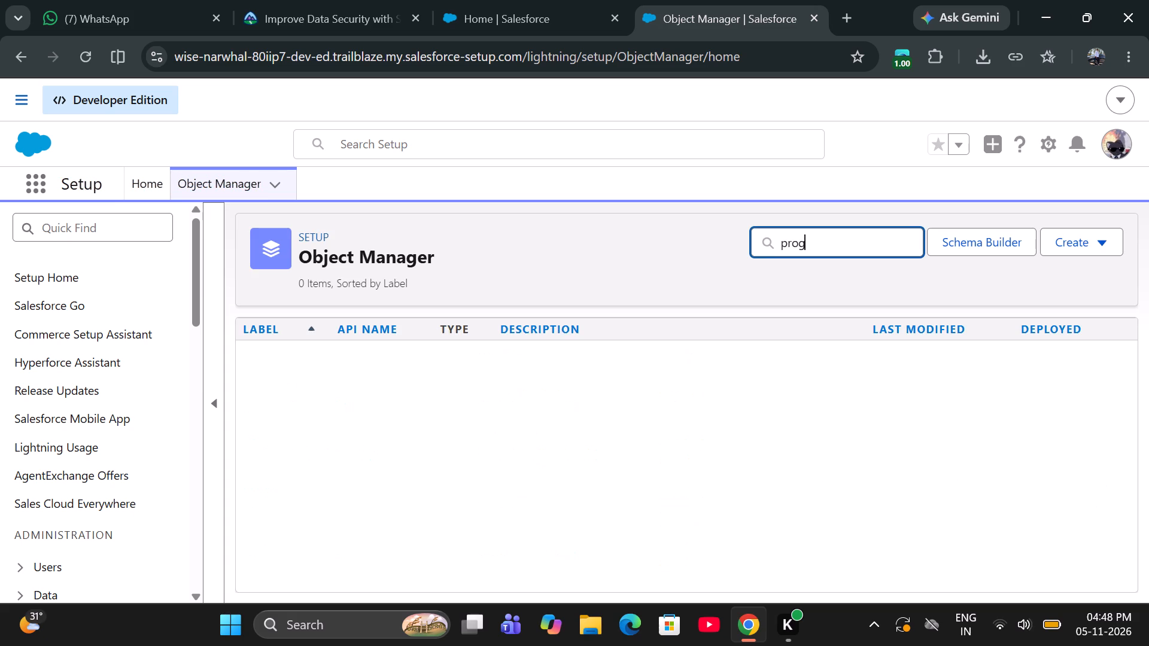
key(r)
text(am)
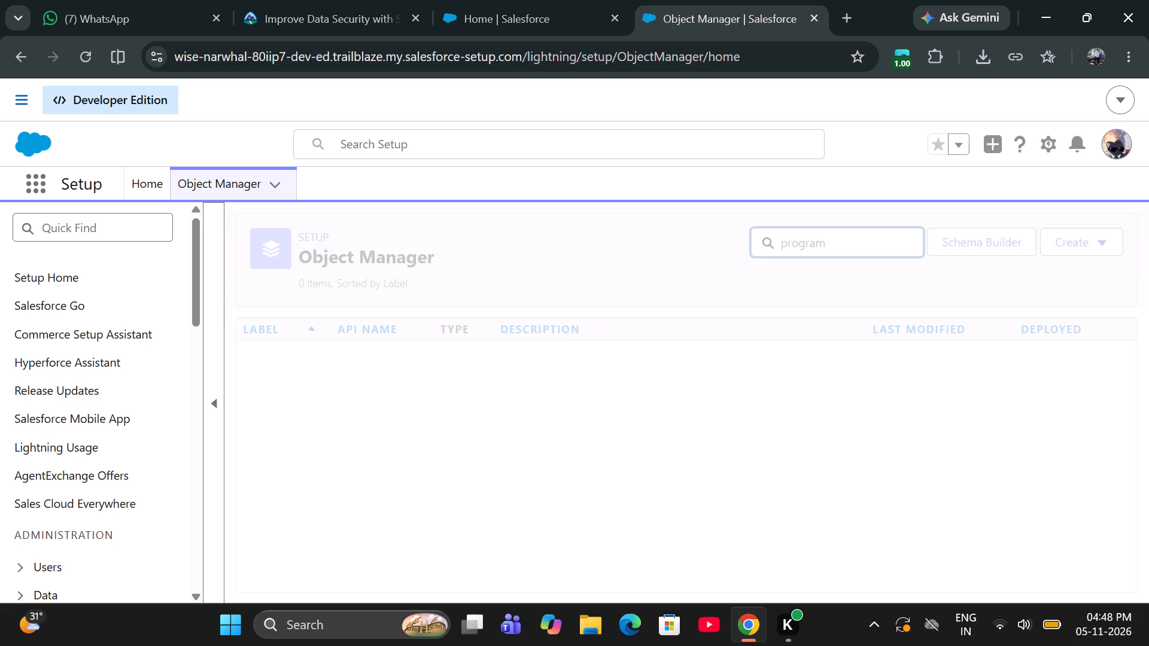
key(Return)
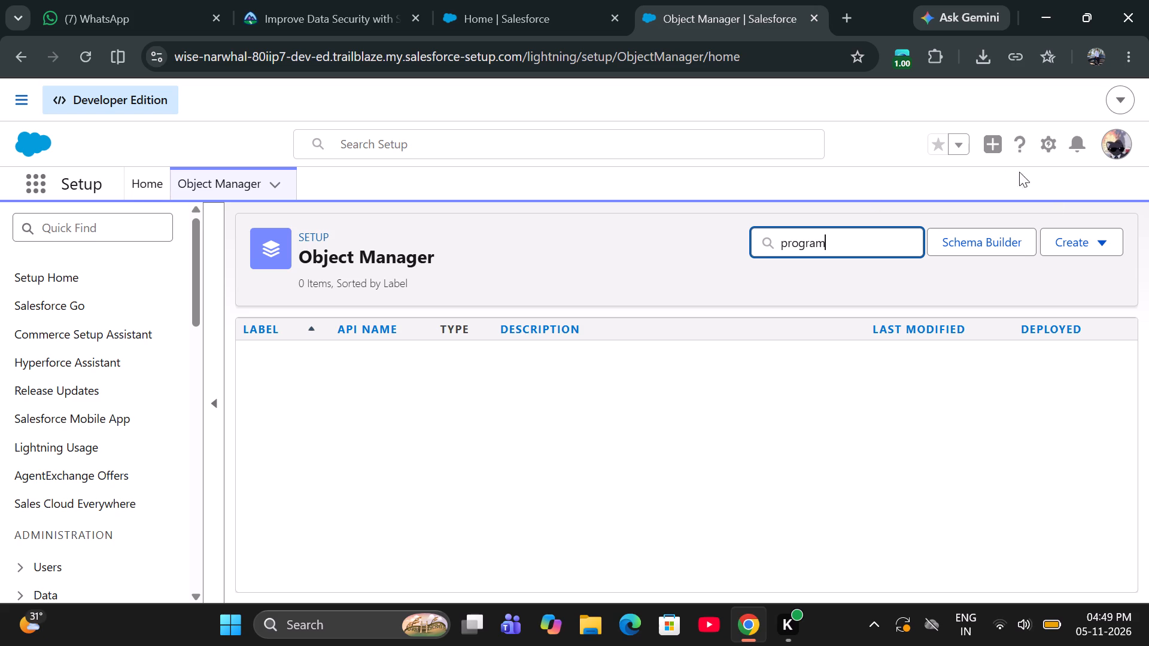
Start a new custom object with the label Program and the plural label Programs.
click(1074, 236)
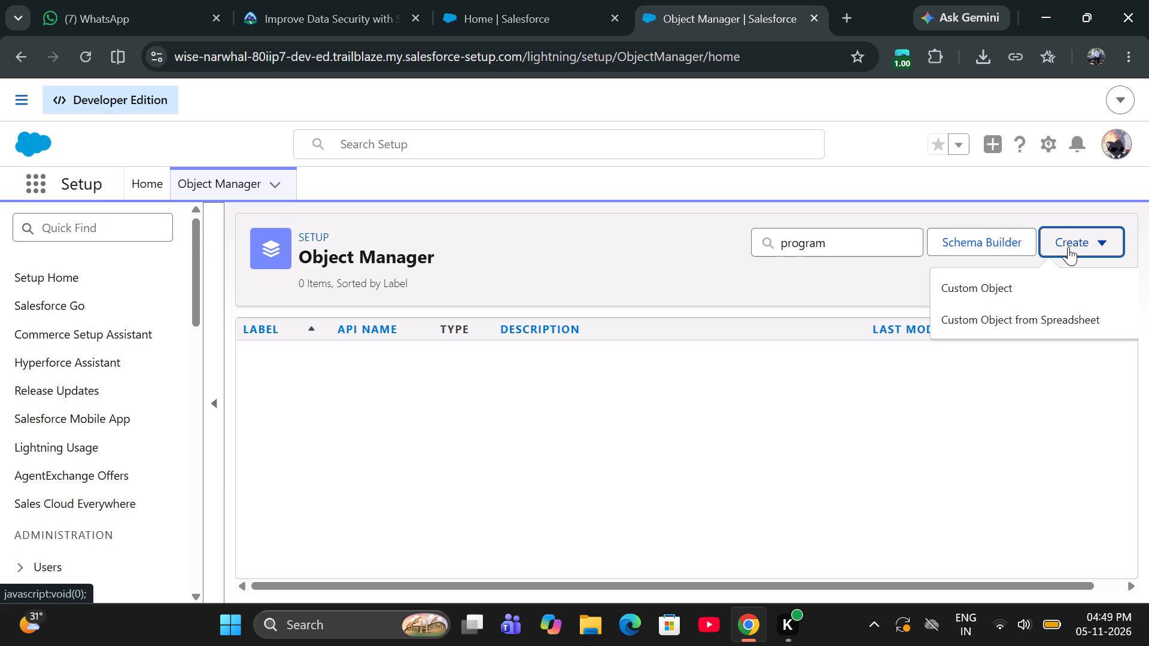
click(995, 290)
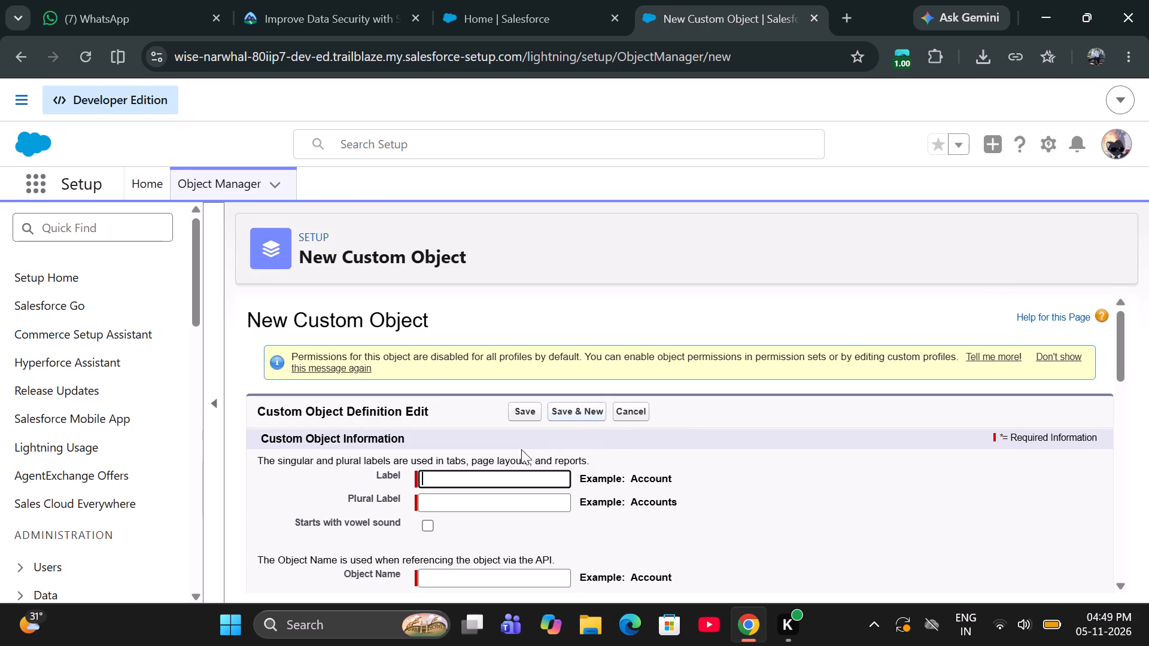
click(451, 480)
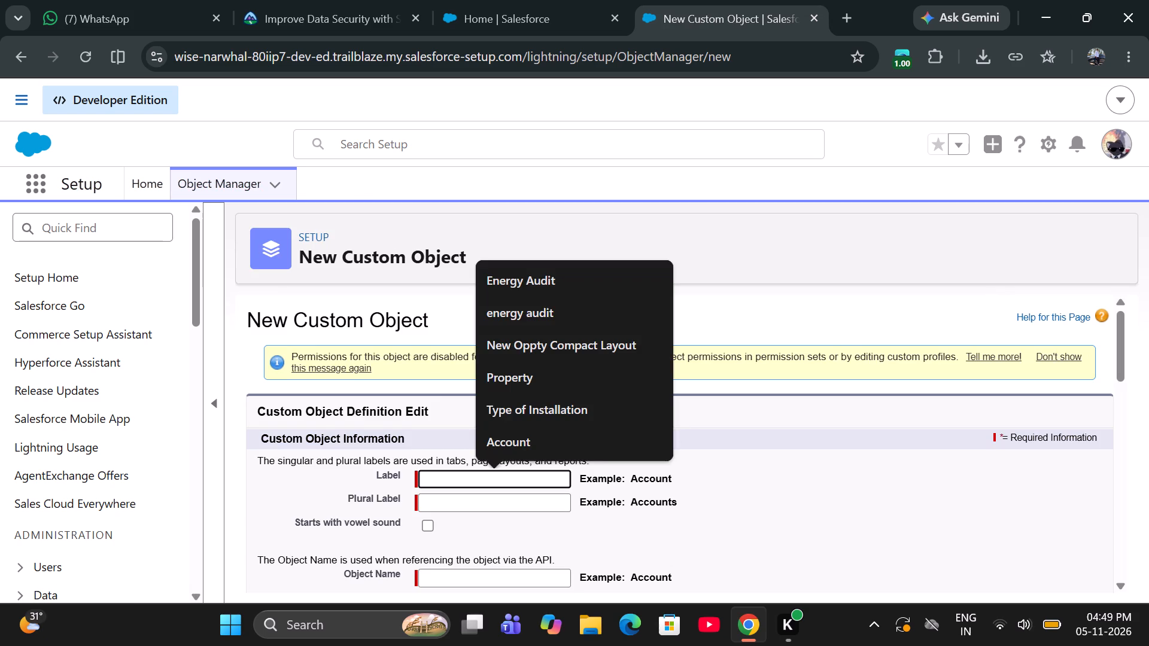
key(shift+p)
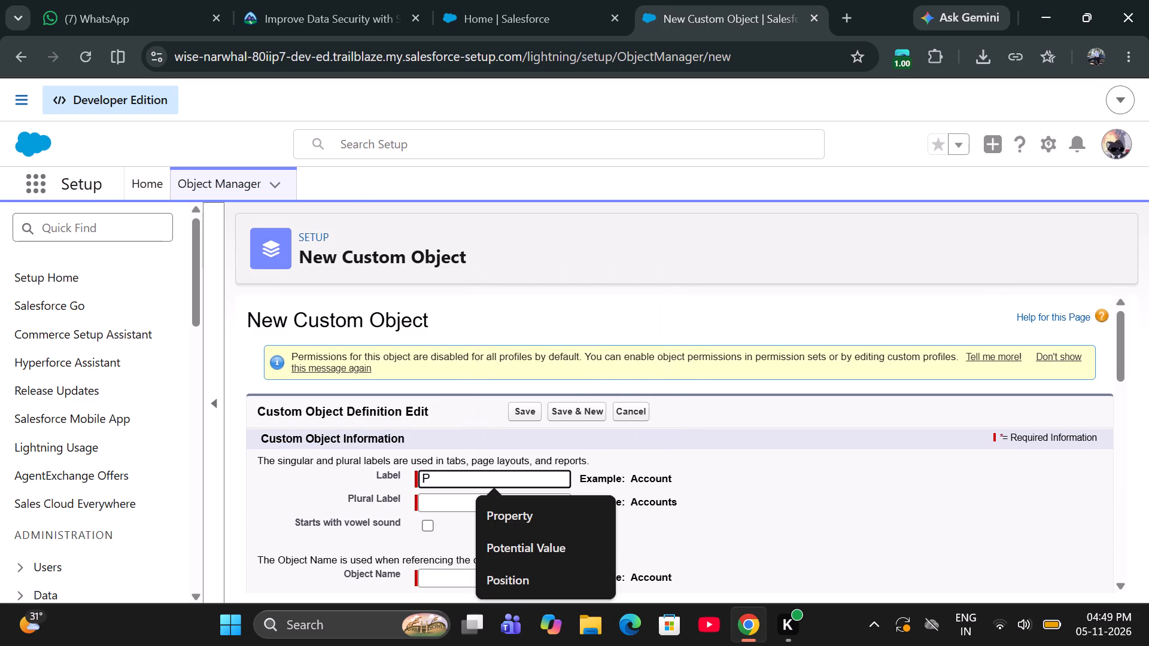
text(rogram)
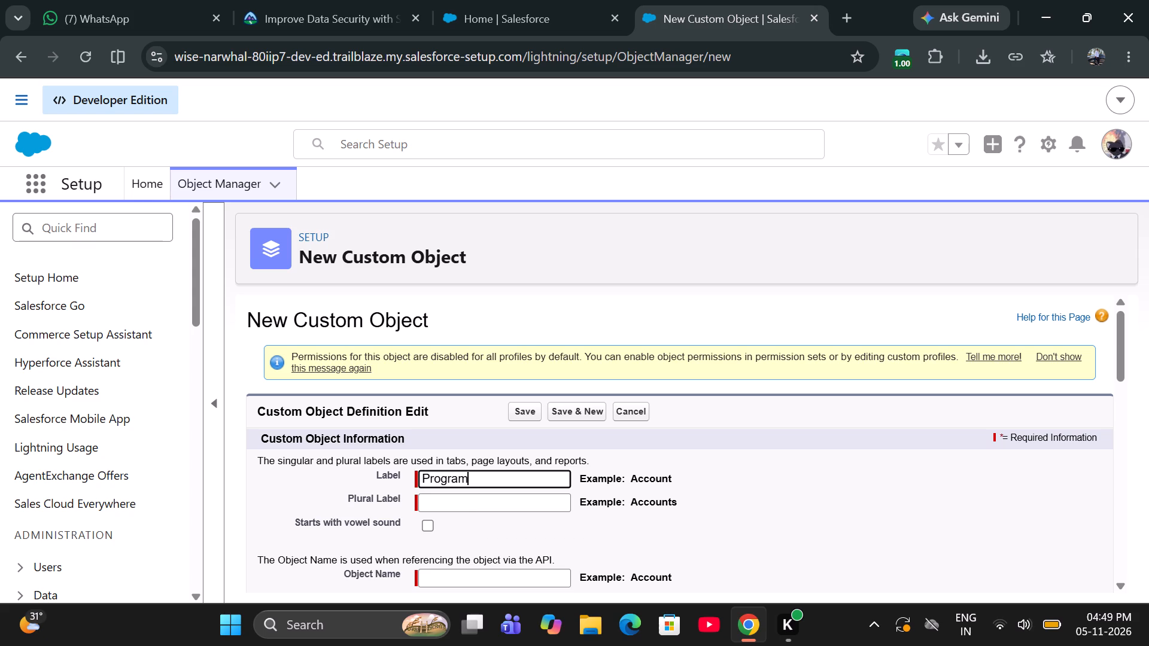
click(769, 538)
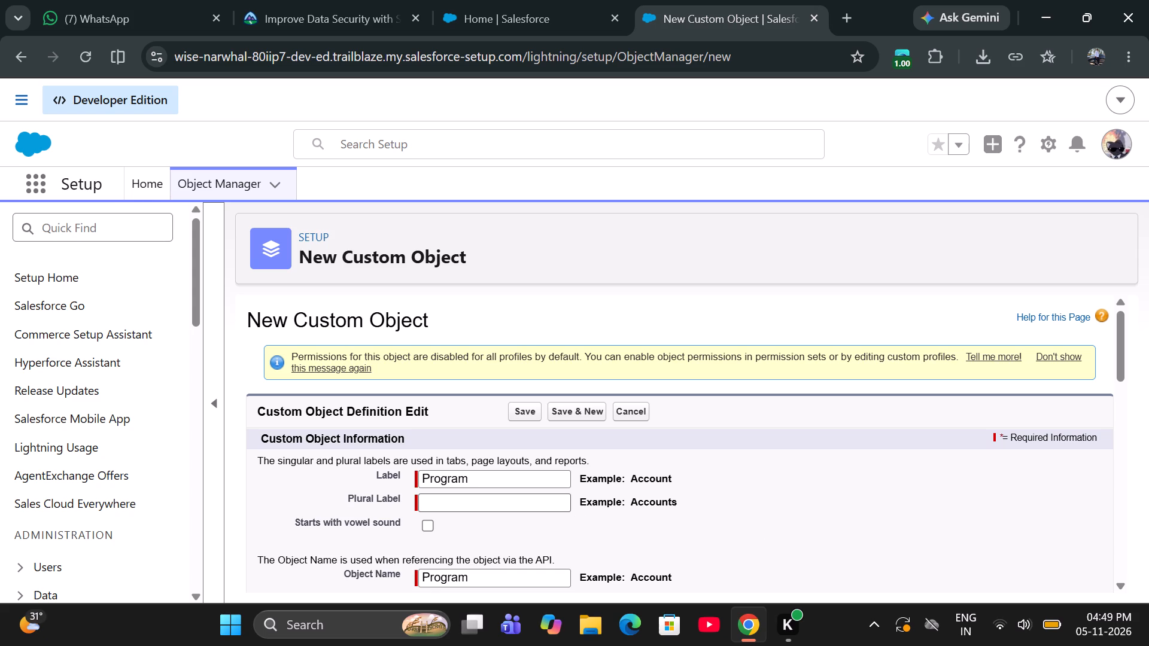
click(500, 503)
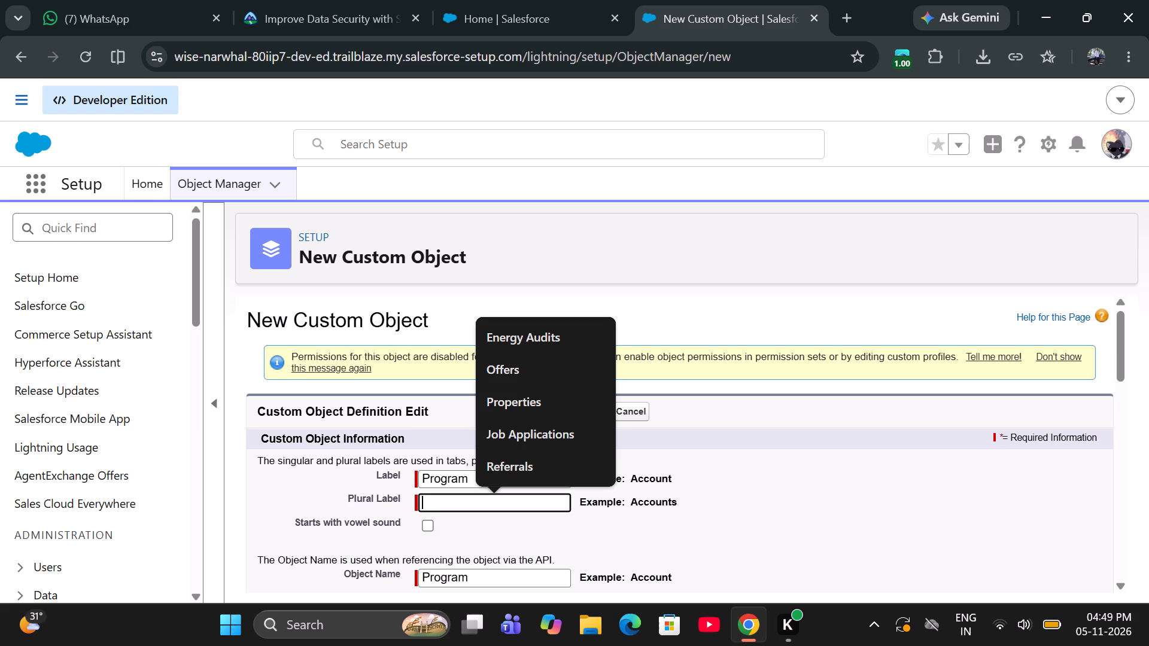
text(Programs)
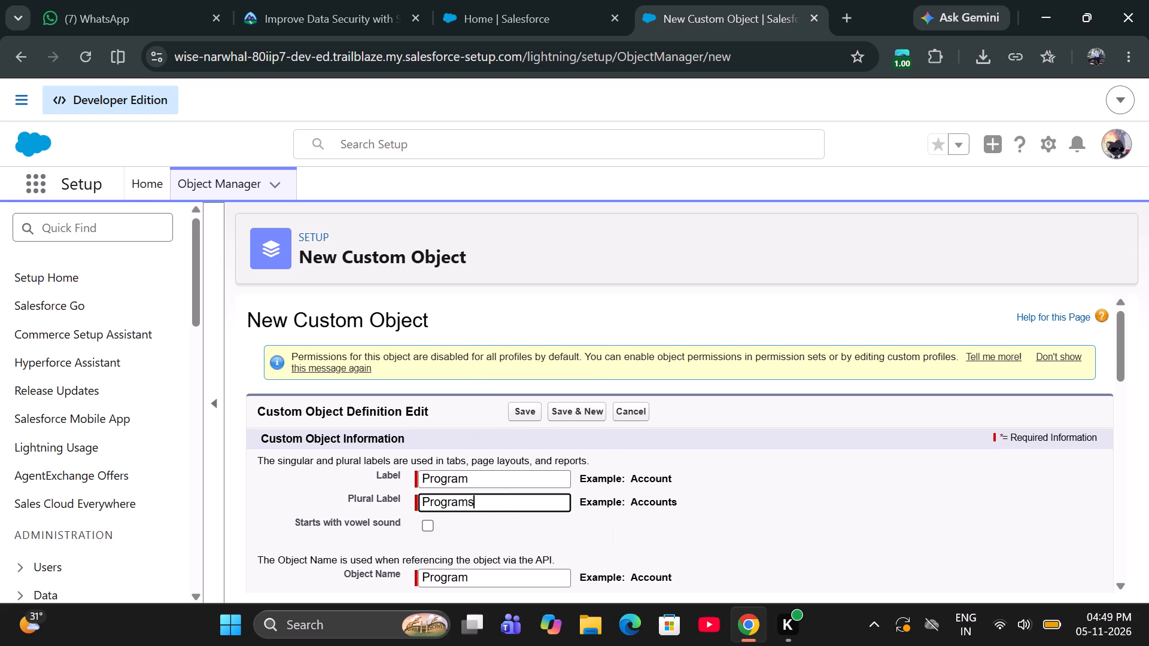
click(779, 531)
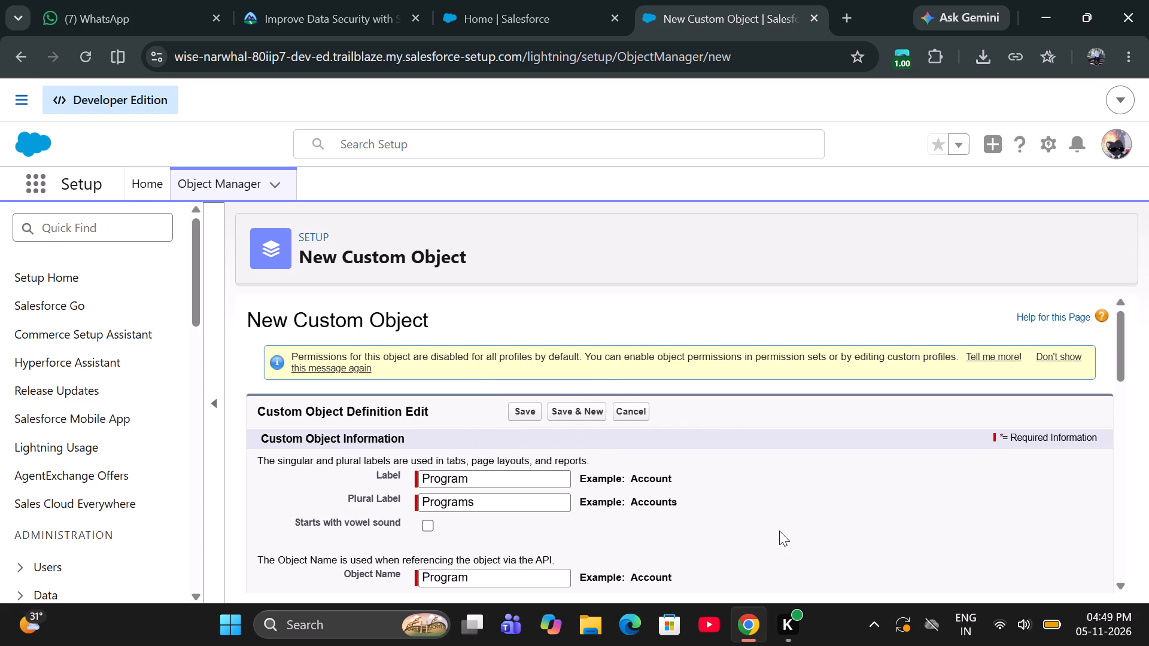
Save the new Program custom object, keeping the default record name, optional features and deployment settings.
scroll(779, 531, down, 1)
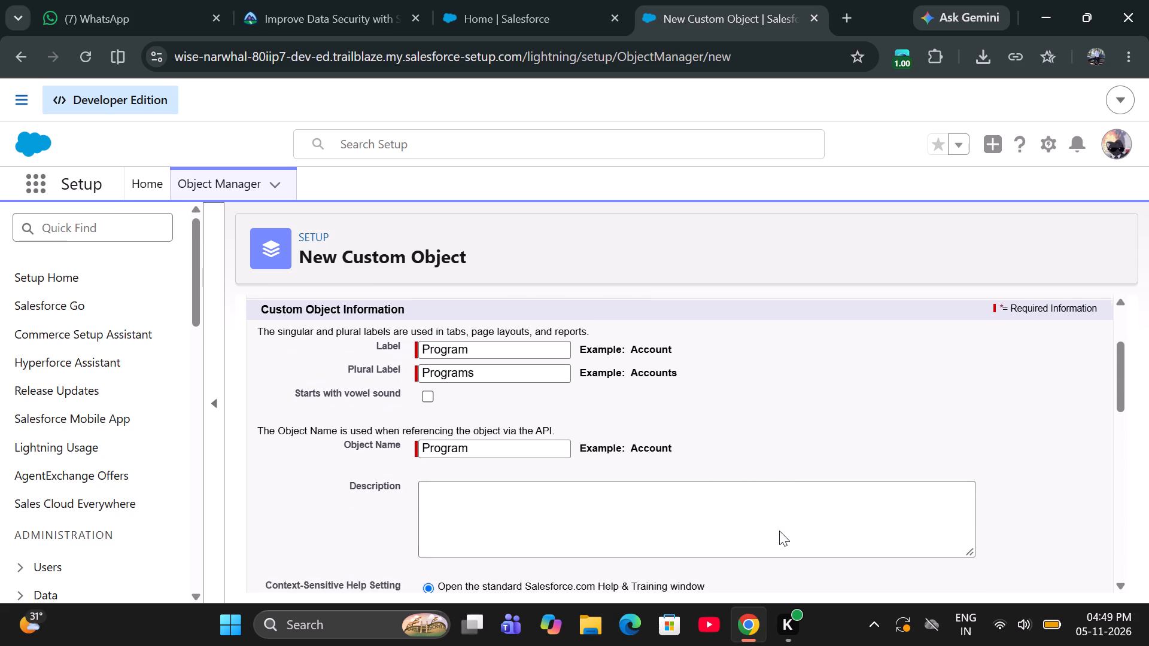
scroll(779, 531, down, 5)
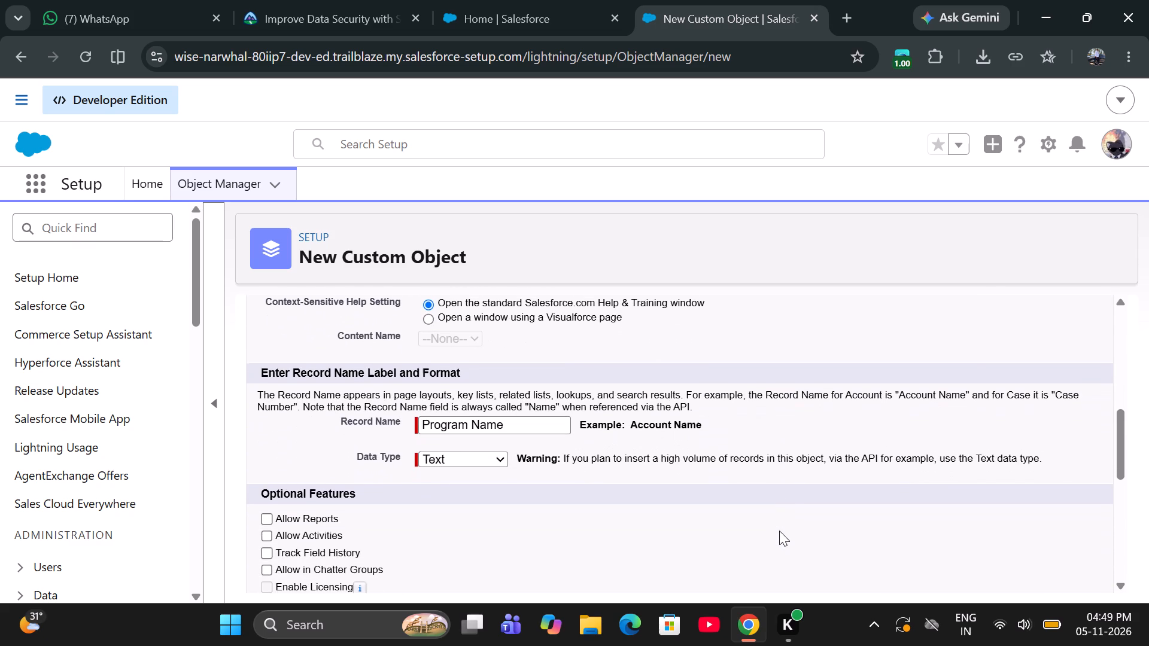
scroll(779, 531, down, 1)
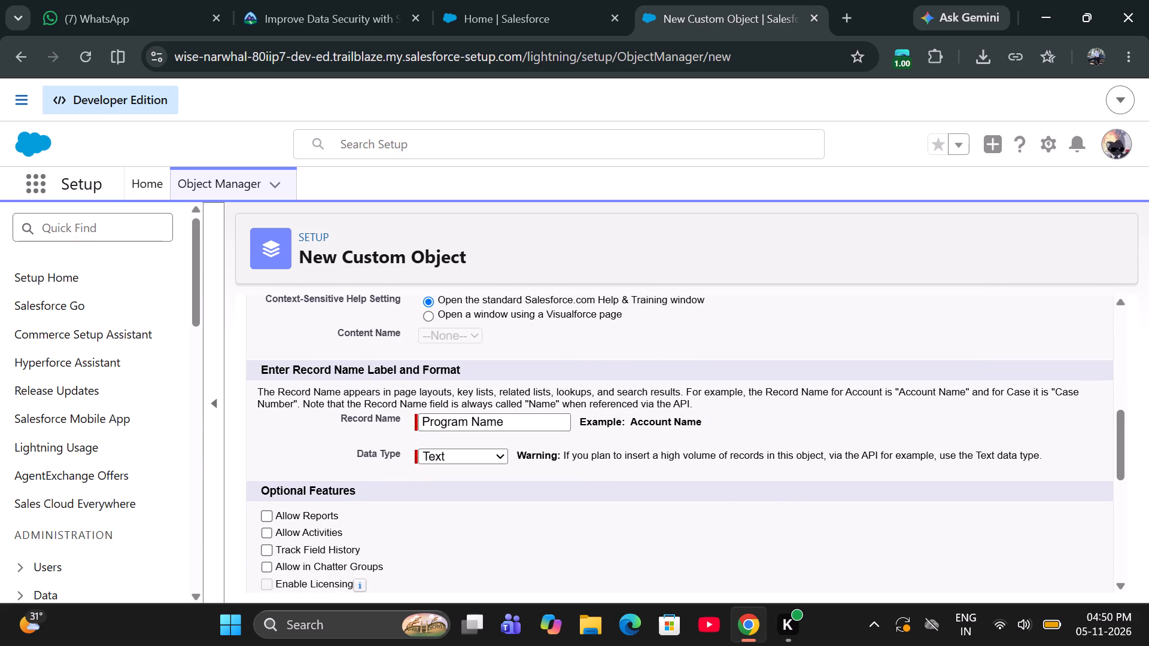
scroll(600, 421, down, 2)
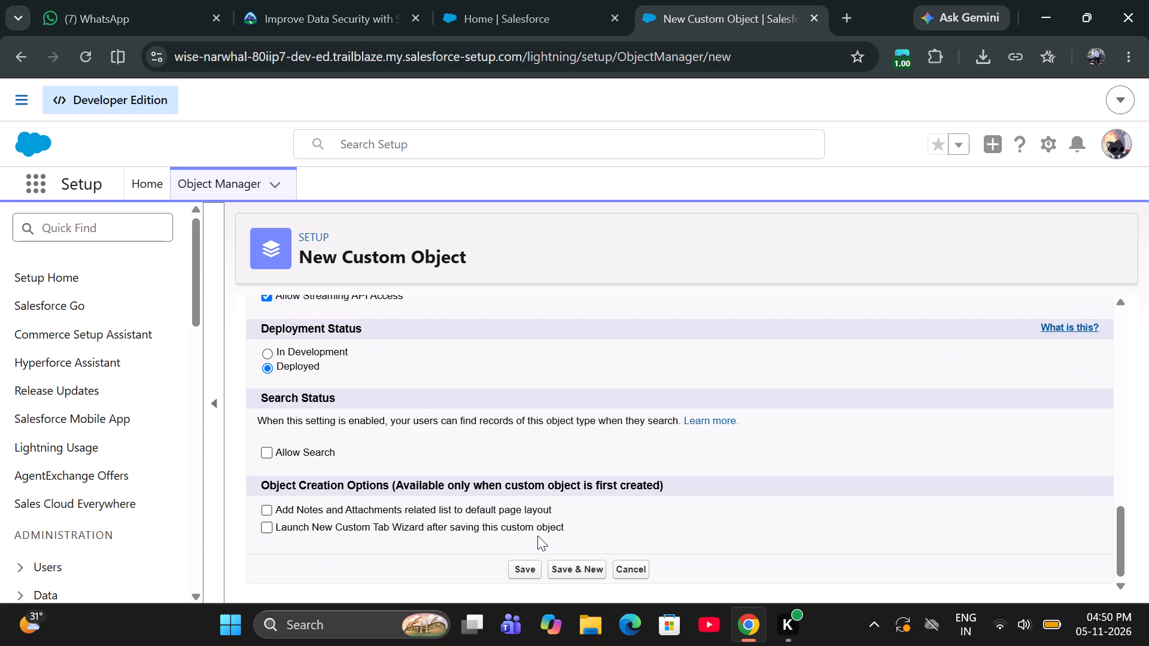
click(526, 565)
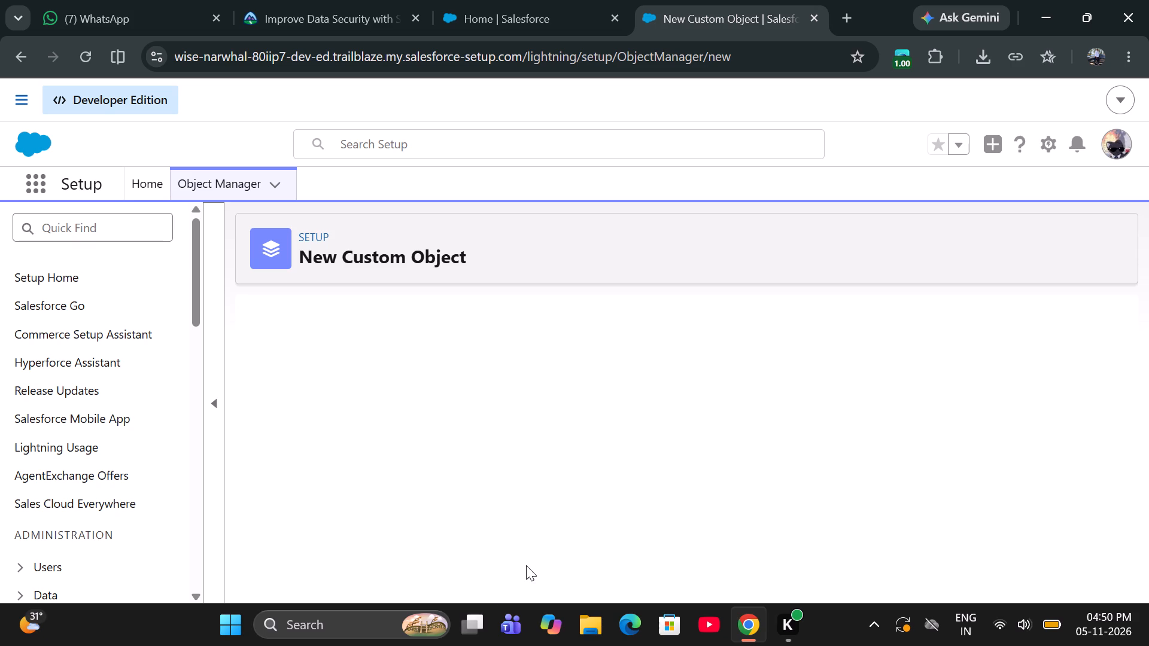
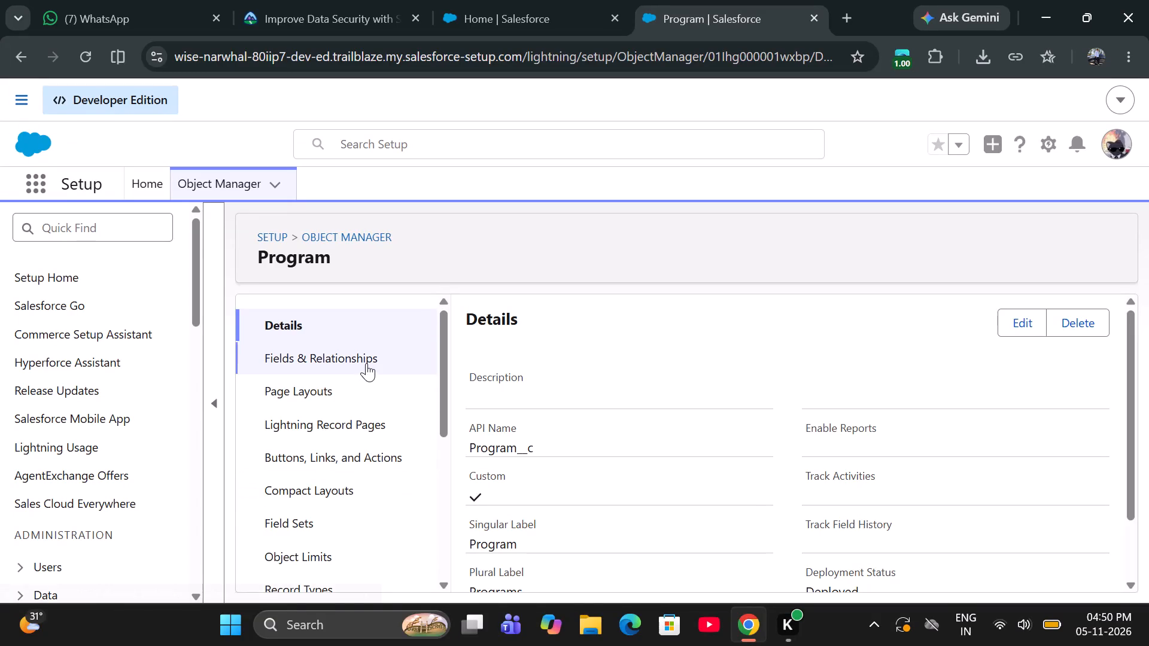
Start a new custom field on the Program object with the Picklist data type and continue to its details.
click(366, 363)
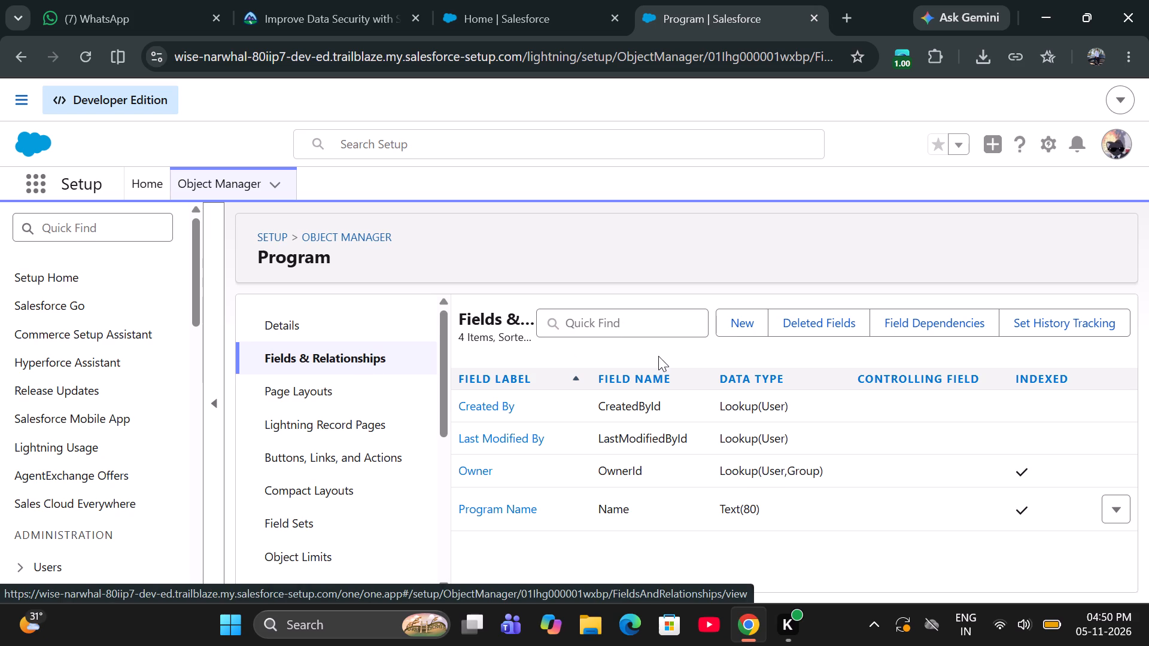
click(762, 325)
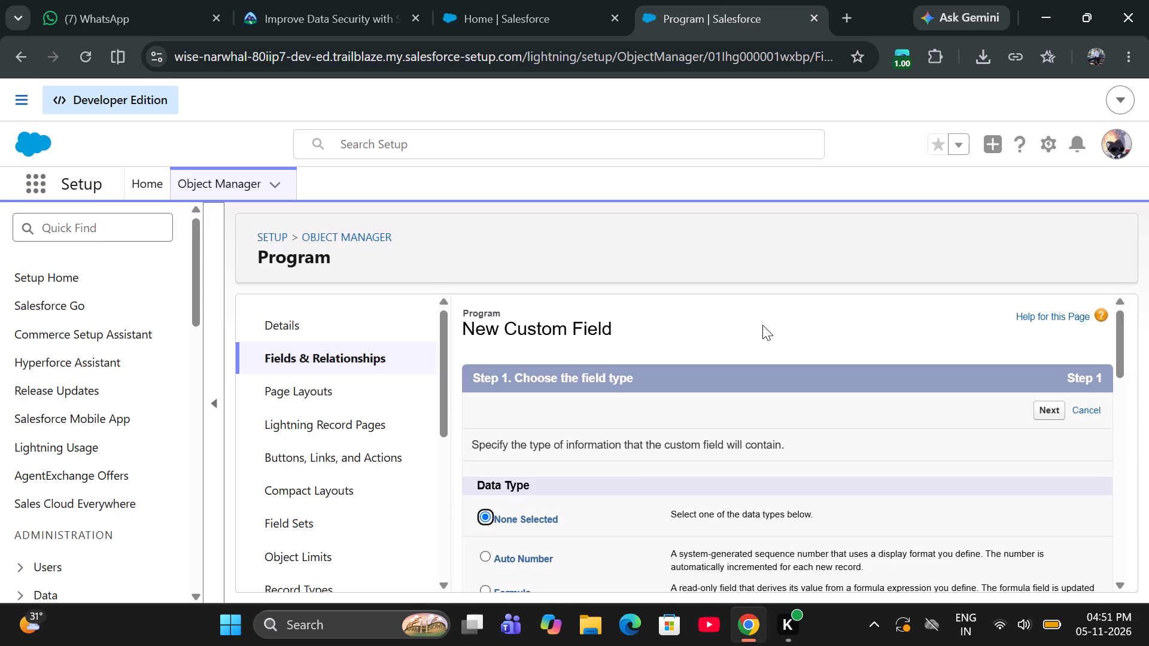
scroll(595, 552, down, 2)
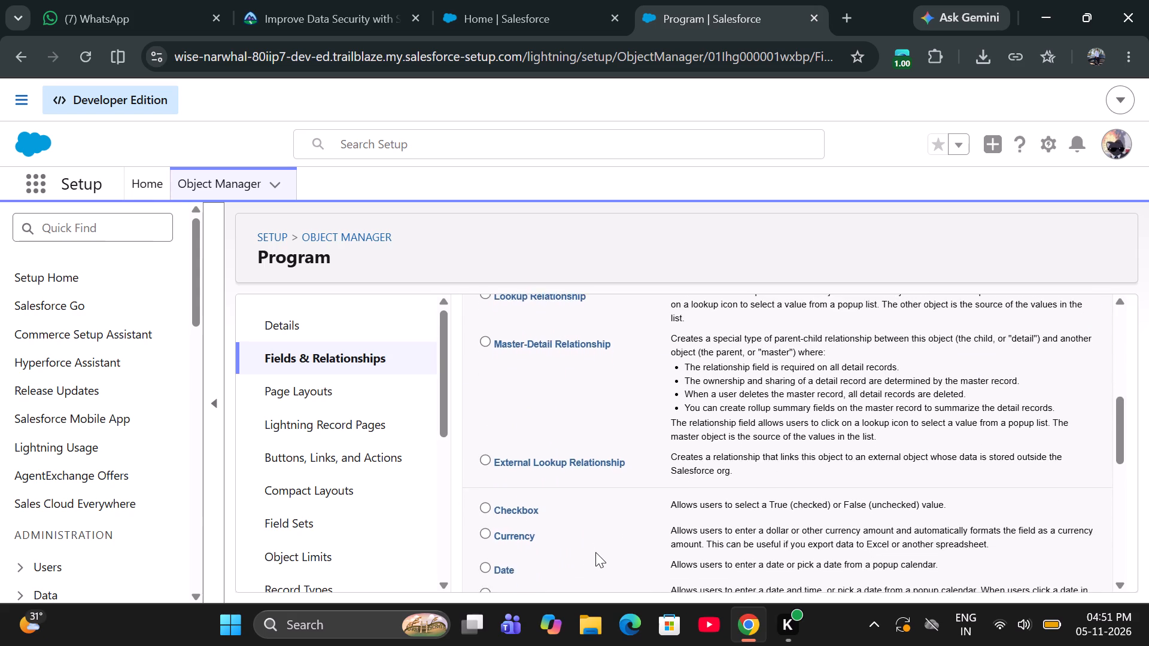
scroll(595, 552, up, 2)
scroll(595, 552, down, 2)
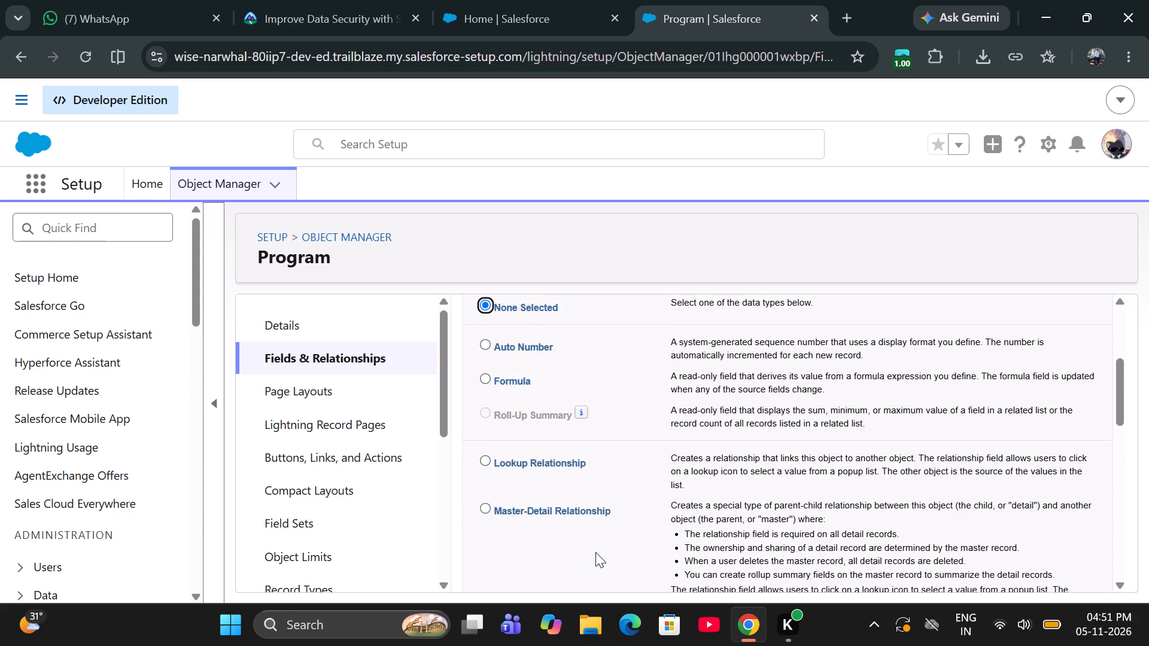
scroll(595, 552, down, 4)
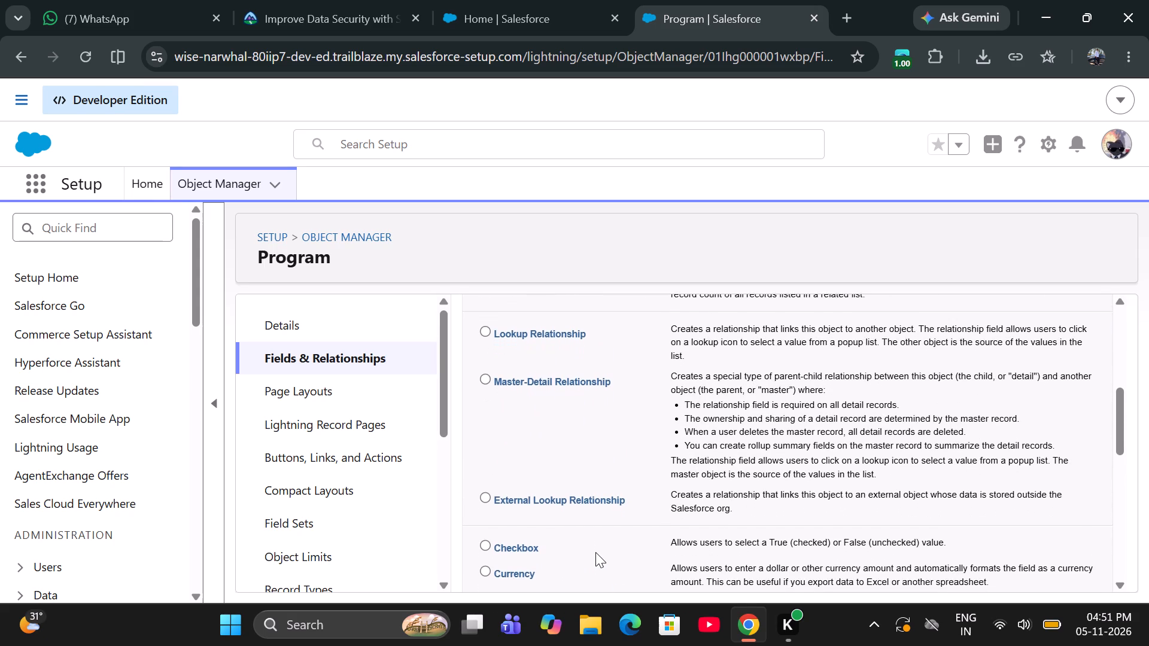
scroll(595, 552, down, 2)
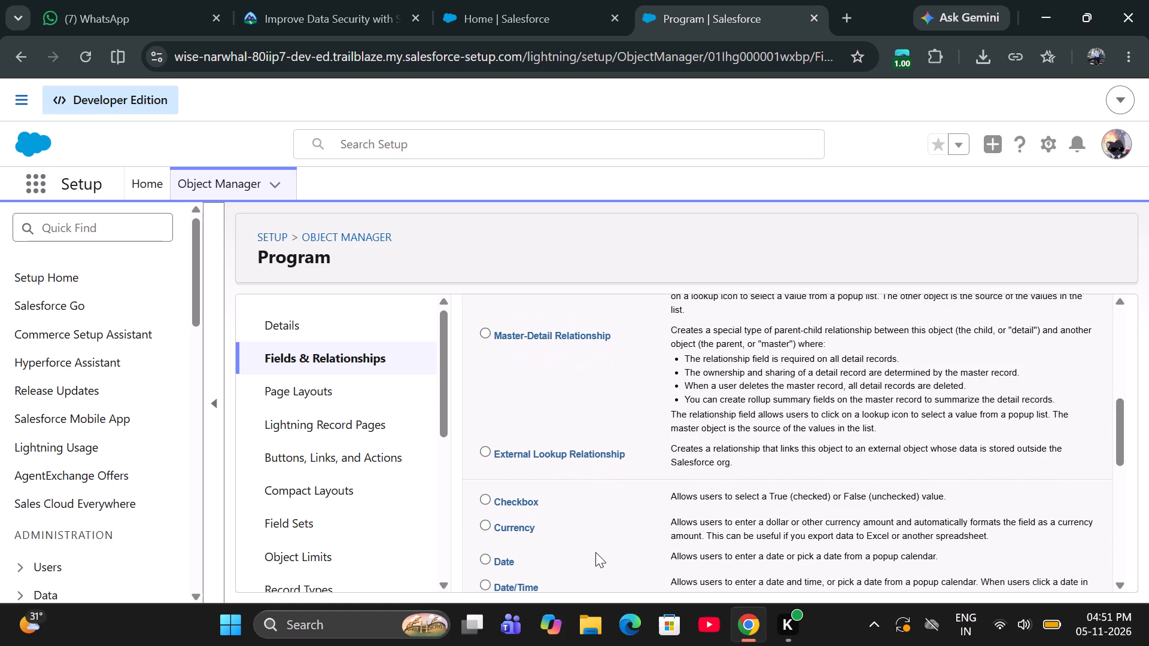
scroll(595, 552, down, 2)
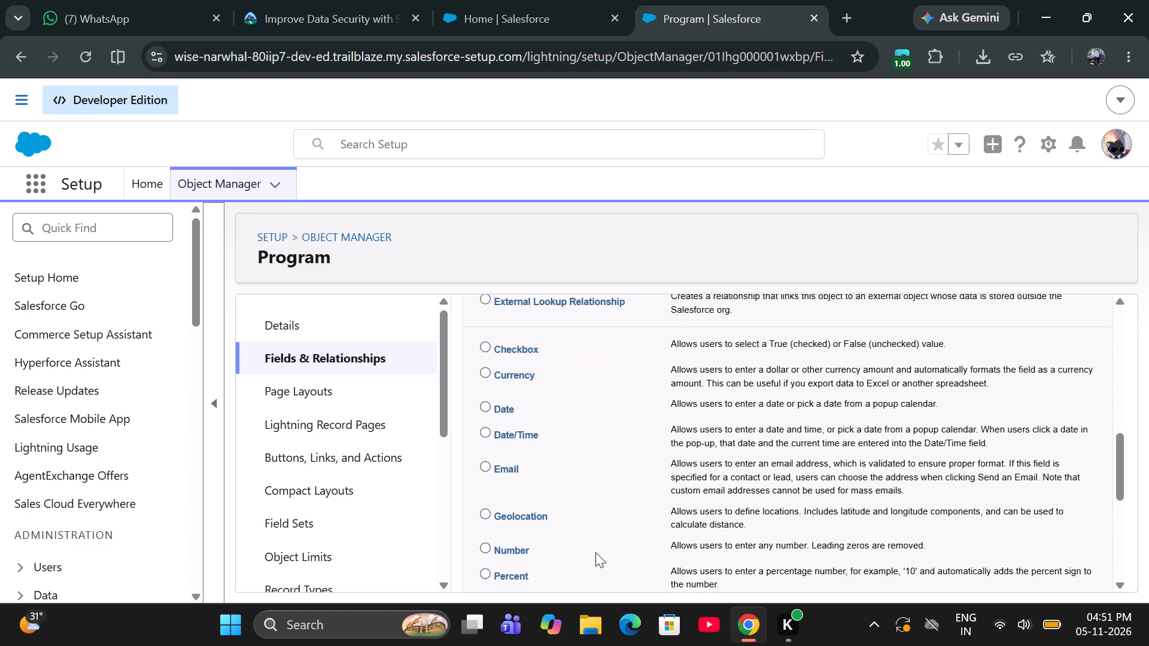
scroll(595, 552, down, 1)
click(492, 478)
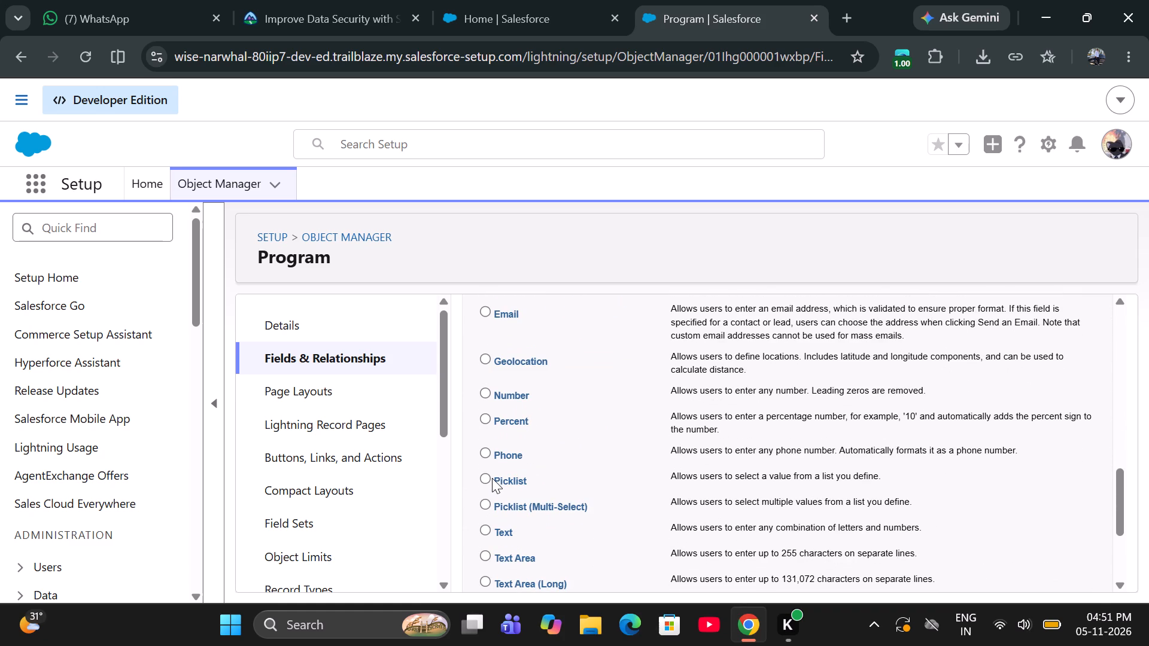
click(485, 477)
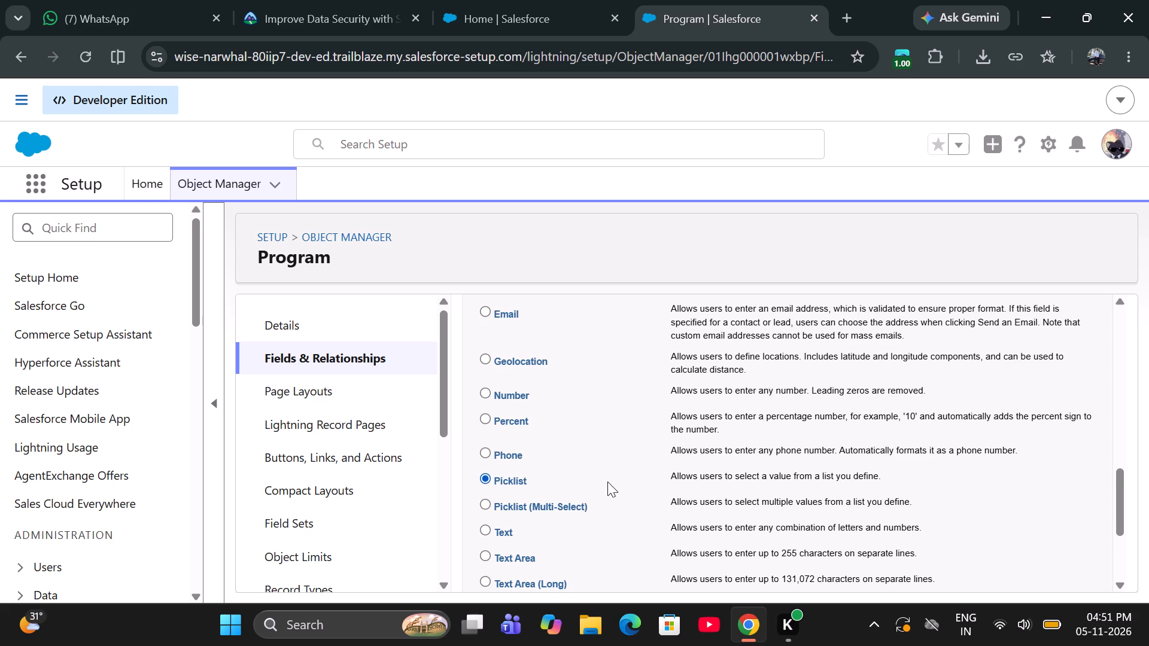
scroll(607, 482, down, 3)
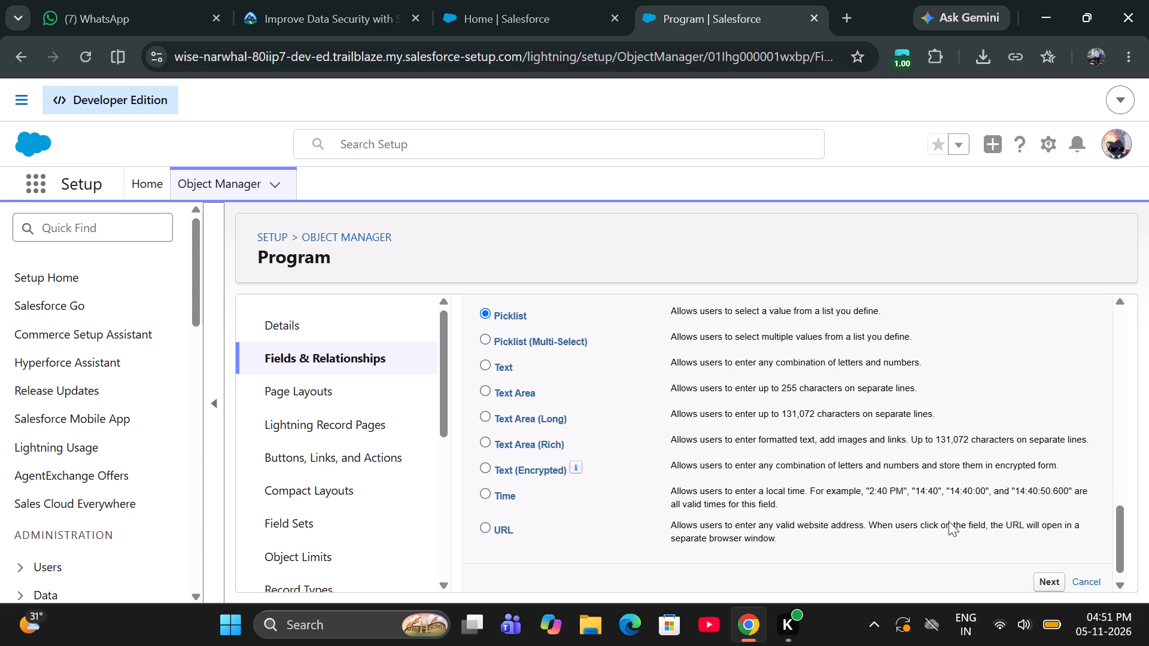
click(1046, 577)
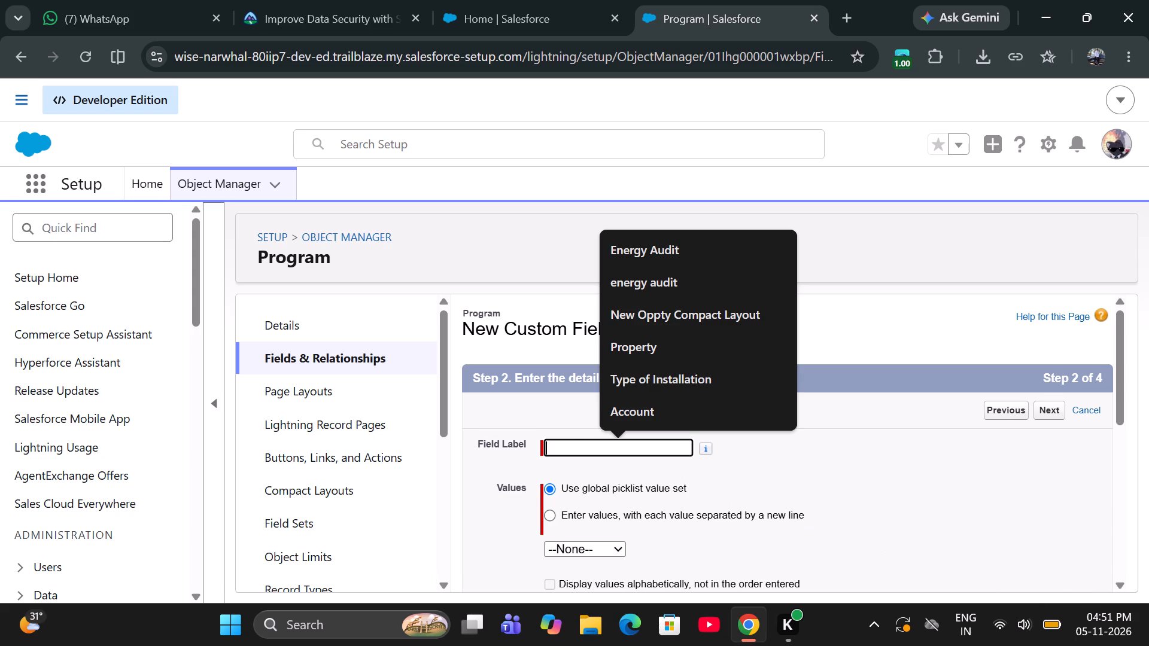
Enter Type as the field label and check it against the field requirements in the Trailhead challenge.
click(570, 438)
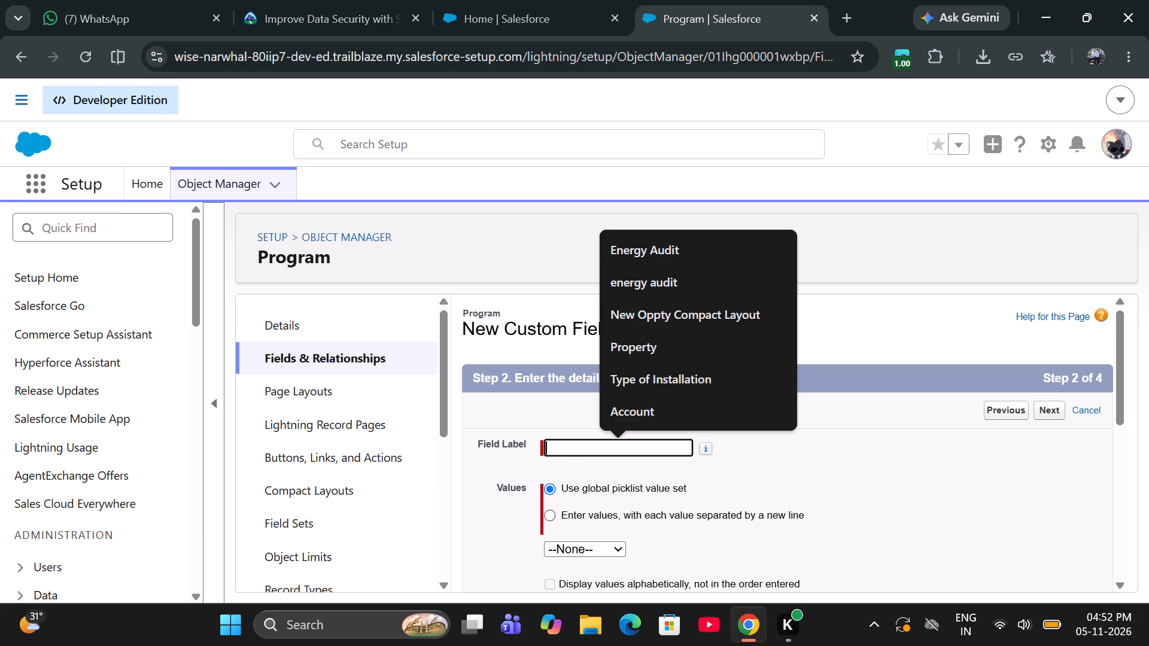
click(570, 446)
text(TY)
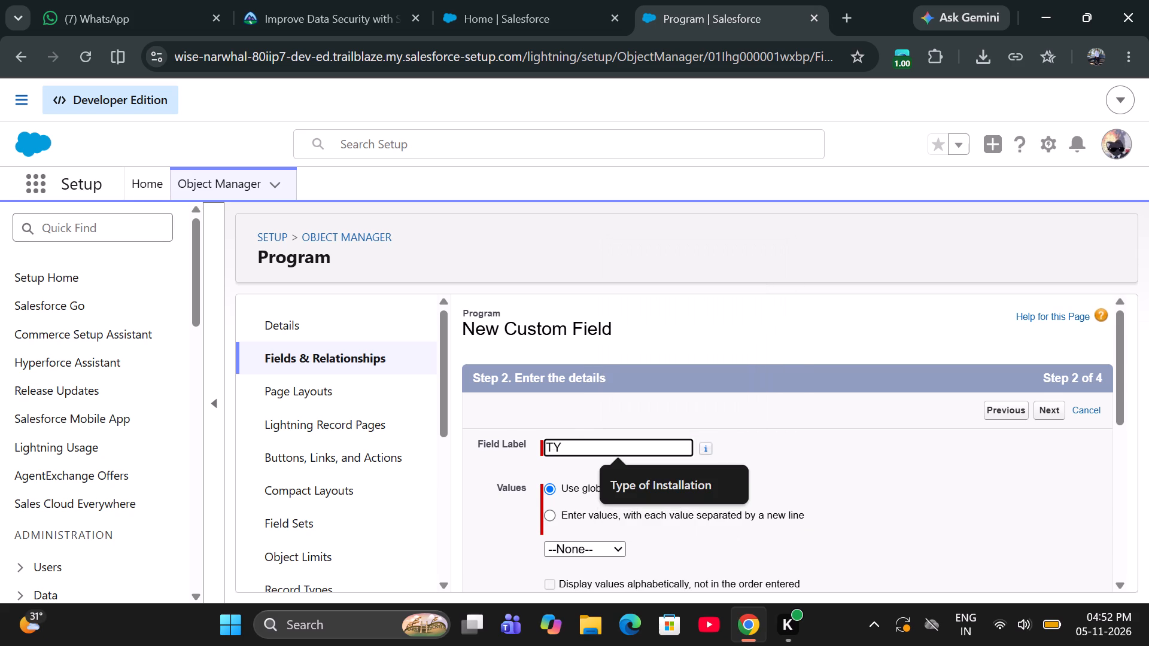
key(BackSpace)
text(yo)
key(BackSpace)
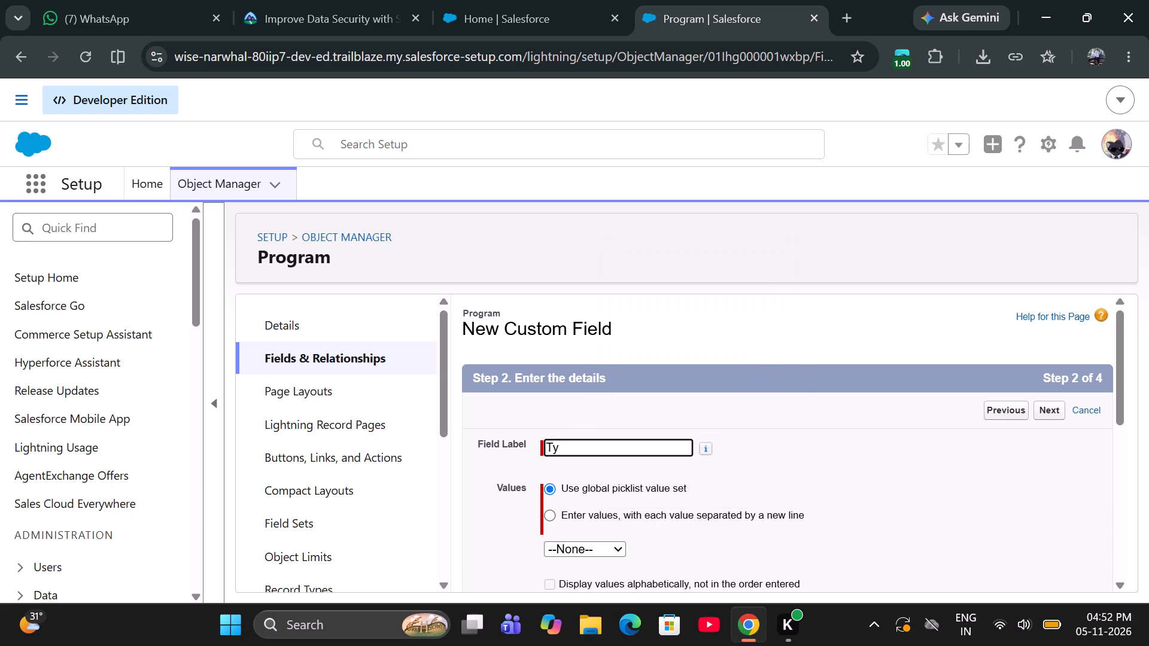
text(pe)
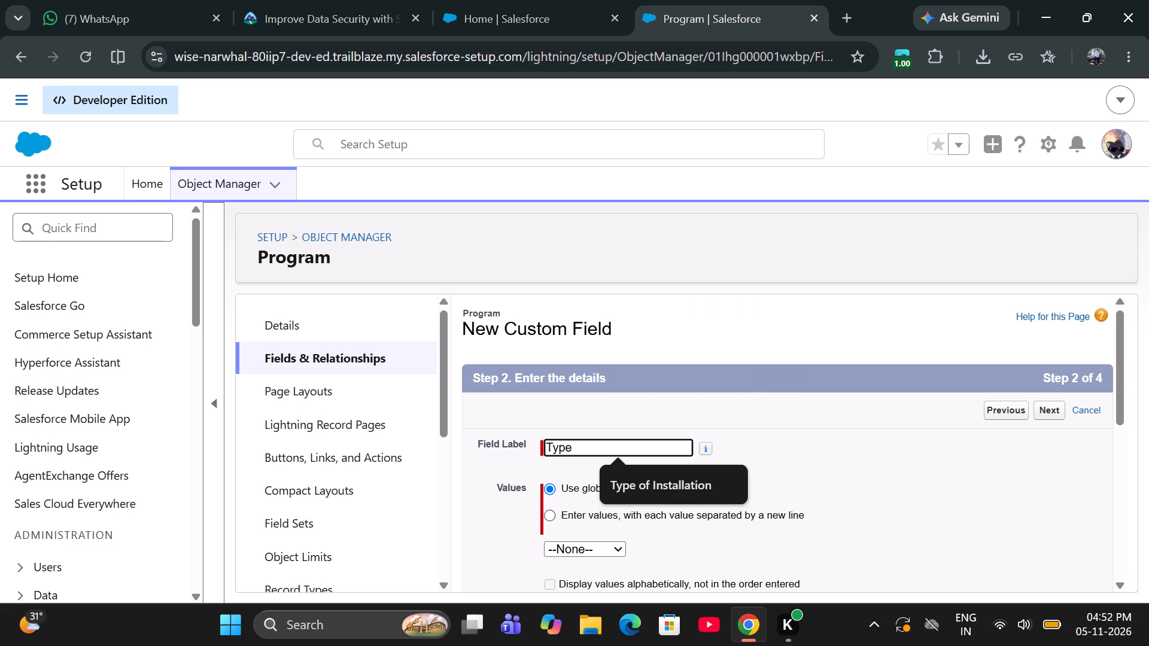
click(303, 16)
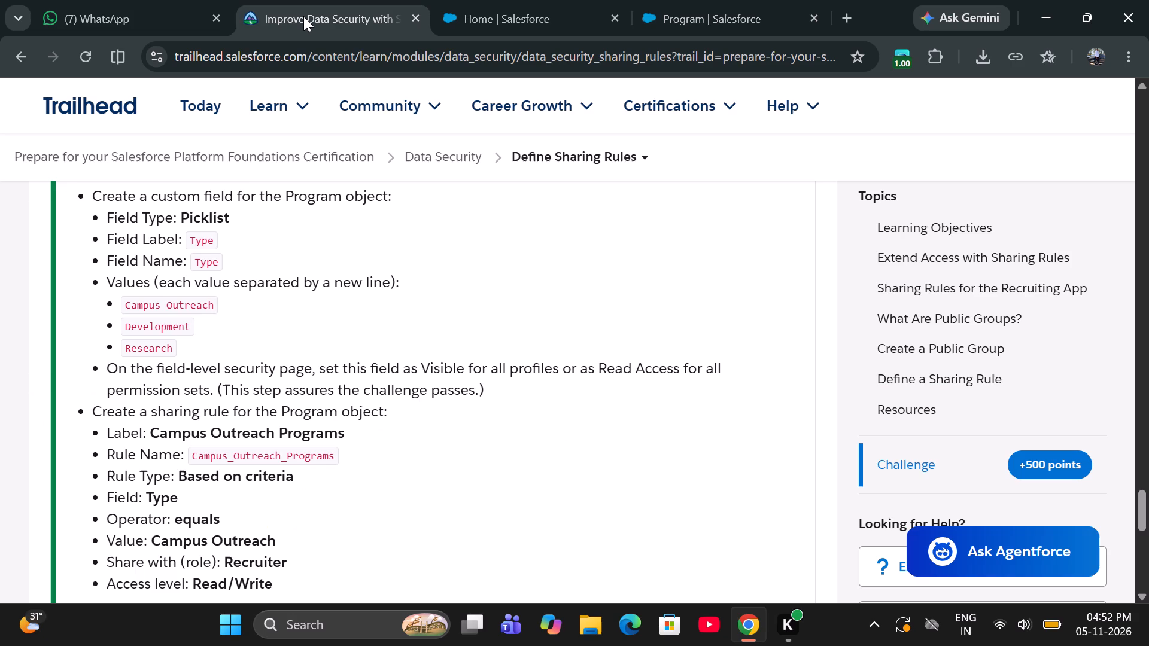
click(693, 23)
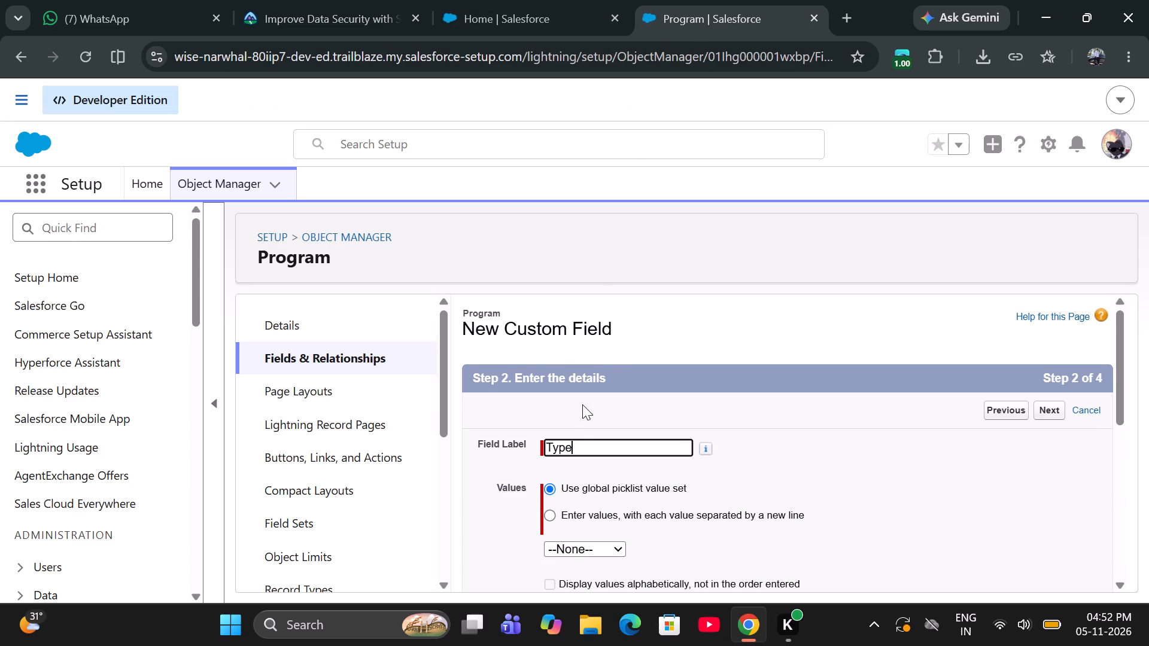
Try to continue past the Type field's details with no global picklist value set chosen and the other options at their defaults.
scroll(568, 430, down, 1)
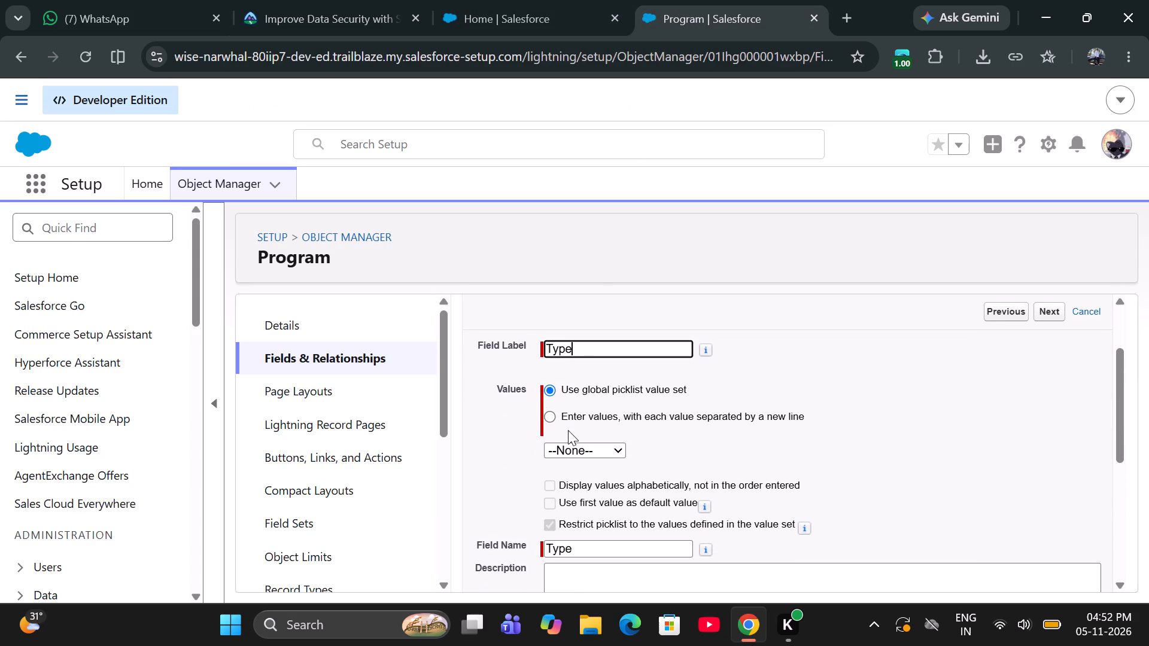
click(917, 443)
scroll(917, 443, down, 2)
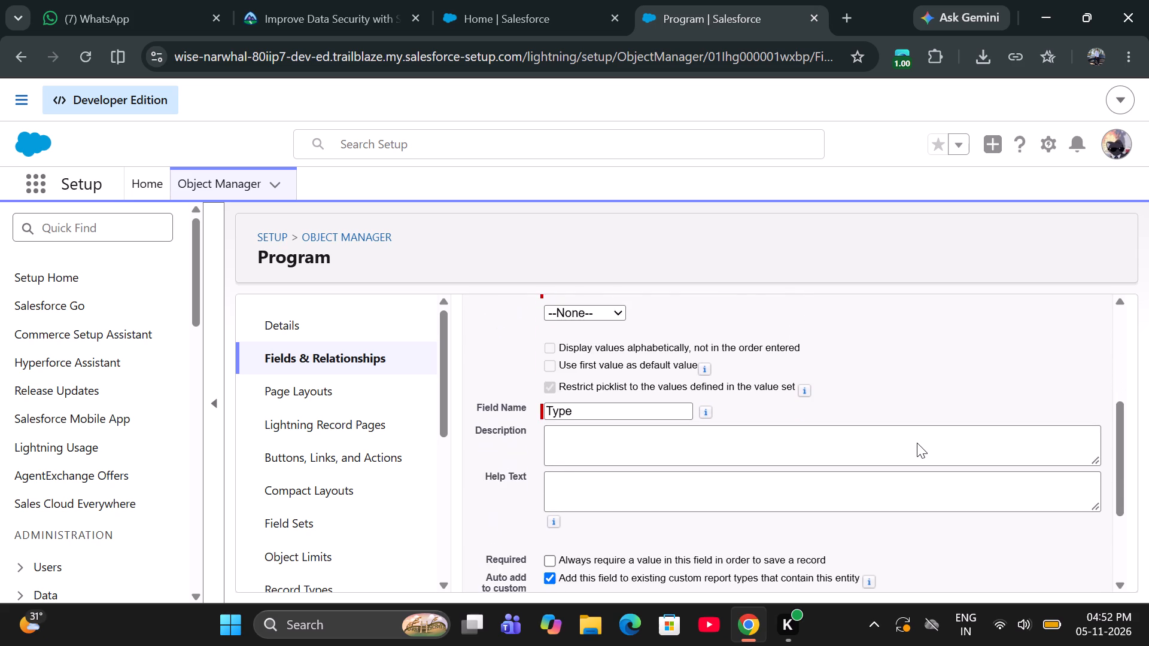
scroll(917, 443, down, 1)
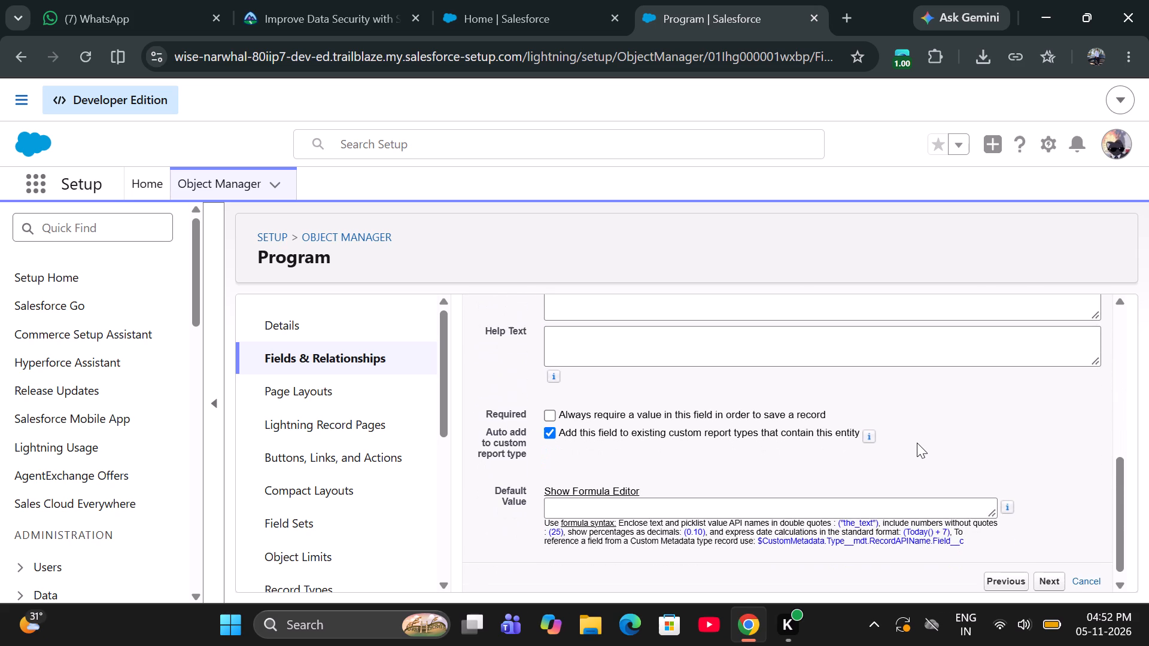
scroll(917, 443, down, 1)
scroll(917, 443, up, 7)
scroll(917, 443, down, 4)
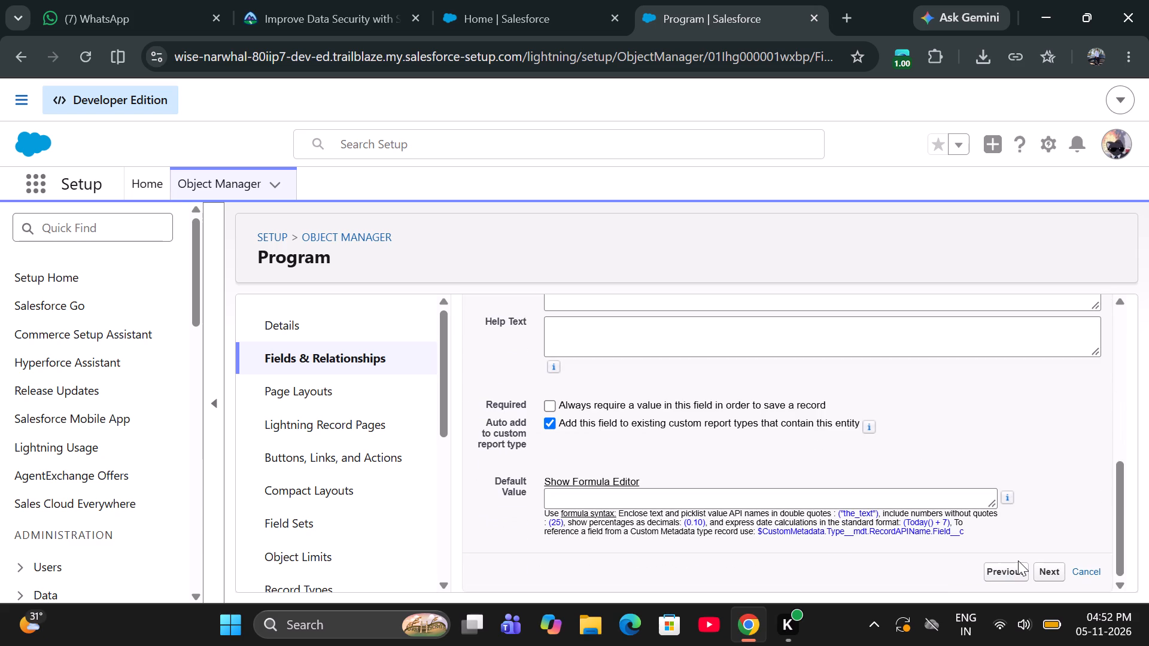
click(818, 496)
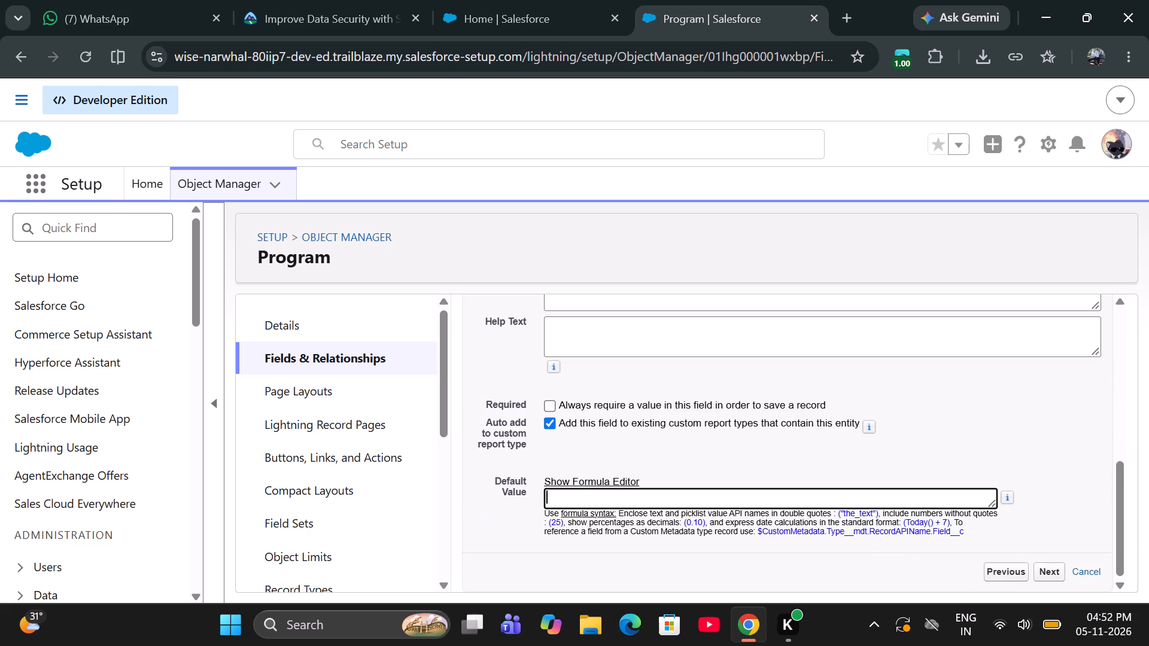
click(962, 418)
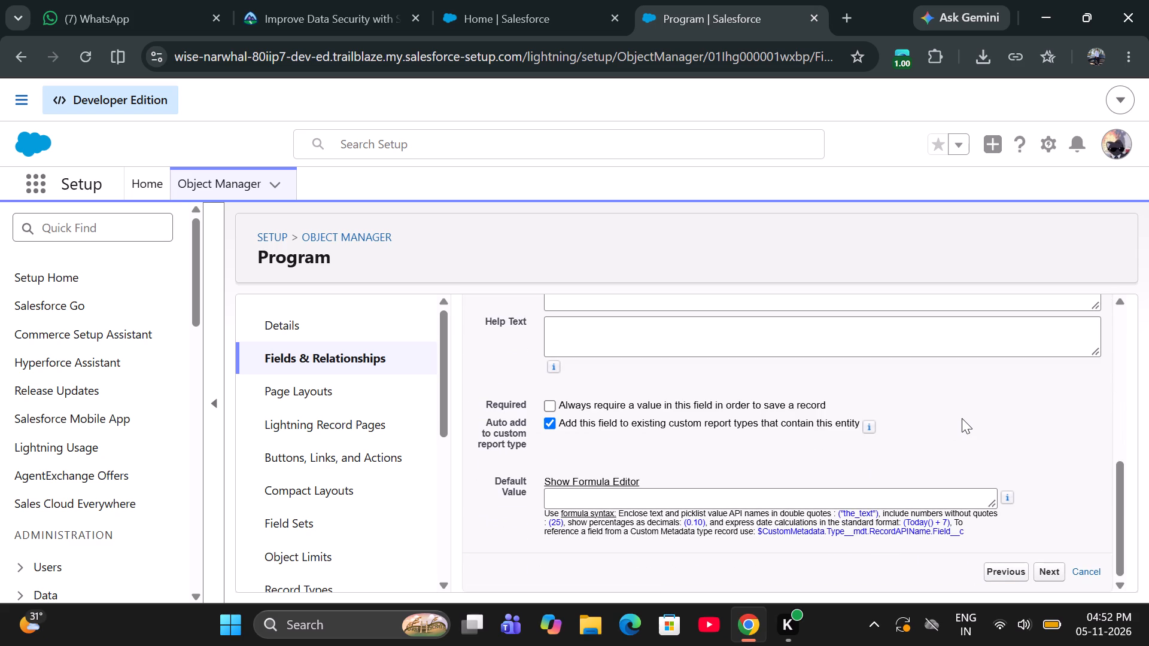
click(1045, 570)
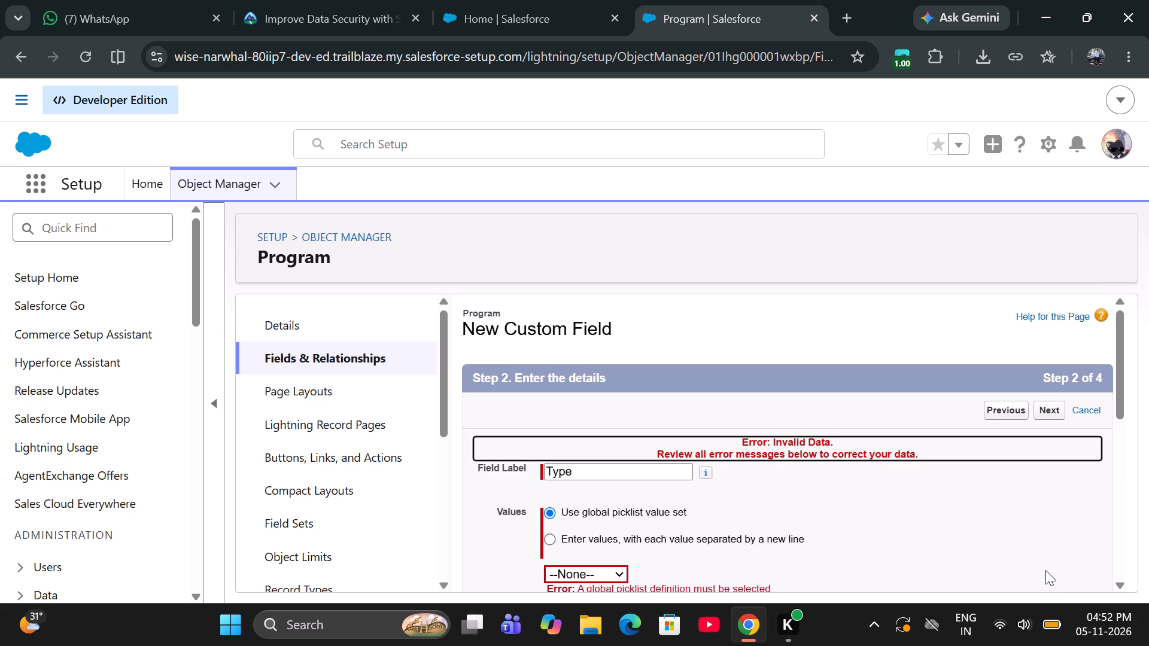
Switch the Type field to individually entered values instead of a global picklist value set, and enter Campus Outreach as the first value.
scroll(1045, 570, down, 1)
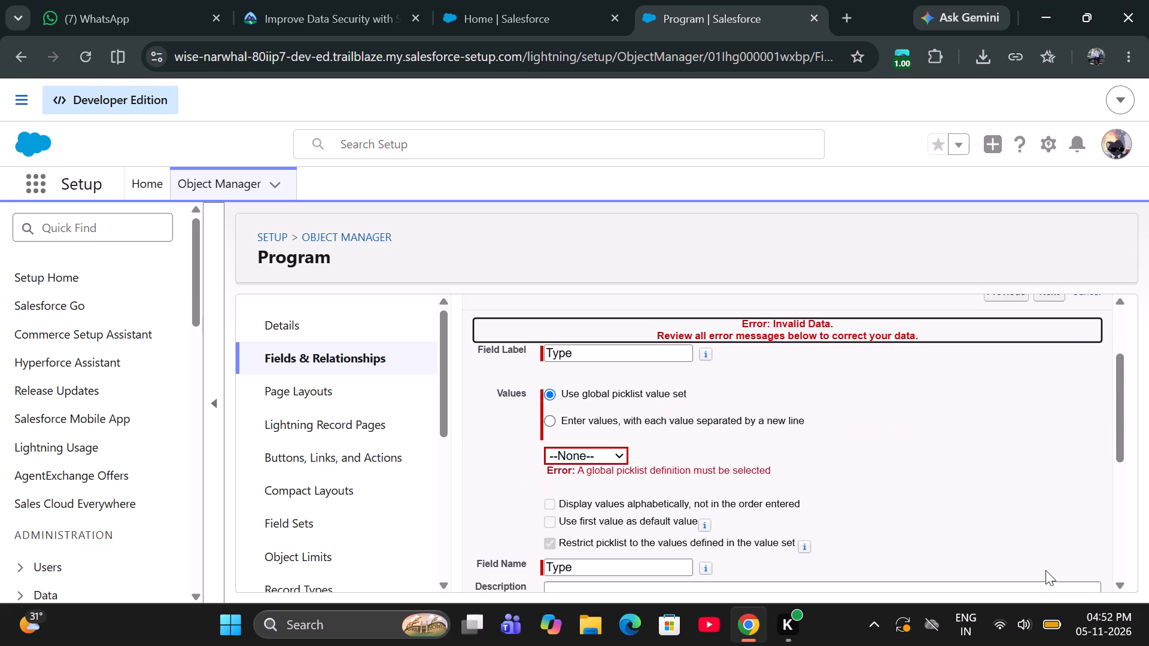
click(610, 455)
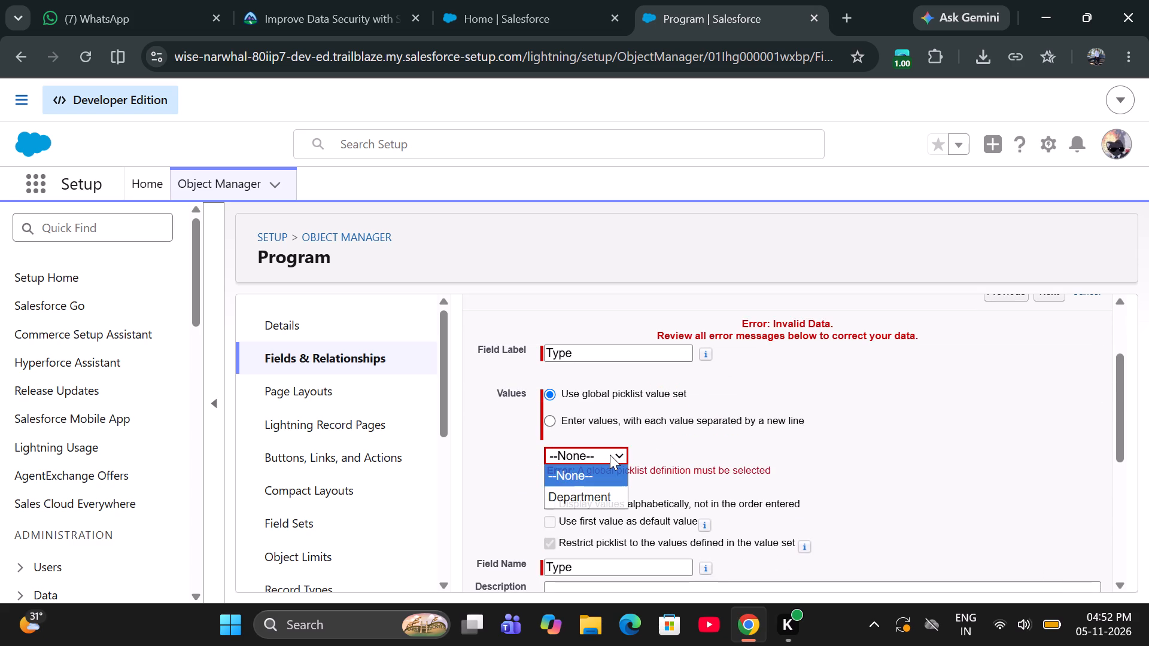
click(772, 451)
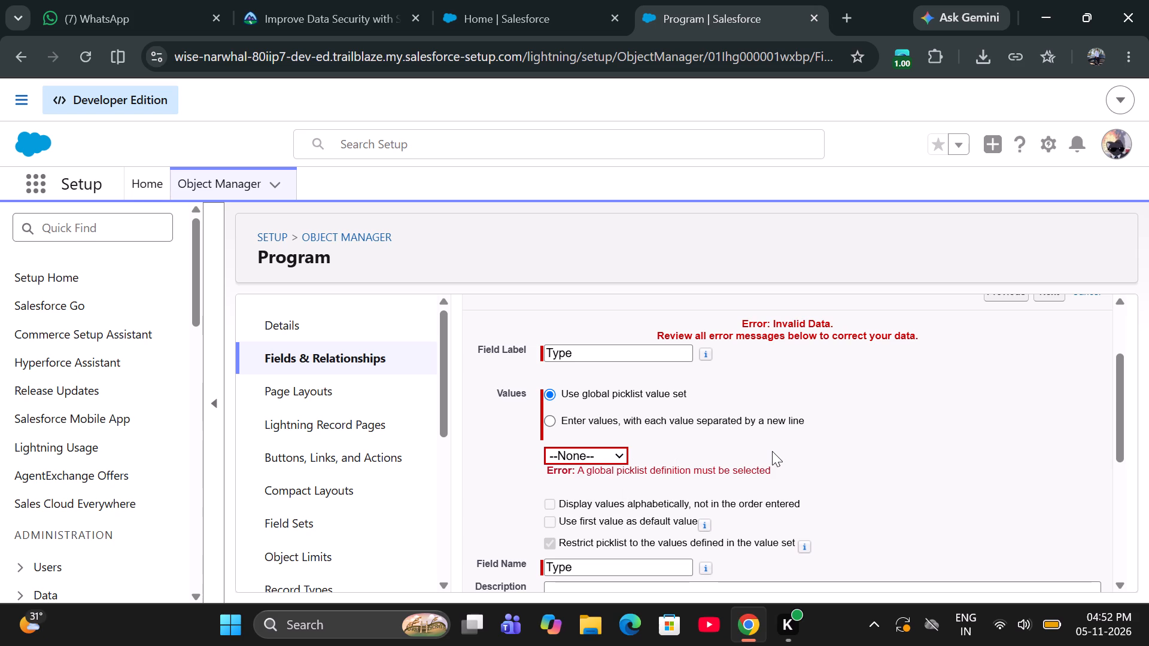
click(550, 418)
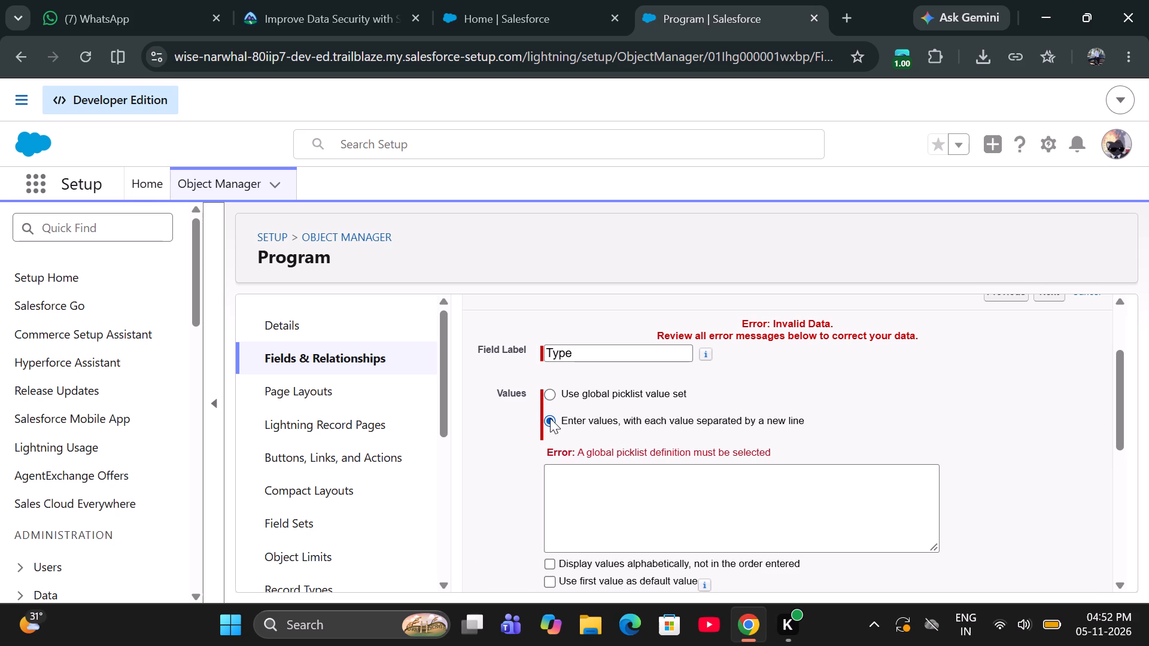
click(566, 481)
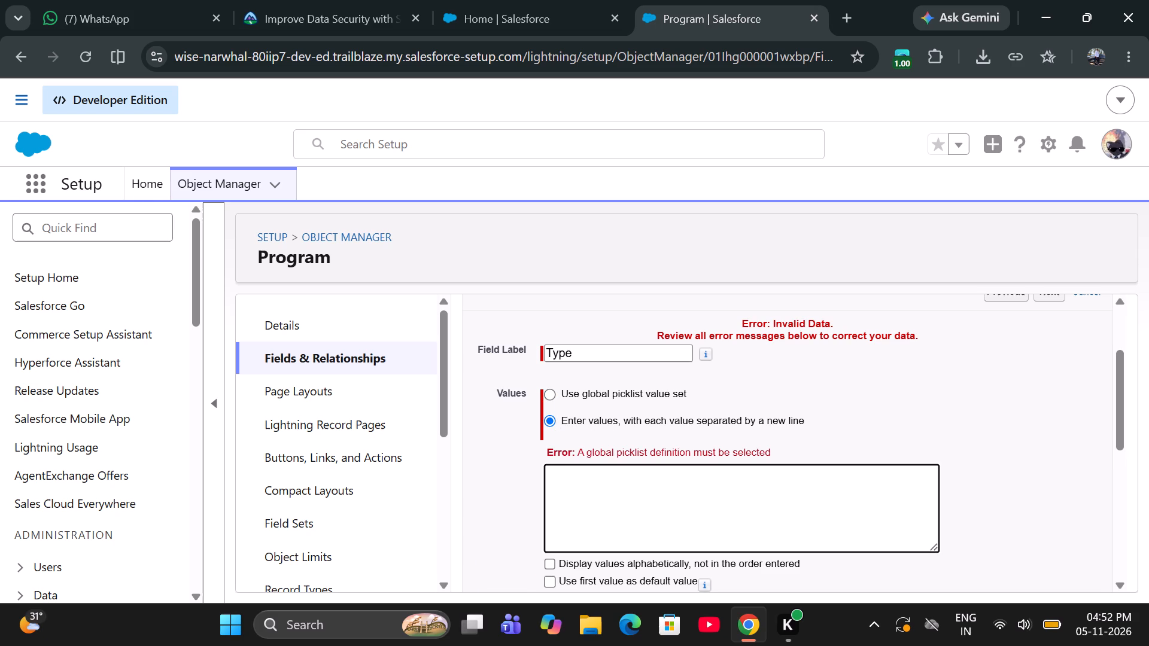
key(shift+c)
key(a)
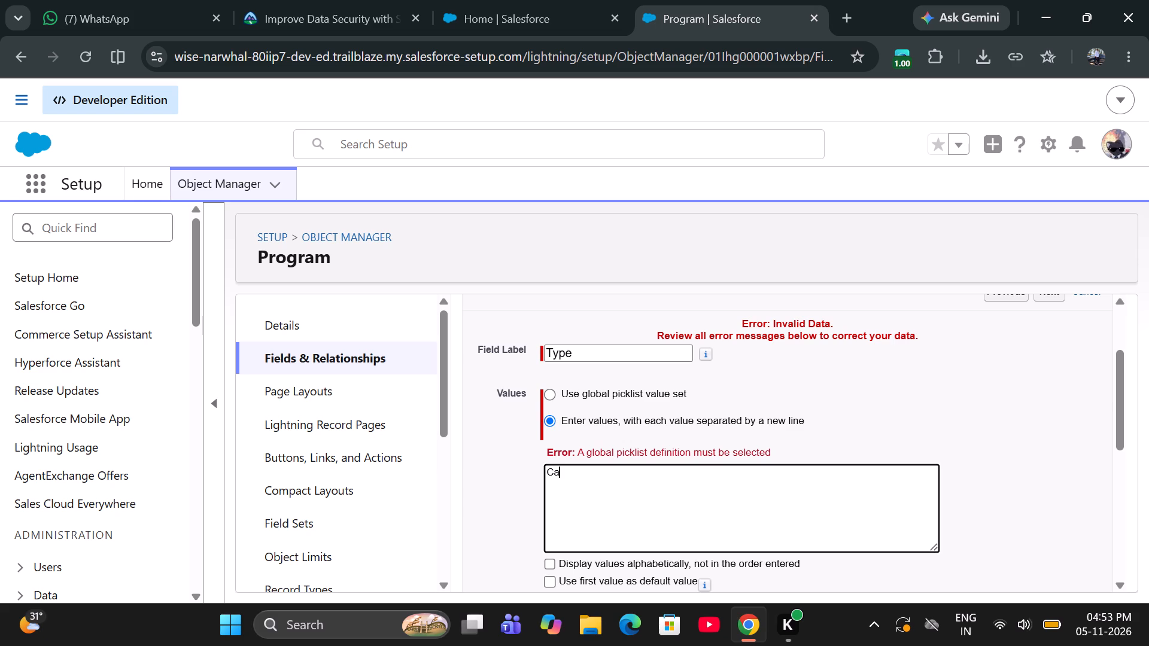
text(mpus)
key(space)
key(o)
key(BackSpace)
text(Out)
text(reach)
Add Development and Research as the second and third picklist values, each on its own line.
key(Return)
text(Devek)
key(BackSpace)
key(l)
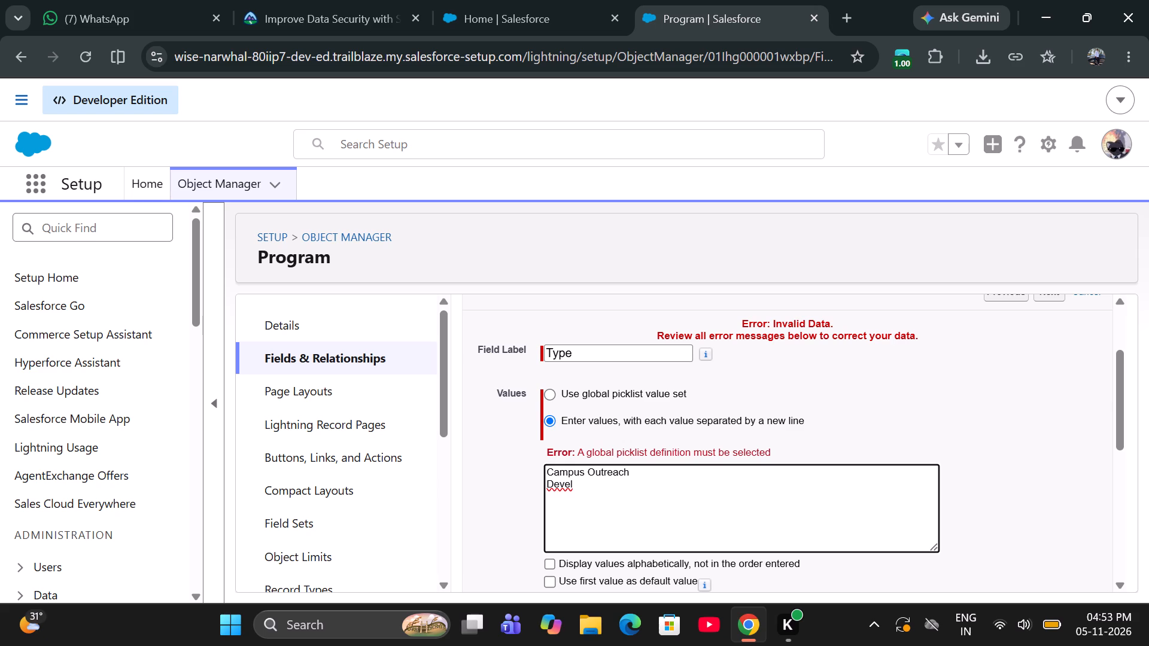
text(opment)
key(Return)
text(research)
click(550, 495)
key(BackSpace)
key(shift+r)
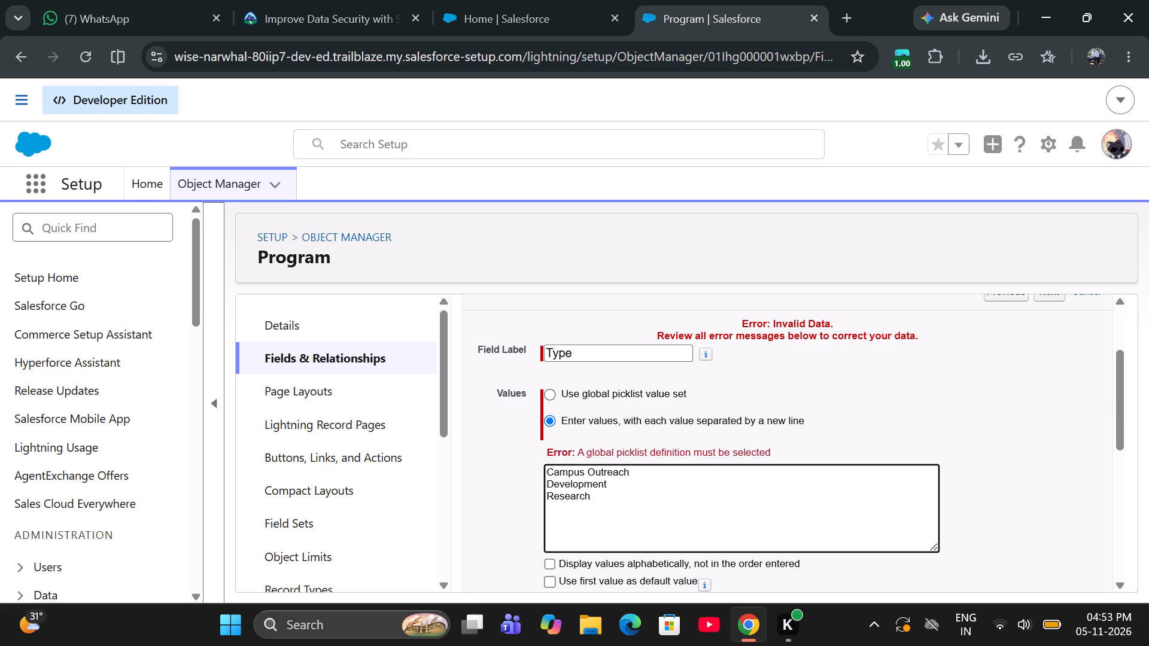
click(590, 499)
Review the remaining Type field details, leave them at their defaults, and continue to field-level security.
scroll(590, 499, down, 1)
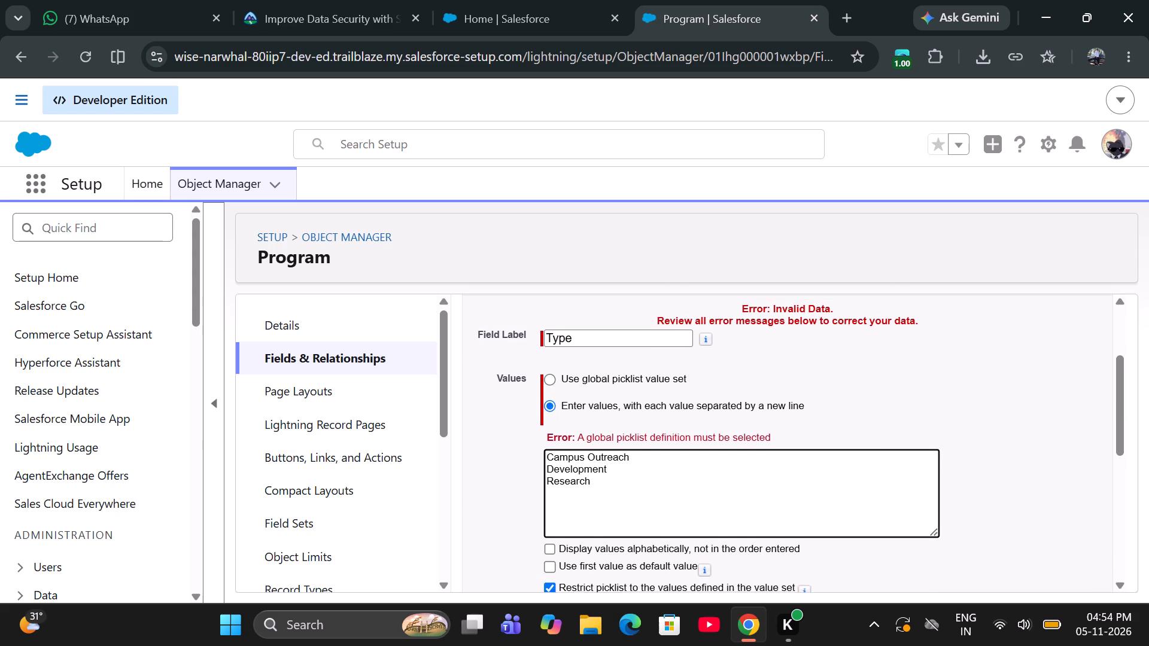
scroll(590, 499, down, 1)
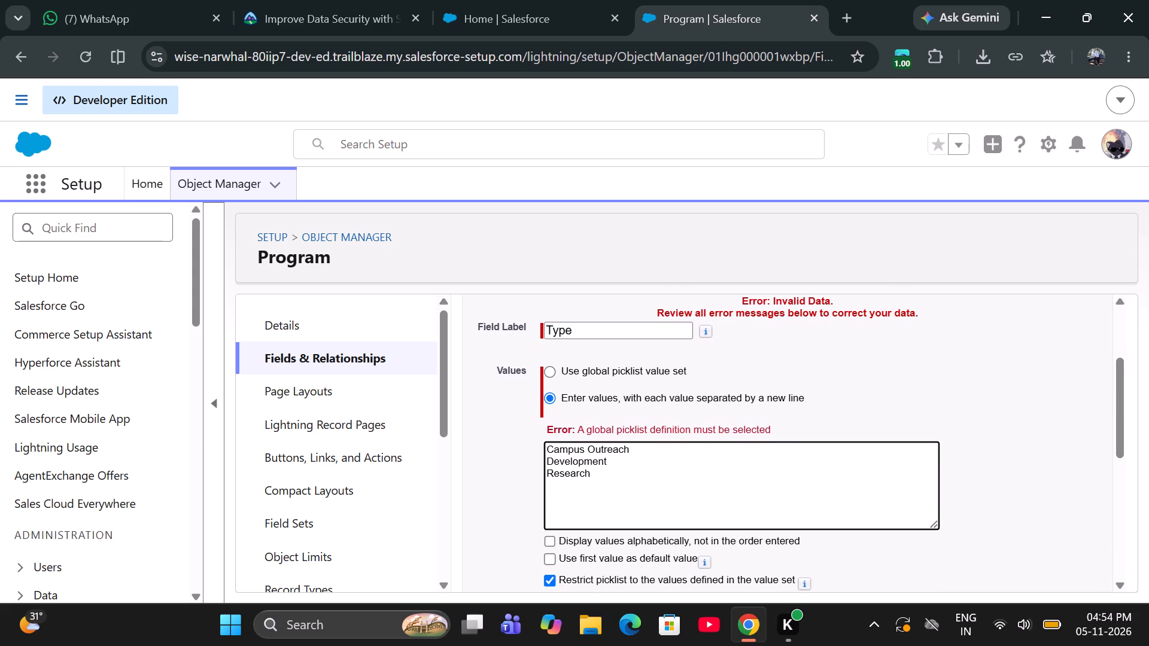
scroll(590, 499, down, 2)
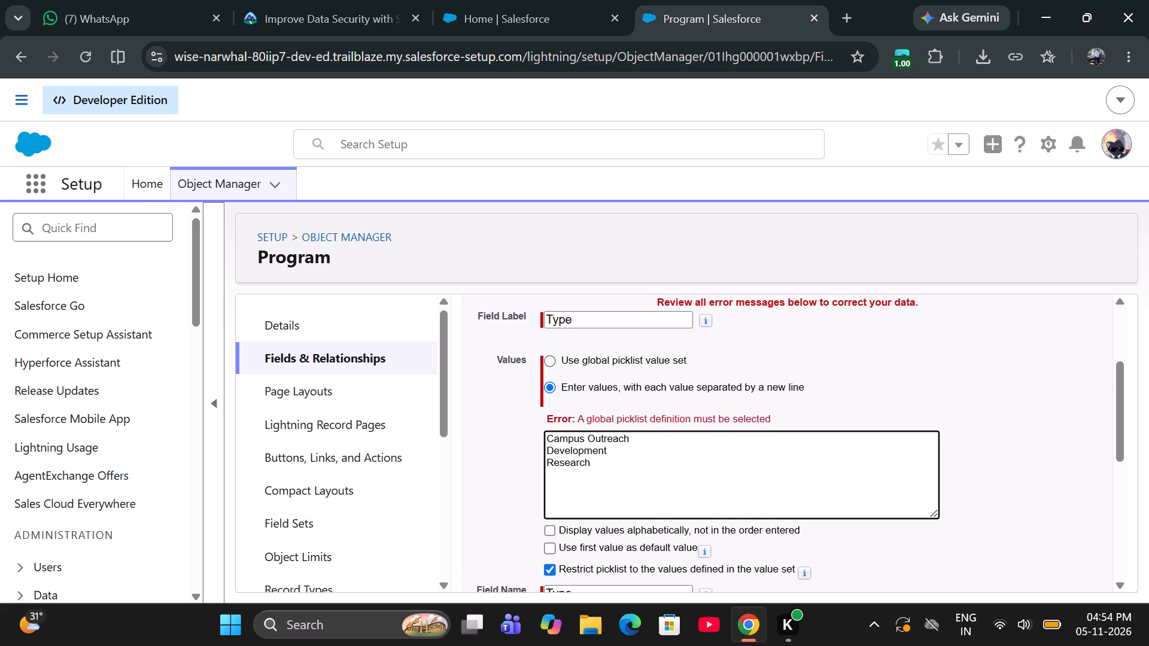
scroll(590, 499, down, 1)
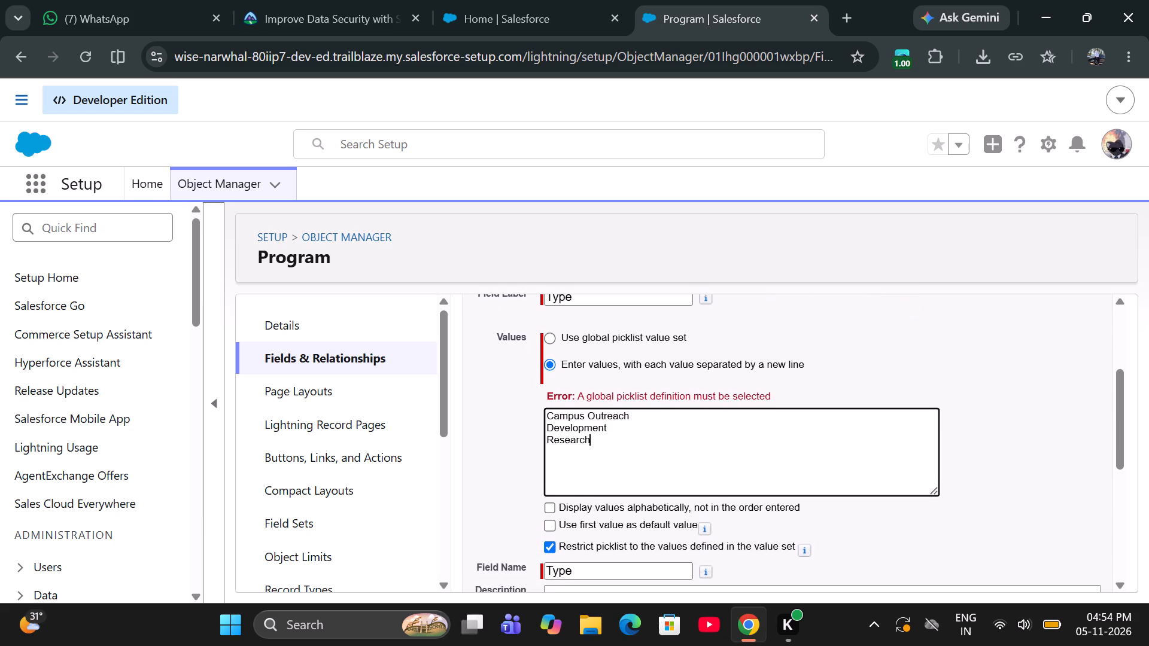
scroll(590, 499, down, 1)
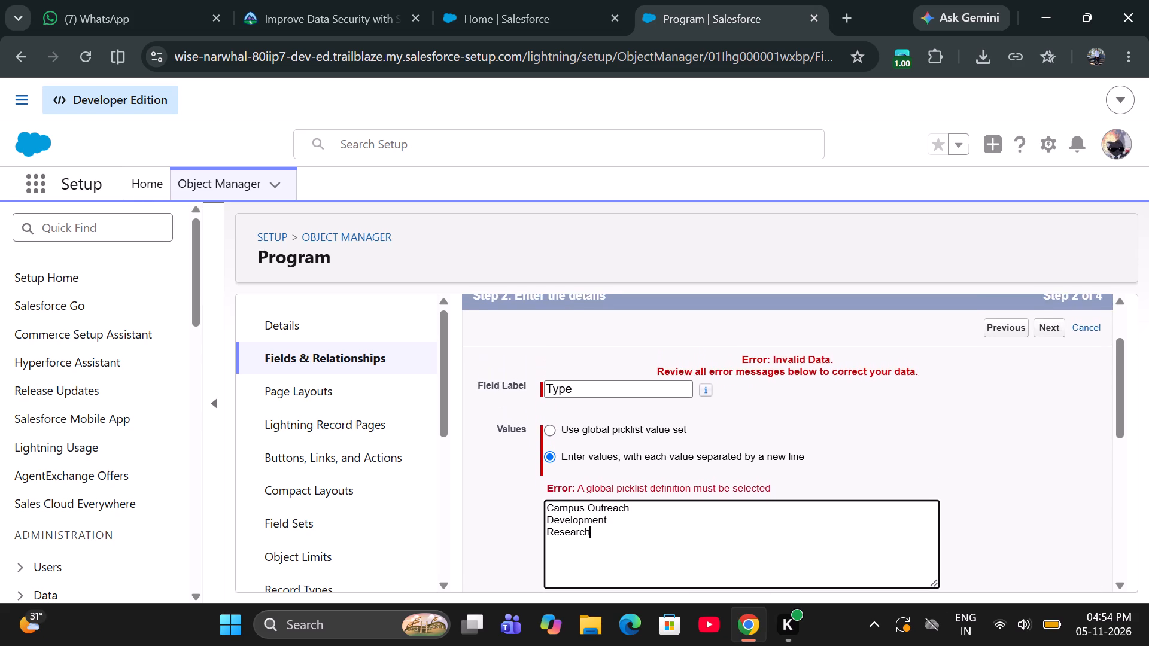
scroll(590, 499, down, 3)
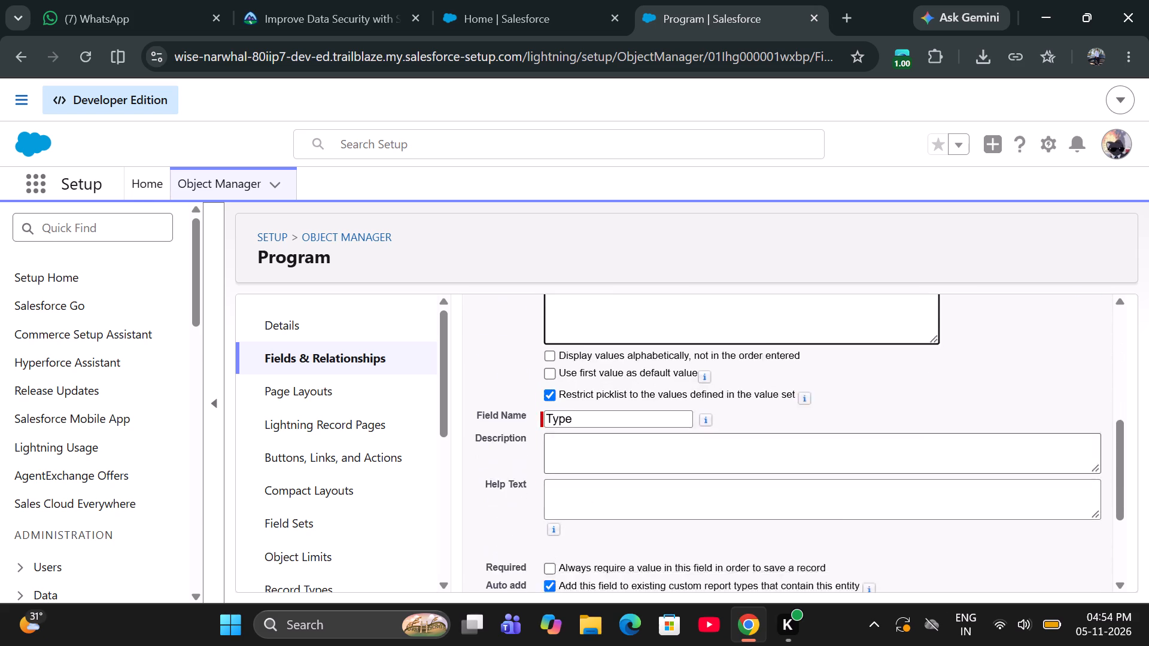
scroll(590, 499, down, 4)
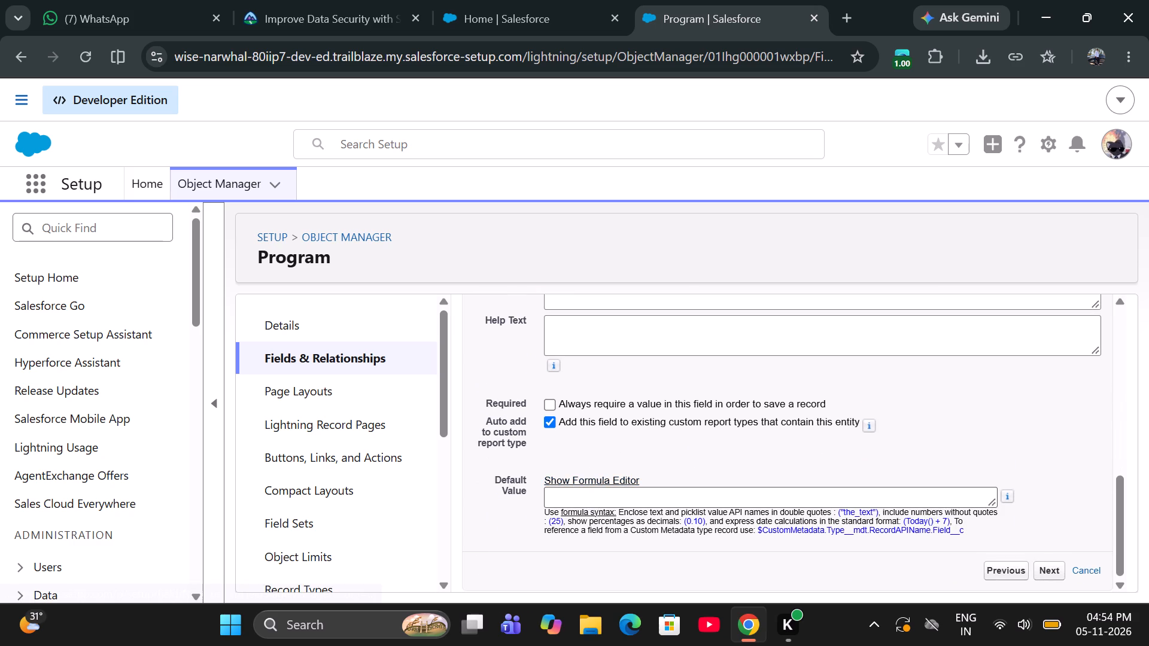
scroll(590, 496, down, 1)
scroll(590, 496, up, 6)
scroll(590, 496, down, 2)
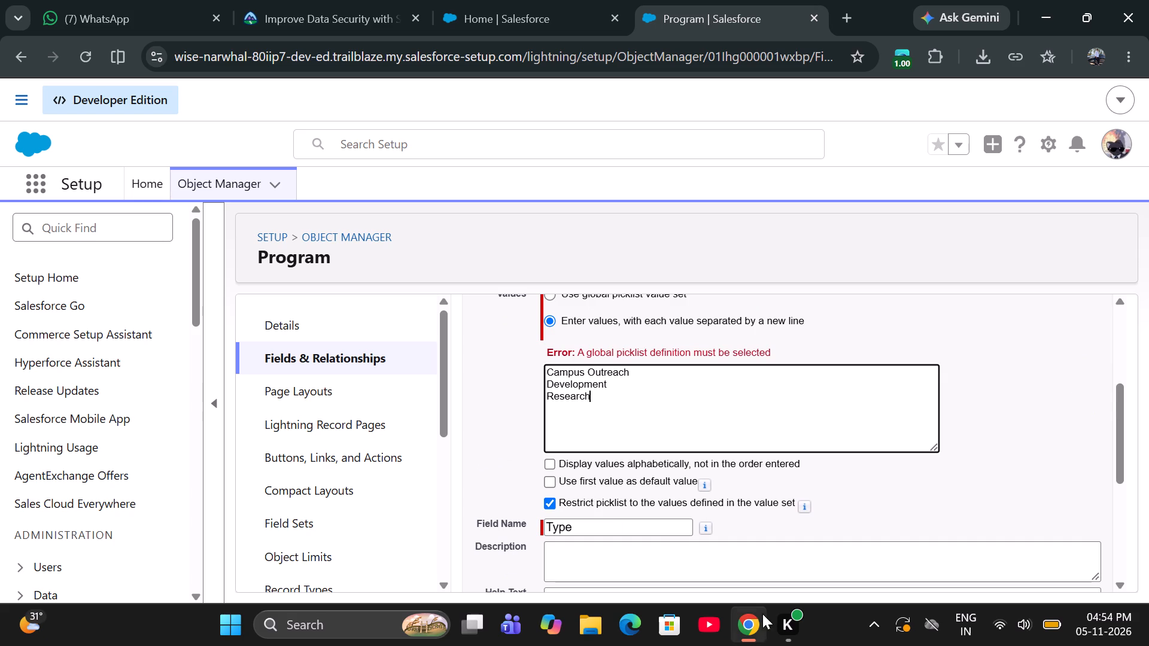
scroll(800, 542, down, 4)
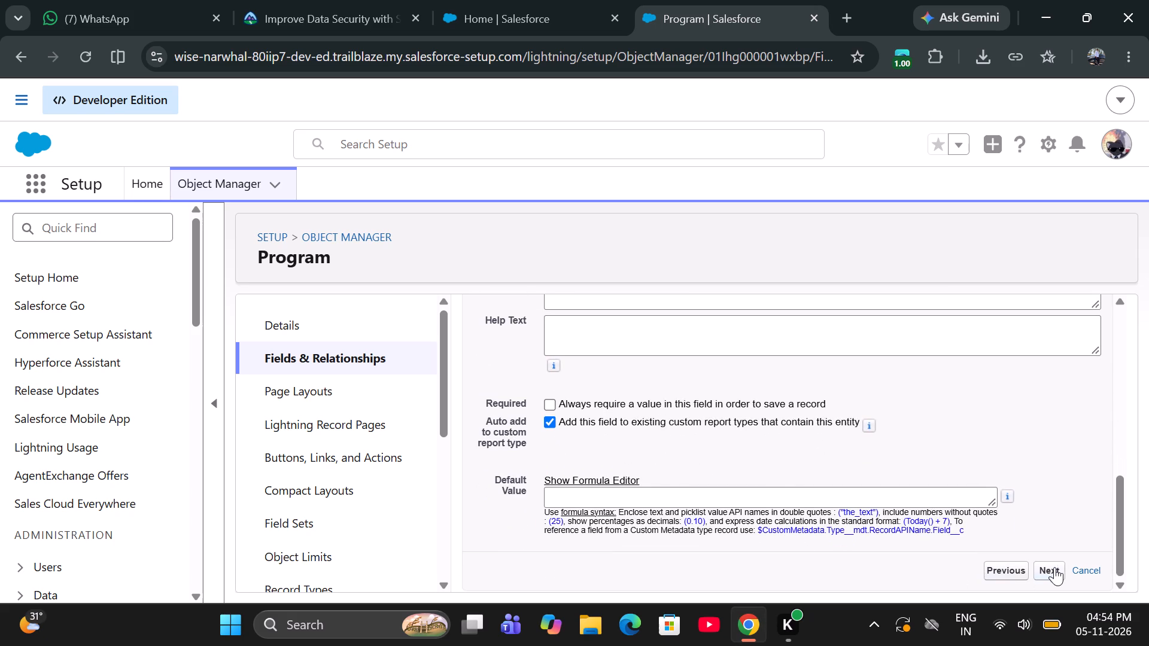
click(1056, 566)
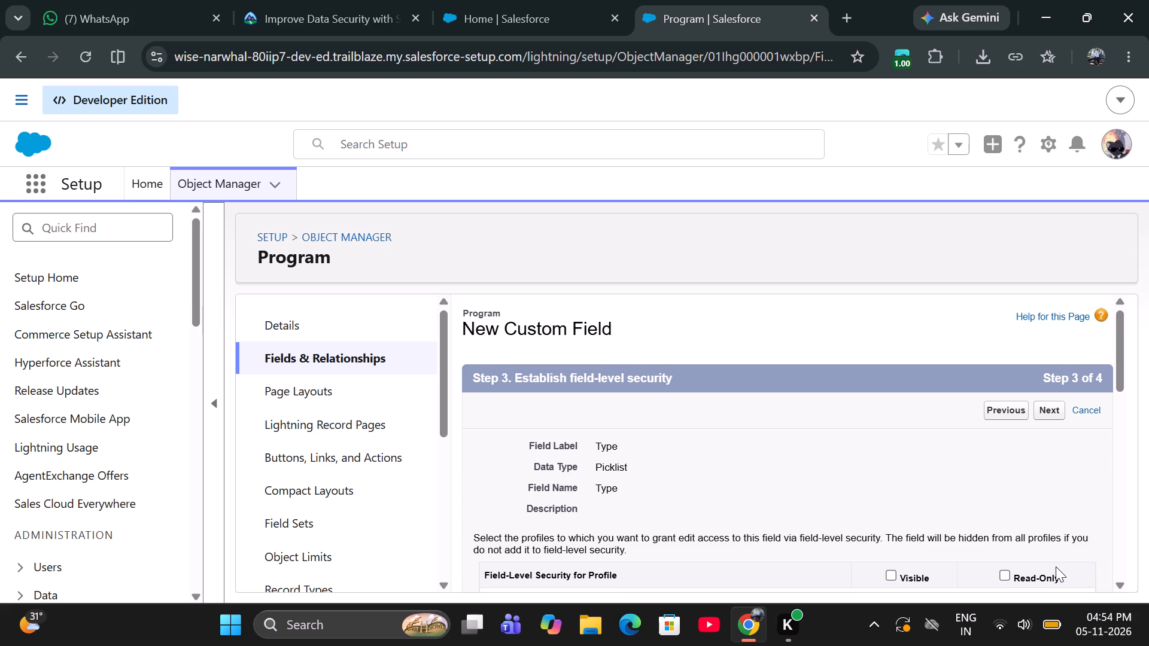
Review the profiles' field-level security and make the Type field visible to all of them.
scroll(1056, 566, down, 2)
scroll(1056, 566, up, 1)
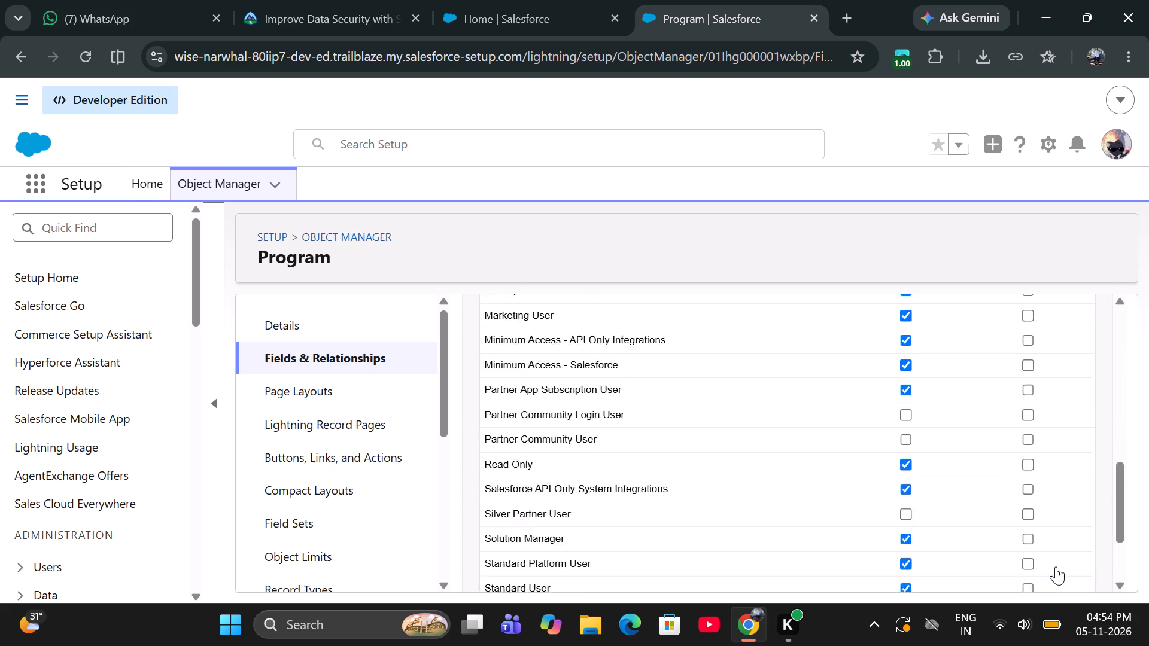
scroll(1056, 566, up, 4)
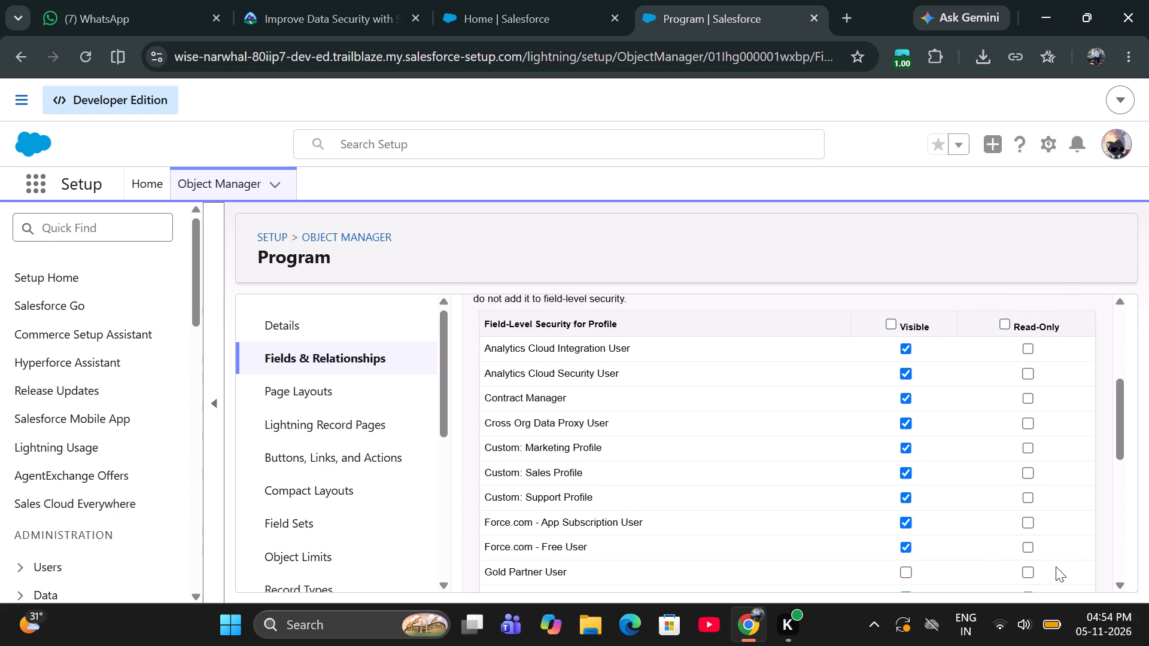
scroll(1056, 566, up, 2)
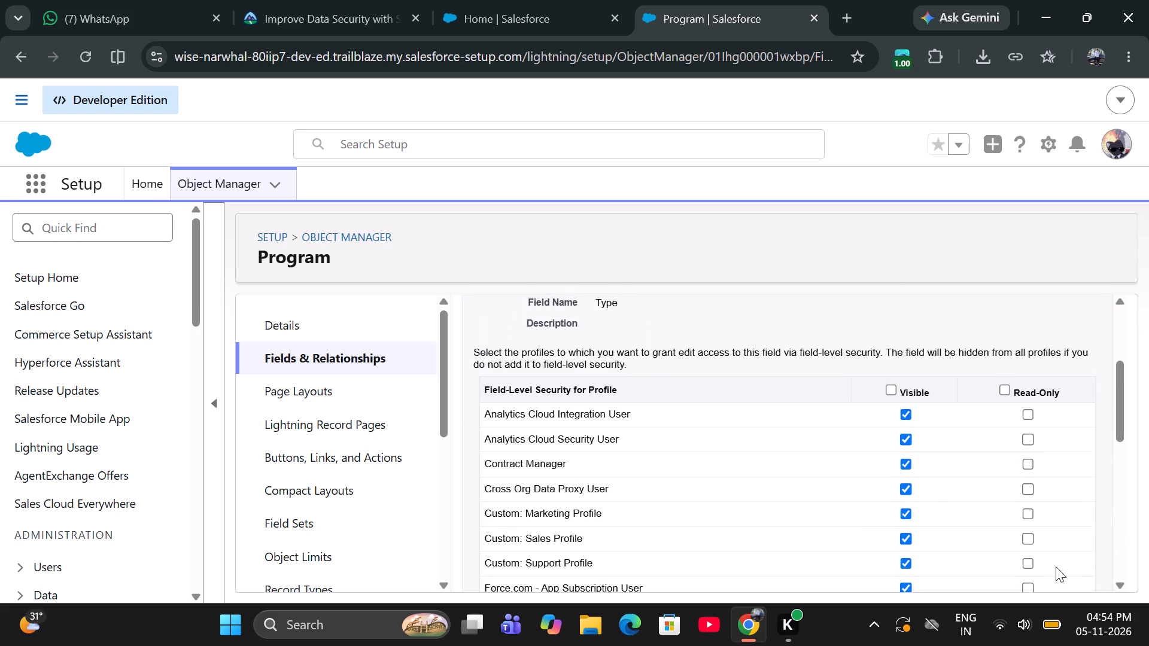
scroll(1056, 566, up, 1)
scroll(1056, 566, down, 1)
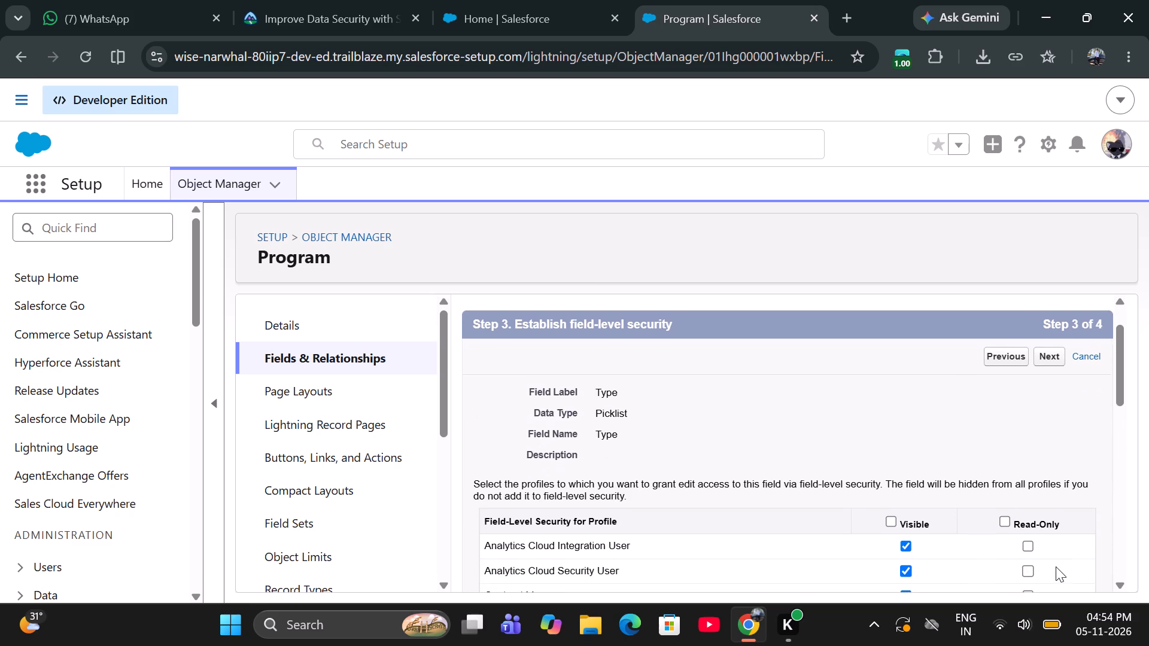
scroll(1056, 566, down, 2)
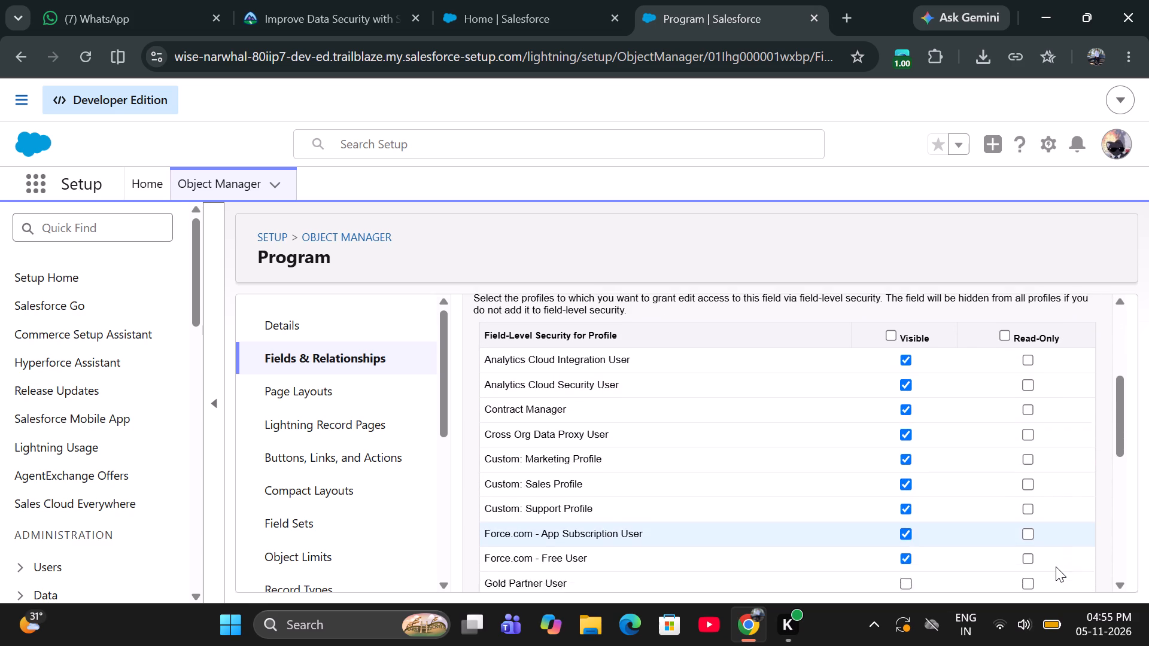
scroll(1056, 566, down, 1)
scroll(1056, 566, up, 2)
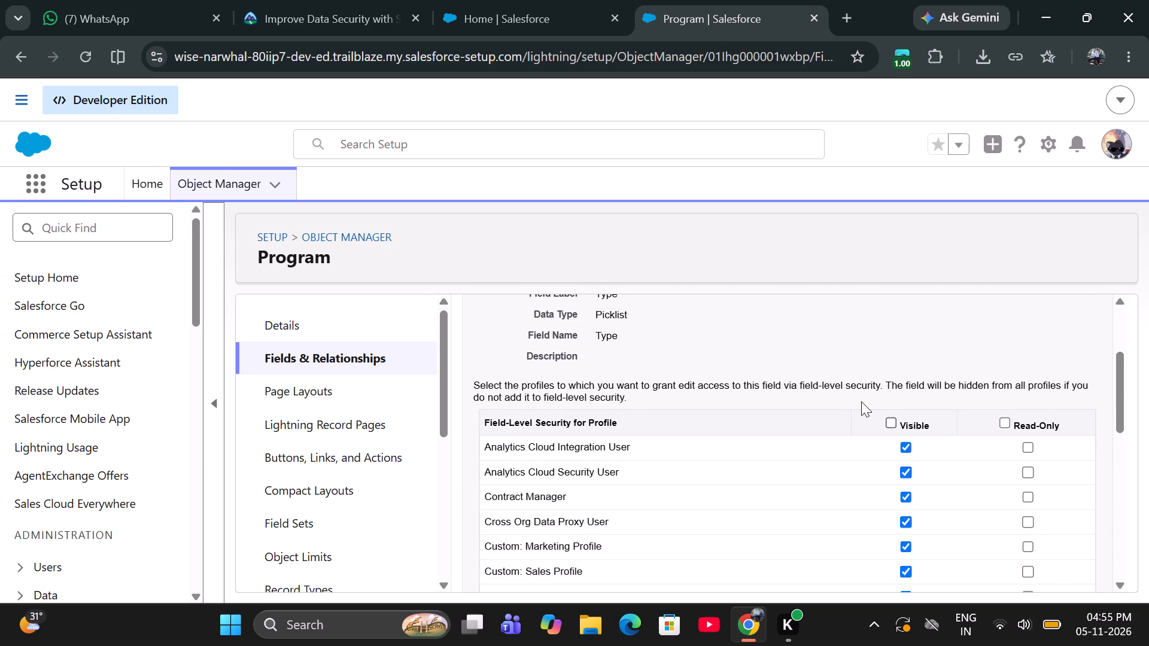
click(893, 426)
scroll(893, 426, down, 2)
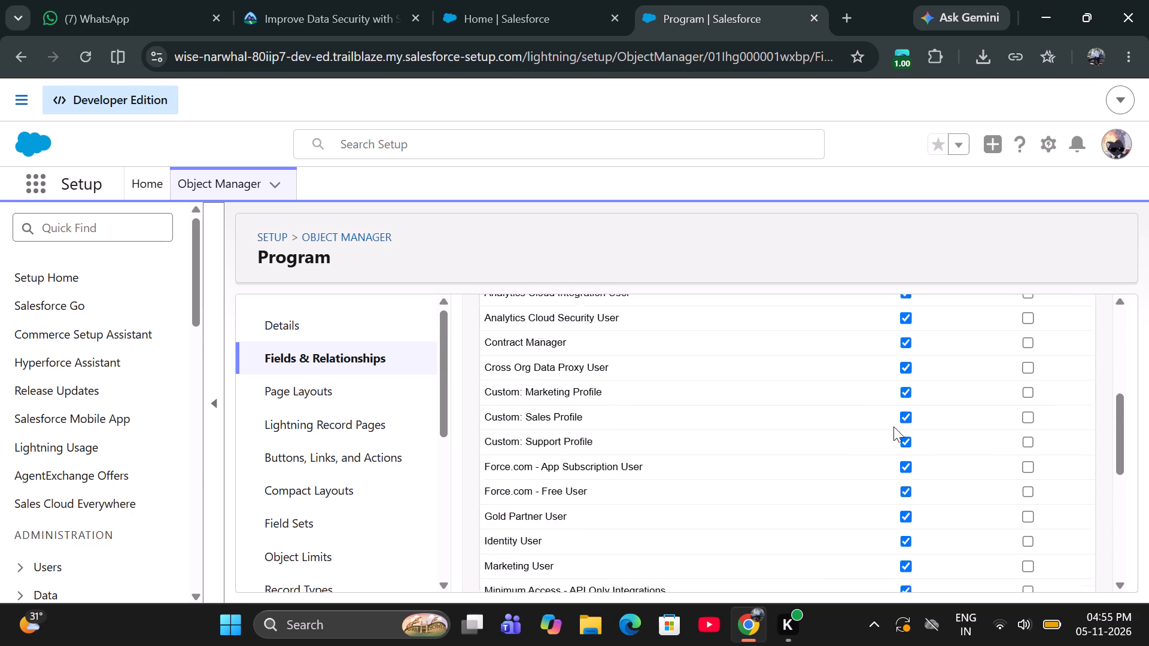
Recheck the Visible setting of the Type field across all profiles, leaving every profile selected and none read-only.
scroll(893, 426, down, 3)
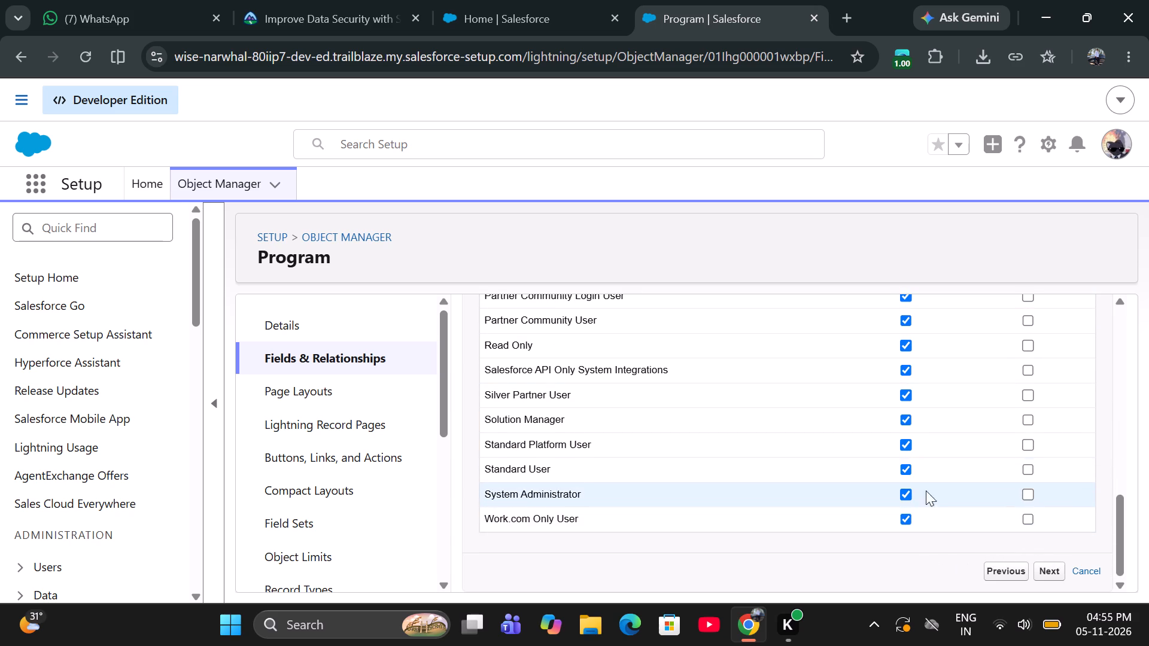
scroll(921, 465, up, 5)
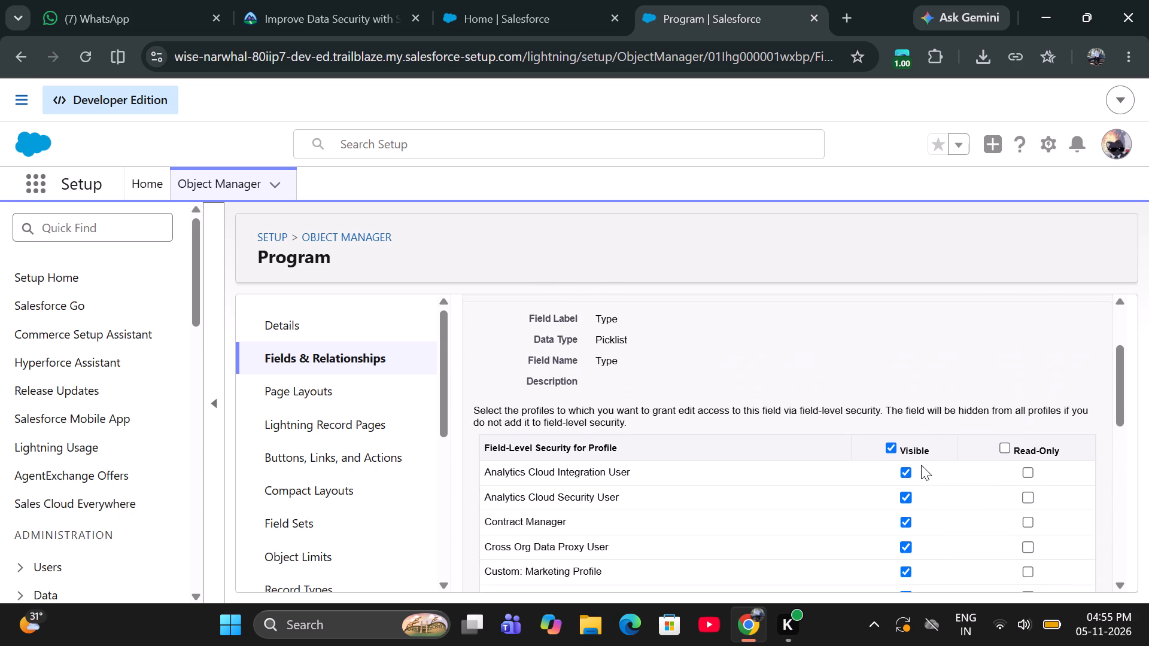
click(890, 439)
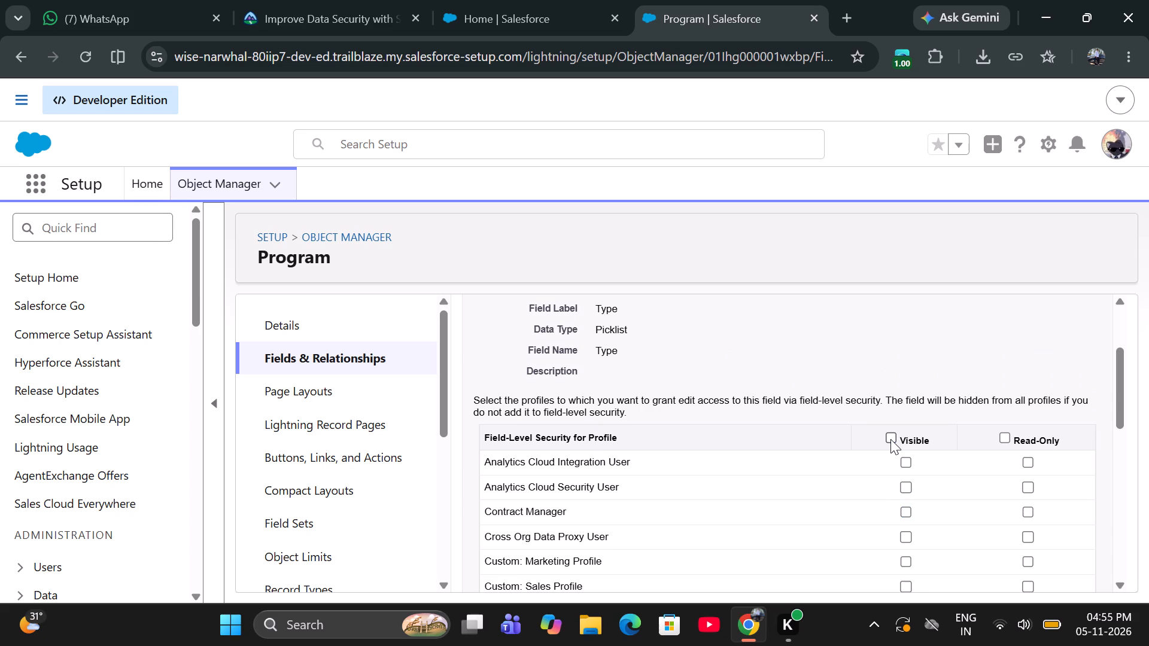
click(890, 439)
scroll(896, 459, up, 1)
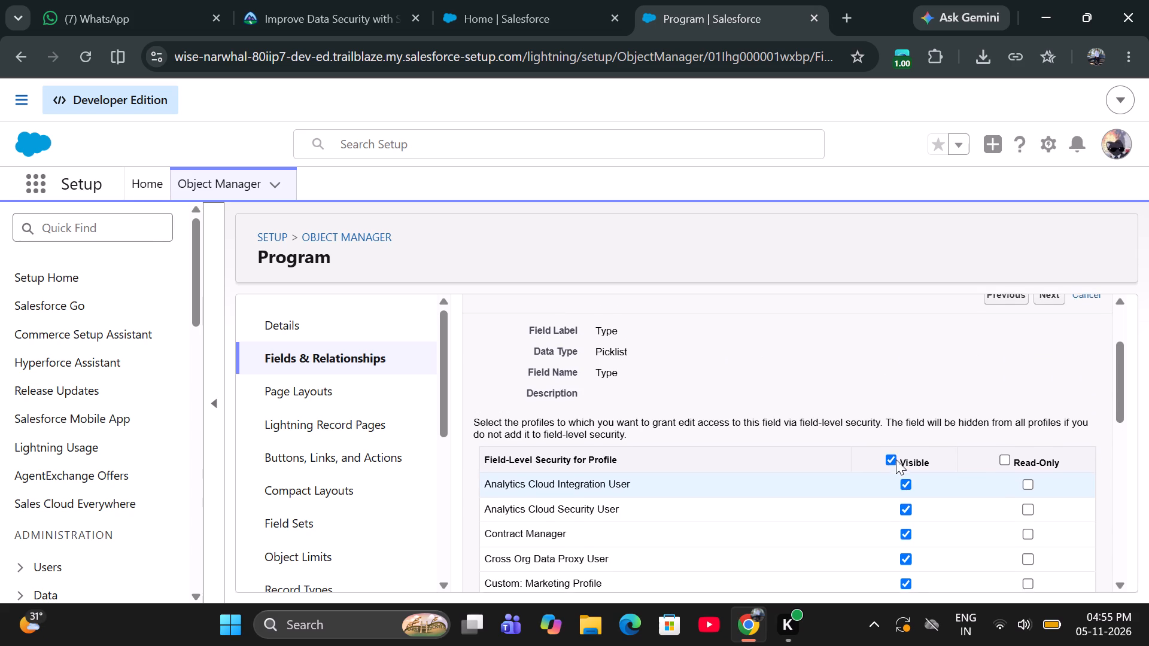
scroll(896, 459, up, 1)
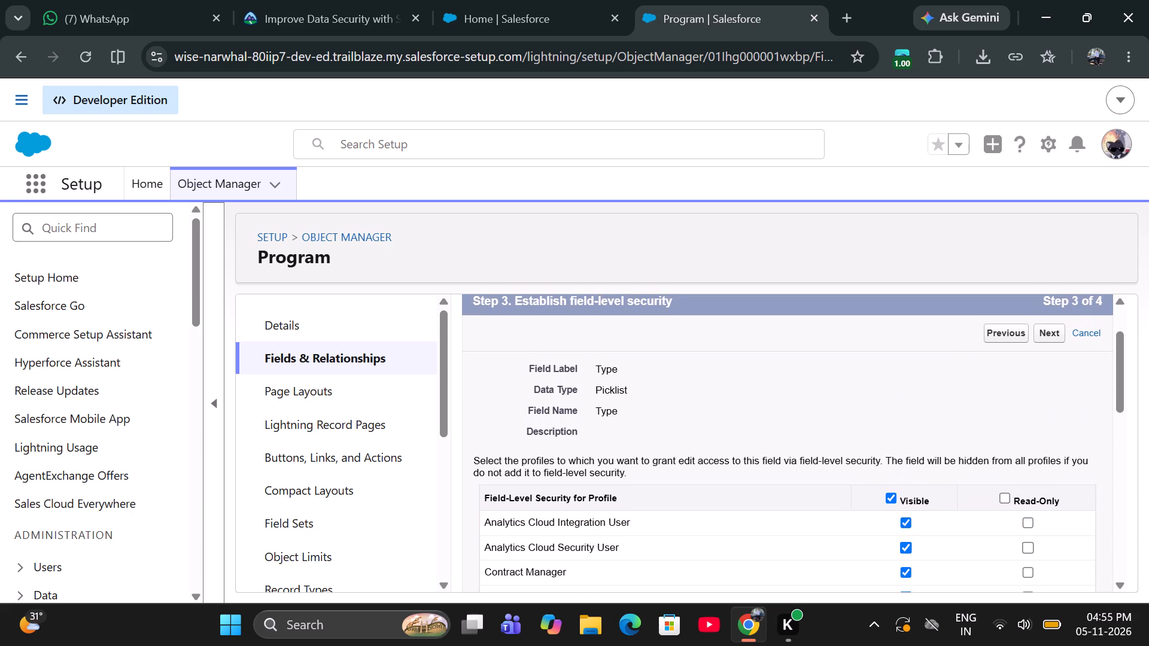
scroll(896, 459, down, 1)
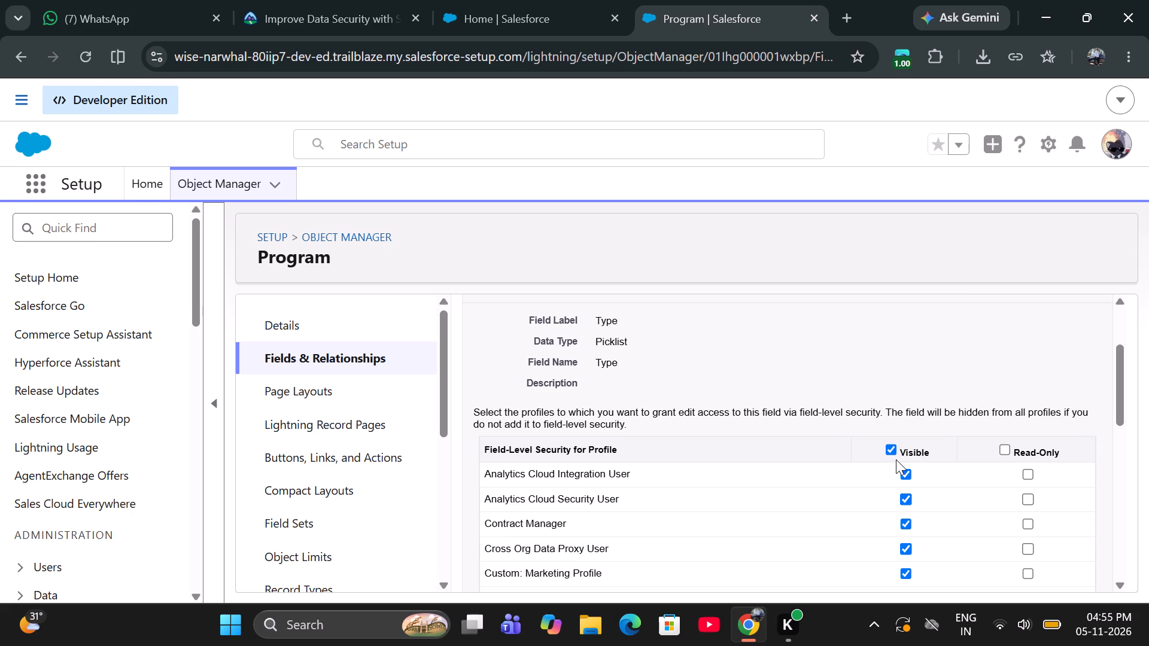
scroll(896, 459, down, 1)
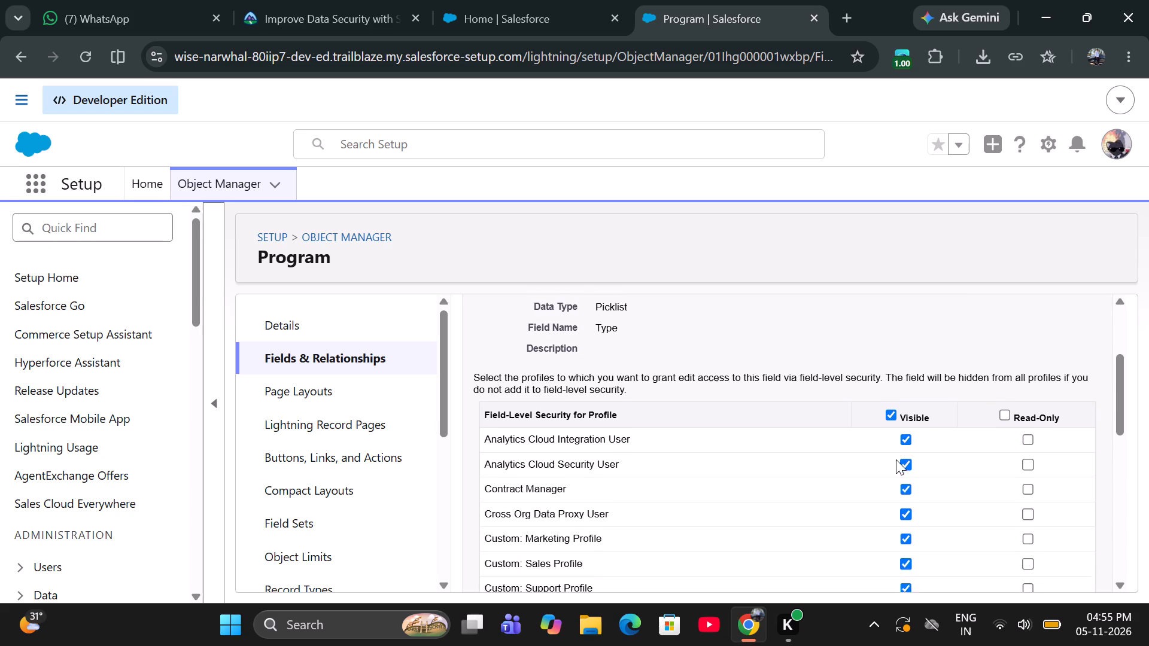
scroll(896, 459, down, 3)
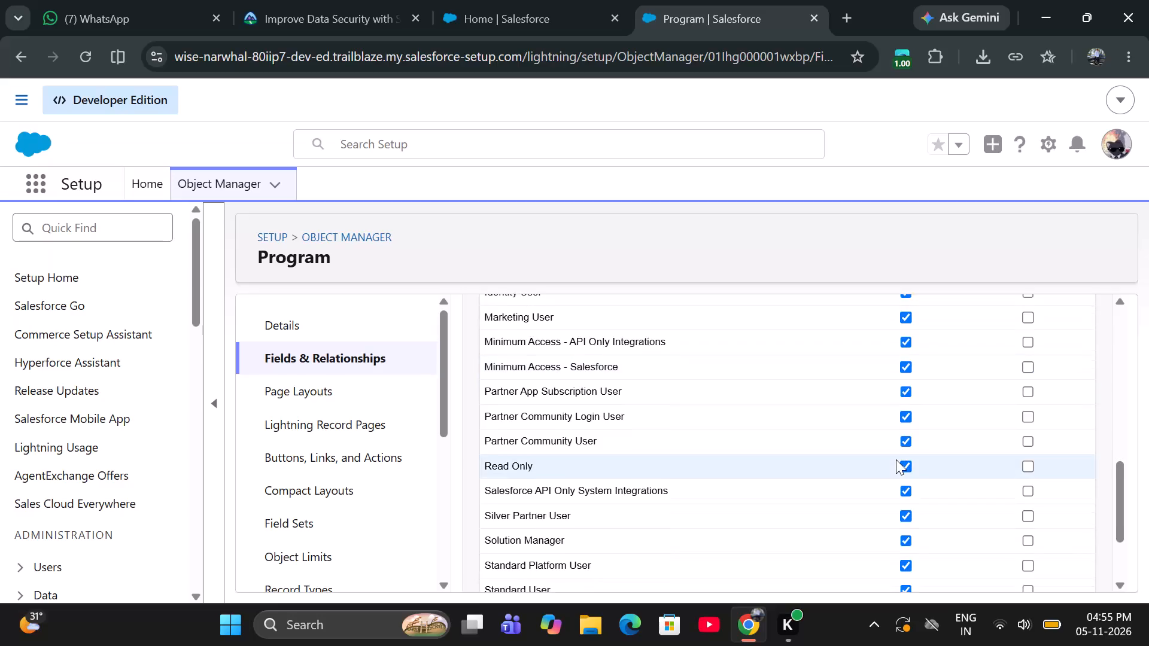
scroll(896, 459, down, 4)
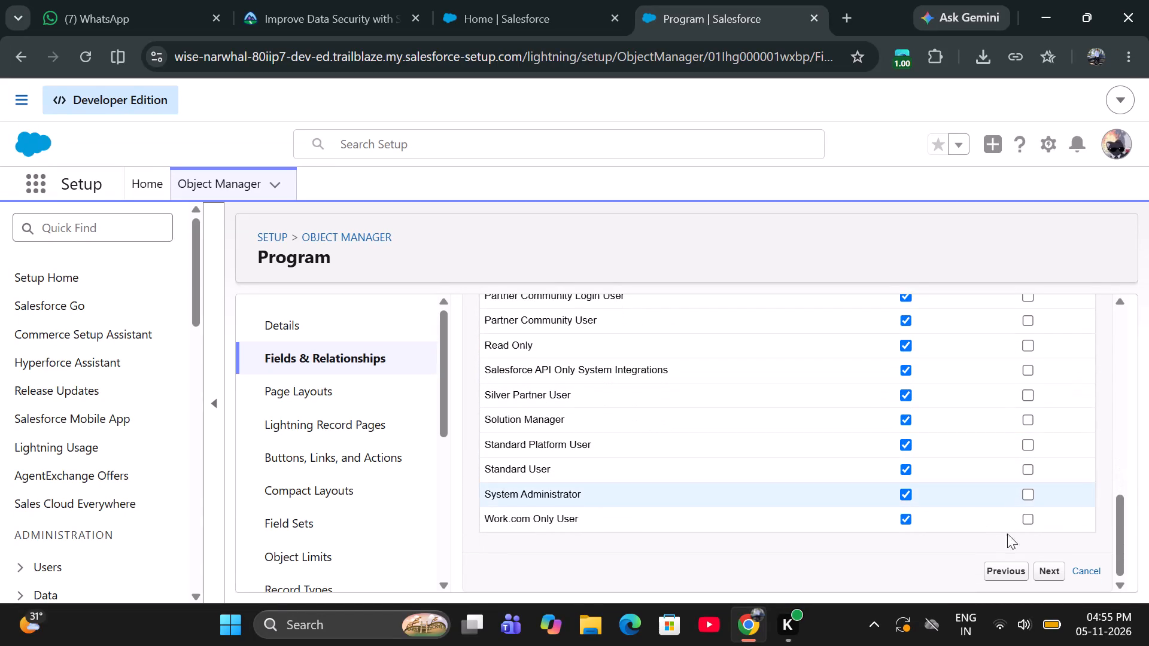
Continue to the page layout assignment and save the Type picklist field with the default layout selection.
click(1045, 571)
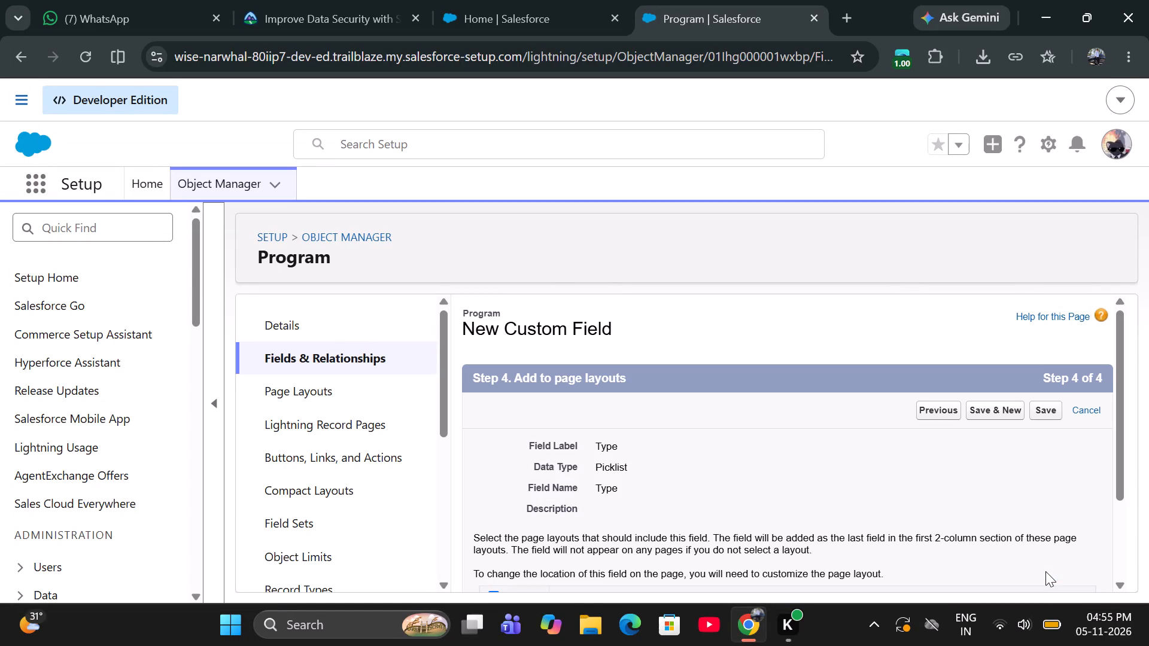
click(1052, 414)
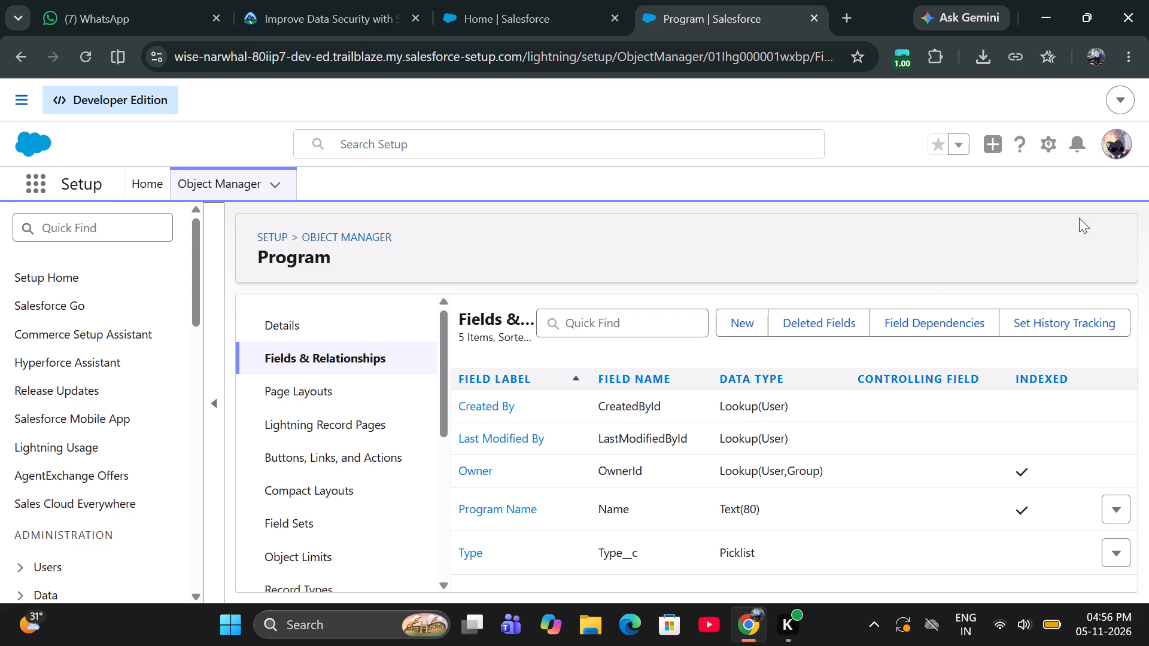
Open Setup in a new tab, search it for "sharing setting" and open the Sharing Settings page.
click(1052, 145)
click(997, 214)
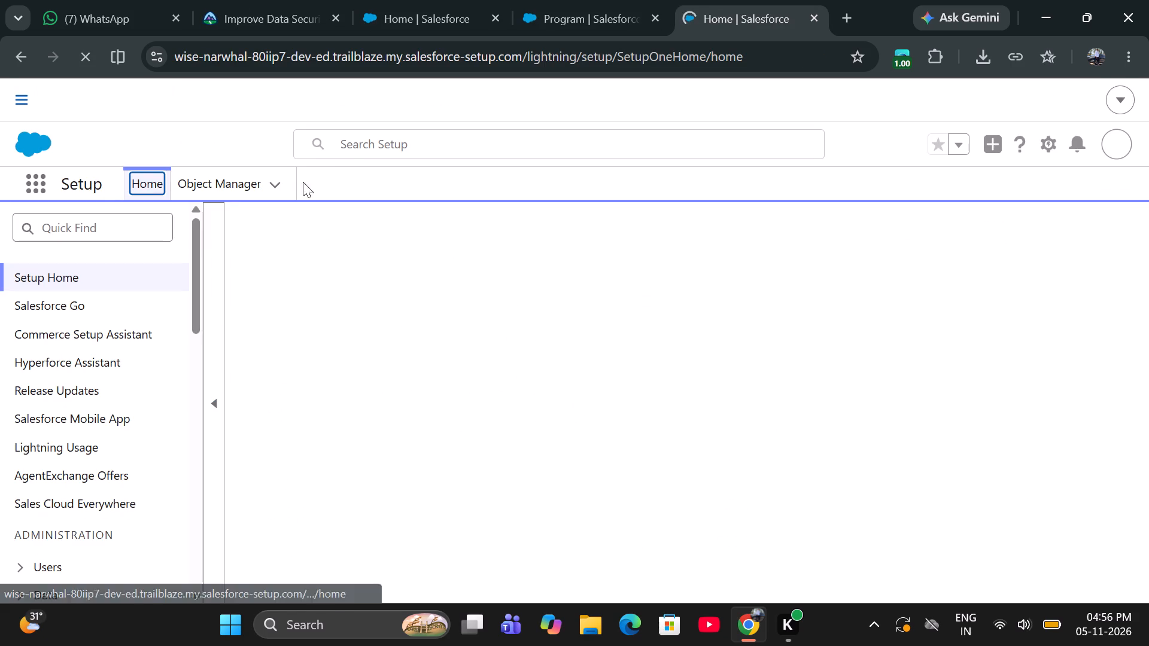
click(353, 149)
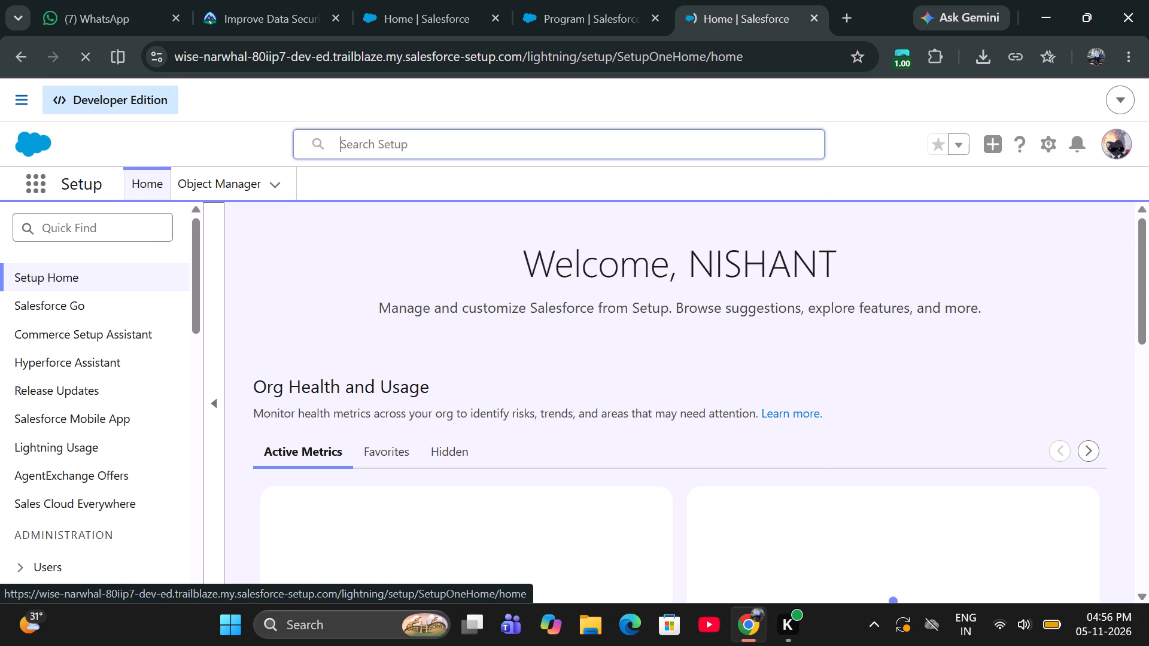
text(sharing)
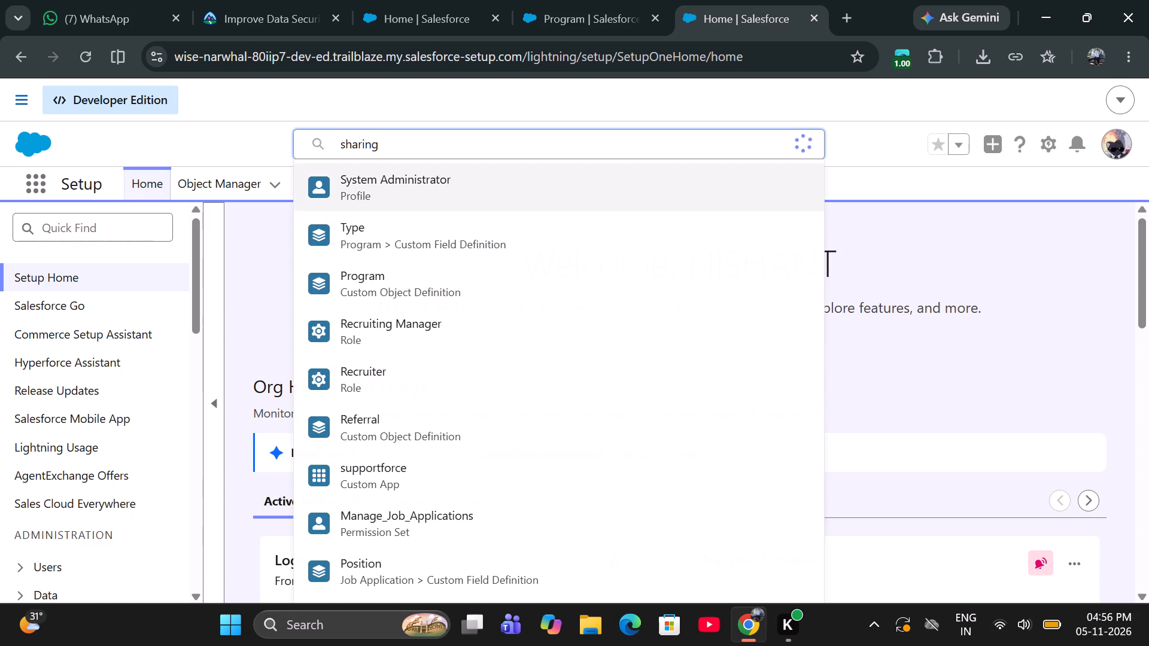
key(space)
text(setting)
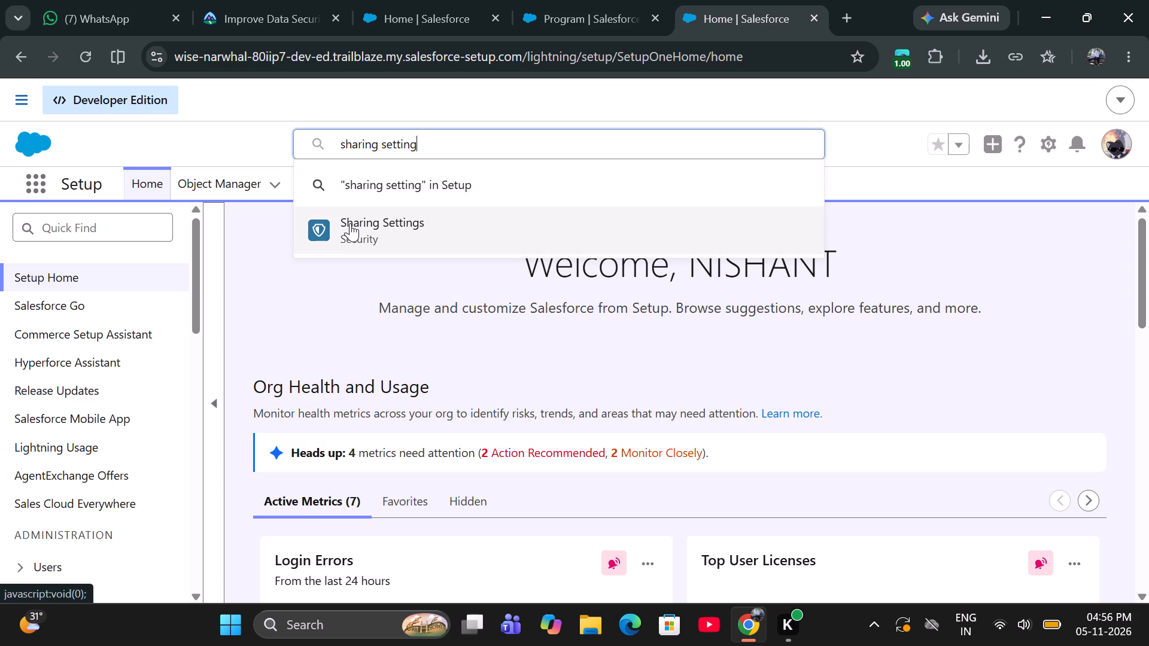
click(350, 224)
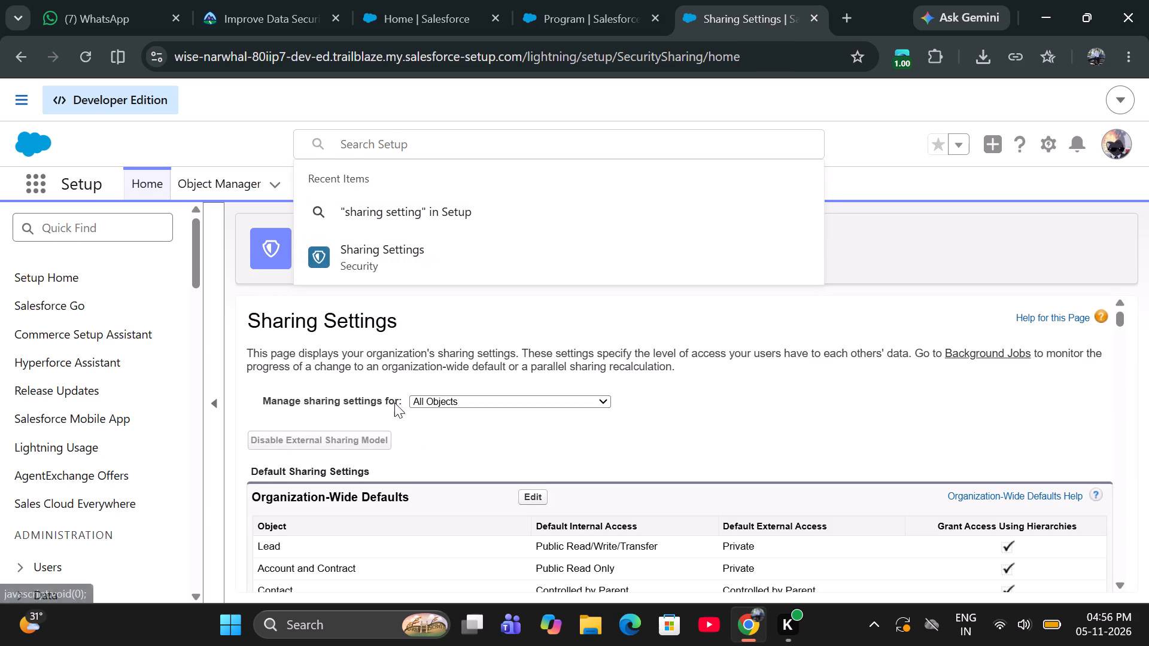
click(770, 400)
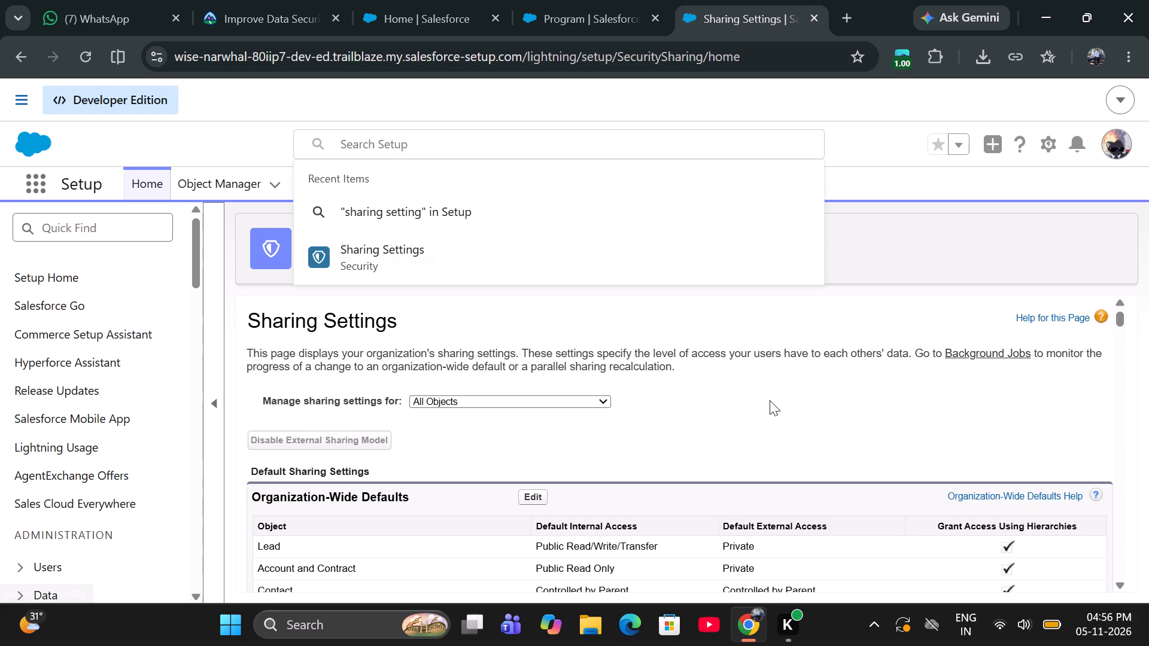
click(468, 265)
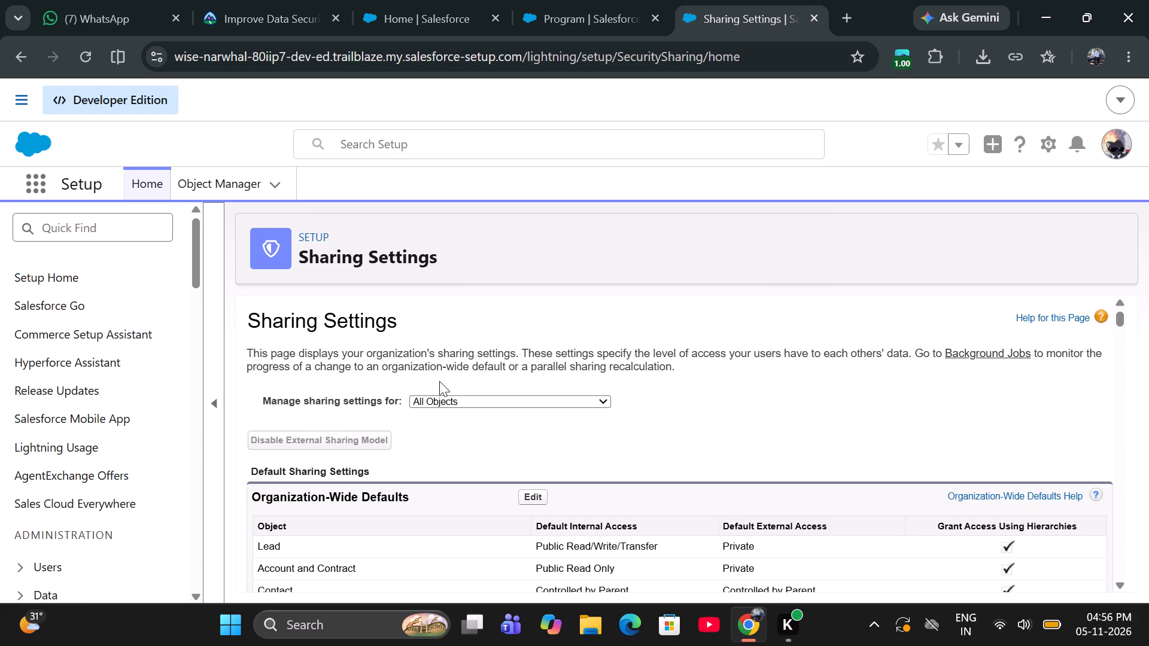
Look through the organization-wide defaults list for the Program object.
scroll(503, 512, down, 2)
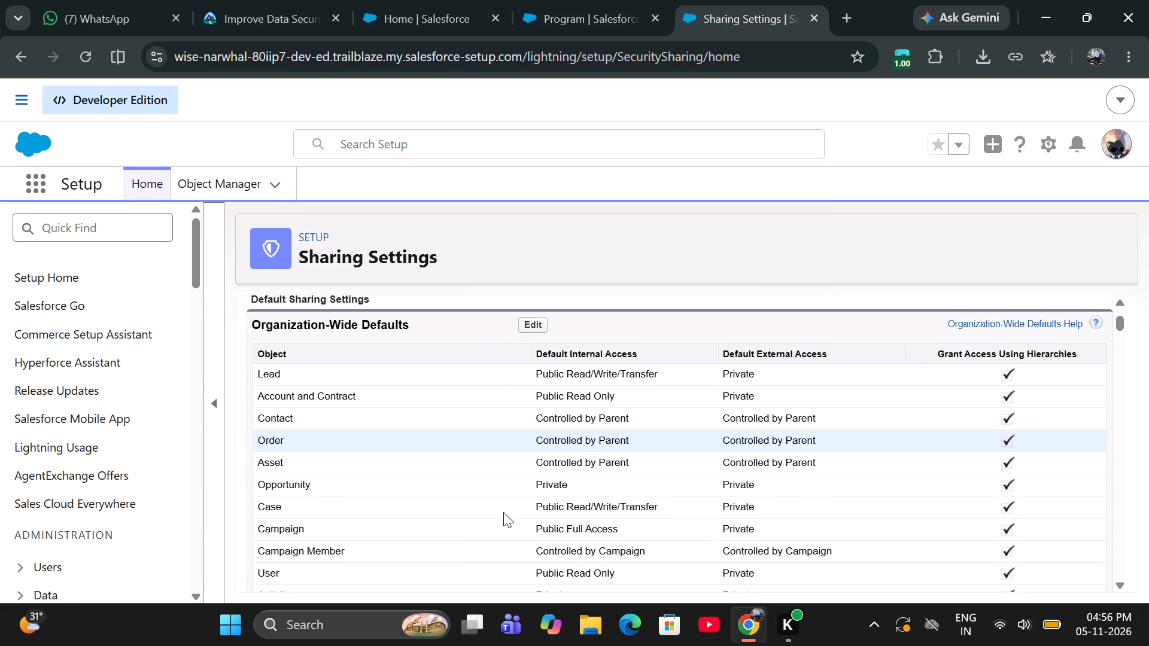
scroll(503, 512, down, 5)
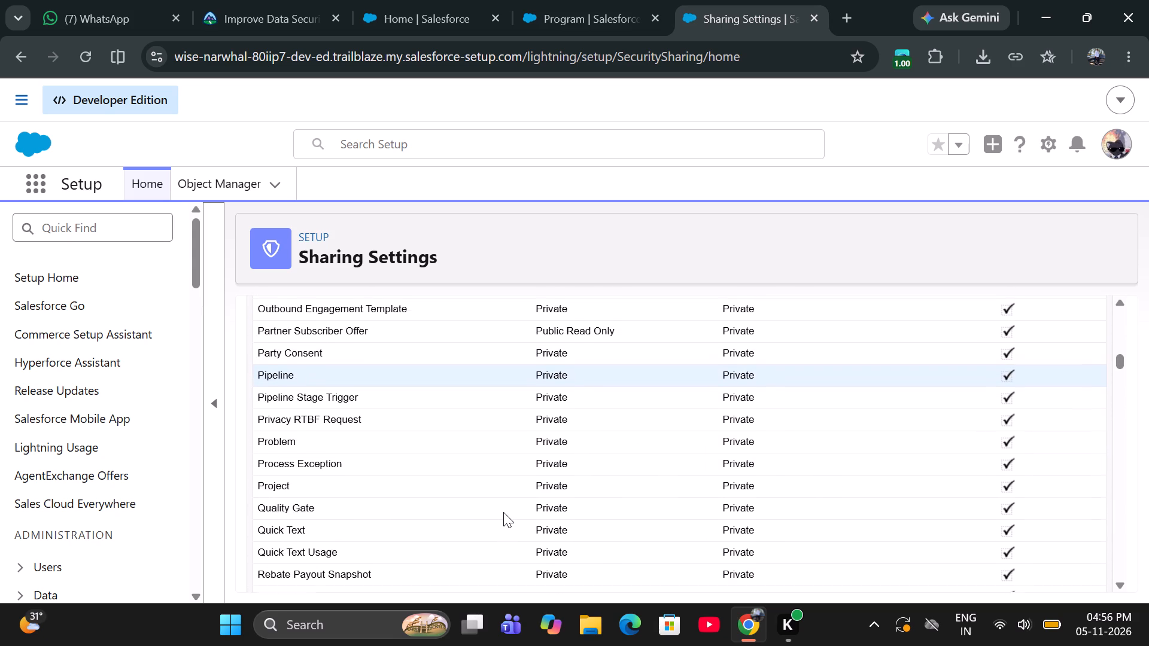
scroll(503, 512, down, 1)
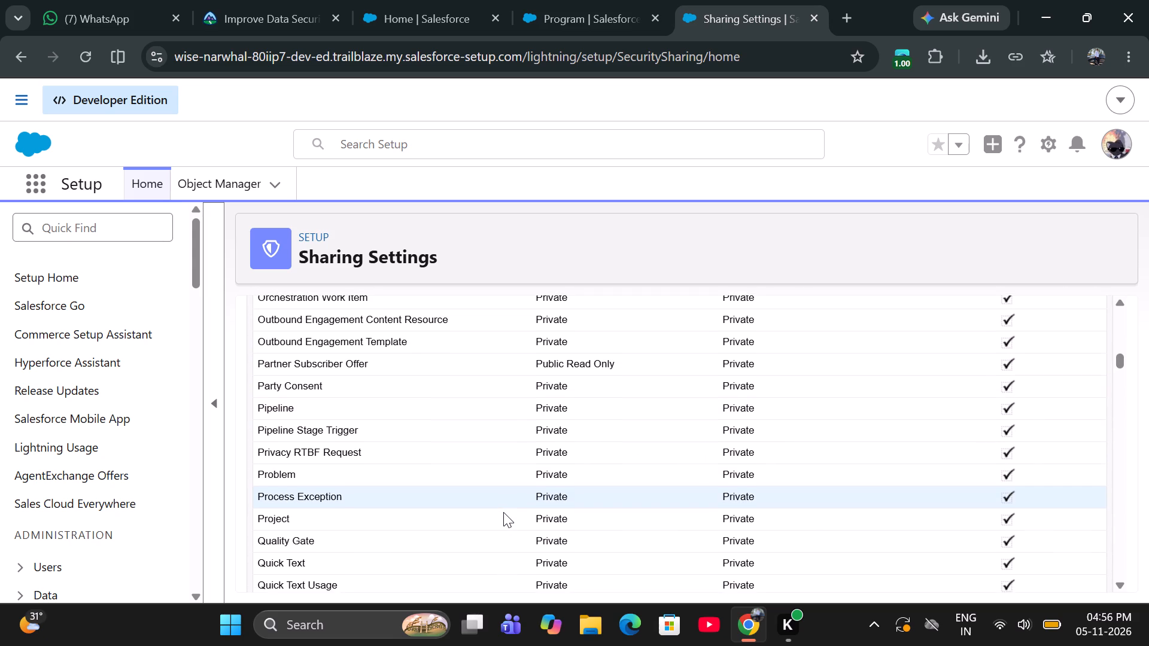
scroll(503, 512, down, 1)
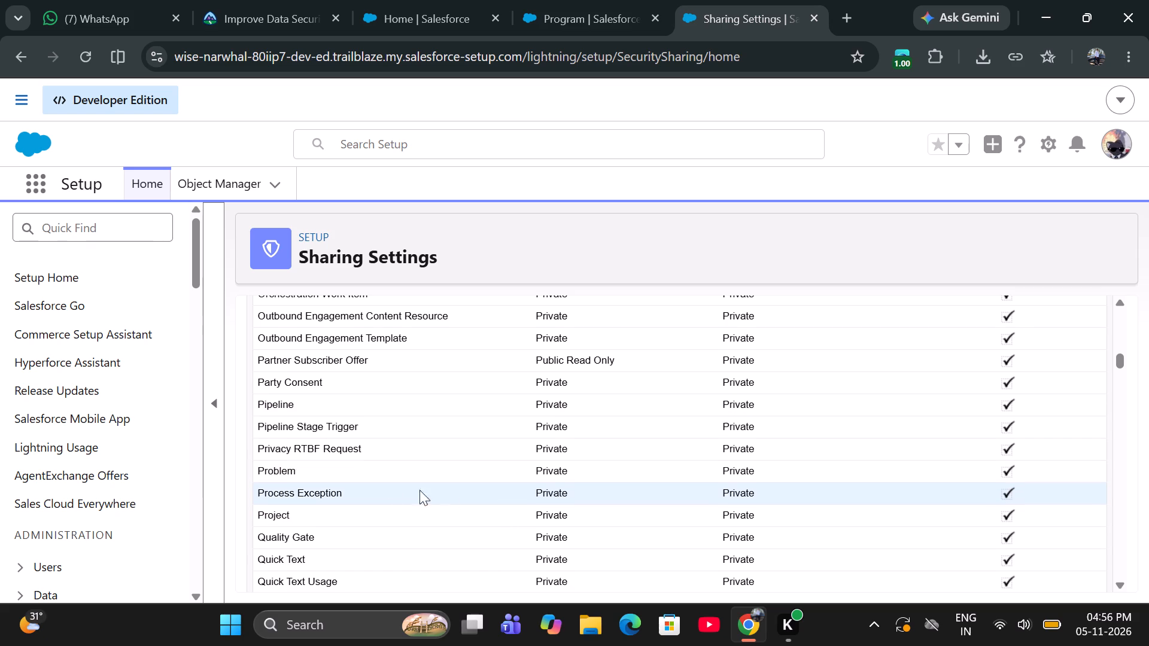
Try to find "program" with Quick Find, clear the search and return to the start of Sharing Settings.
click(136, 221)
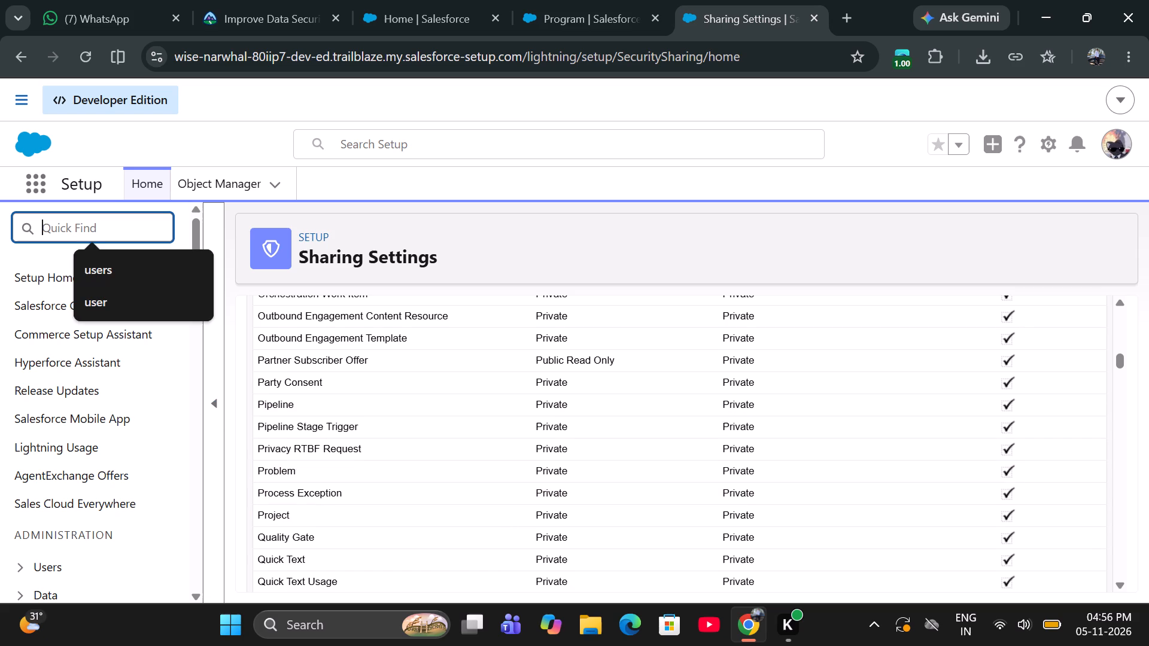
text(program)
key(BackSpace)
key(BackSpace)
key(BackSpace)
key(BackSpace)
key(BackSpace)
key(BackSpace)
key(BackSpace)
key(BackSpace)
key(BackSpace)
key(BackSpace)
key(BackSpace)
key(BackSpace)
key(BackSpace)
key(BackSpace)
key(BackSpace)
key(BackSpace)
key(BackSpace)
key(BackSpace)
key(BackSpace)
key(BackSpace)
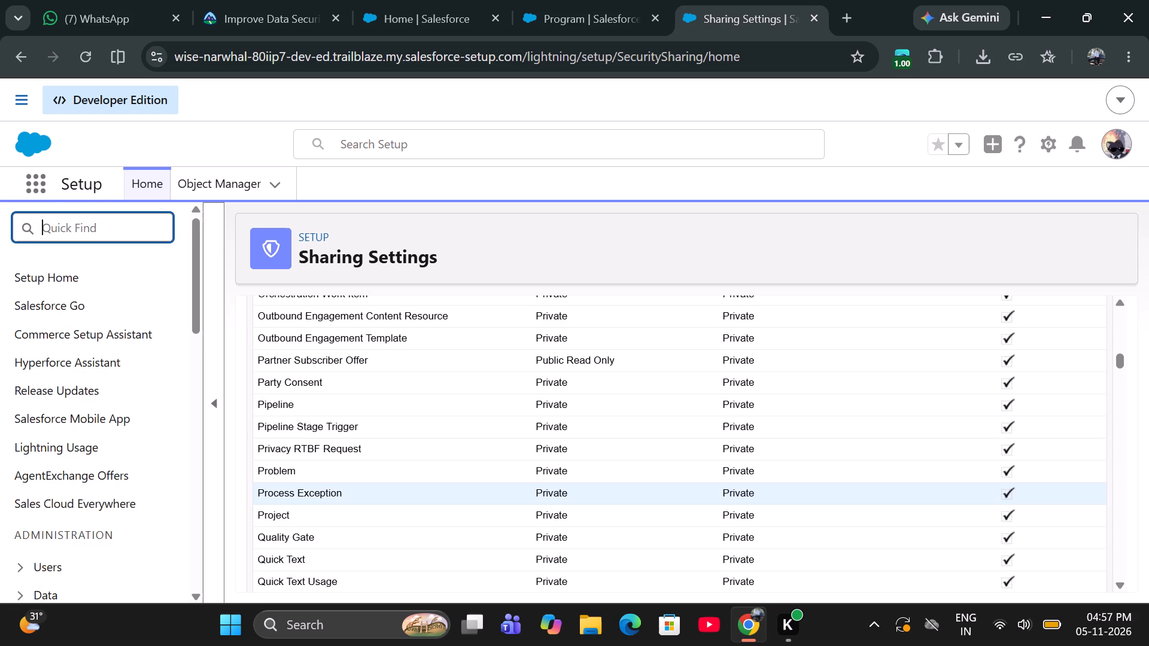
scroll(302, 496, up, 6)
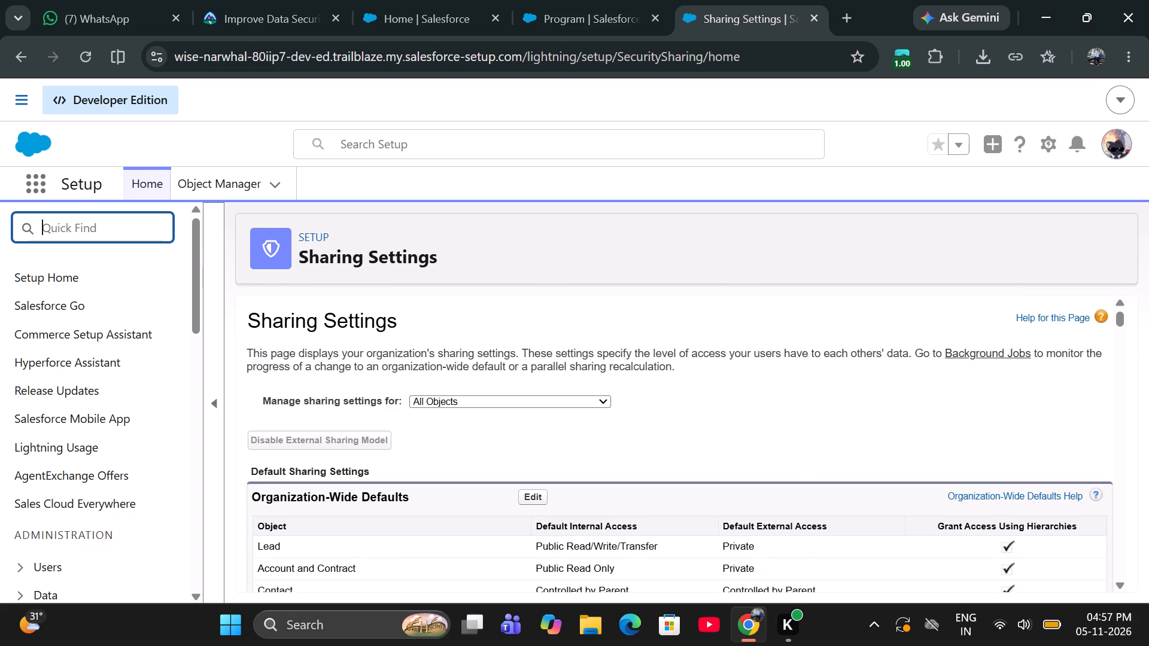
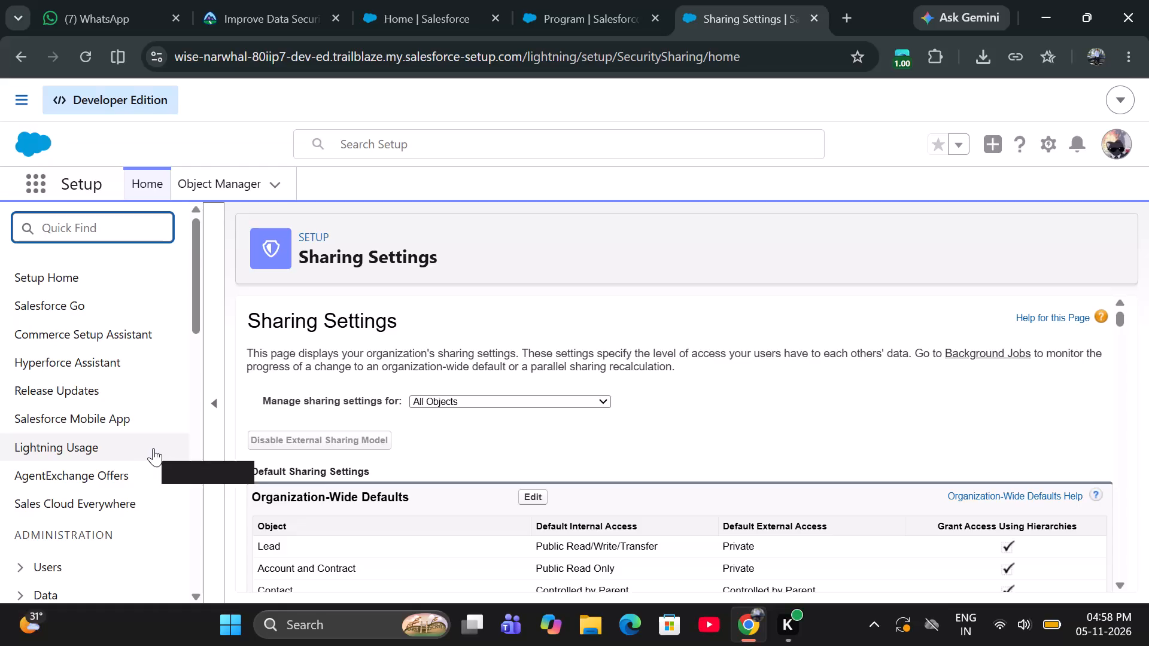
Search Setup for "pr" and open the Program object in Object Manager.
click(359, 139)
text(pr)
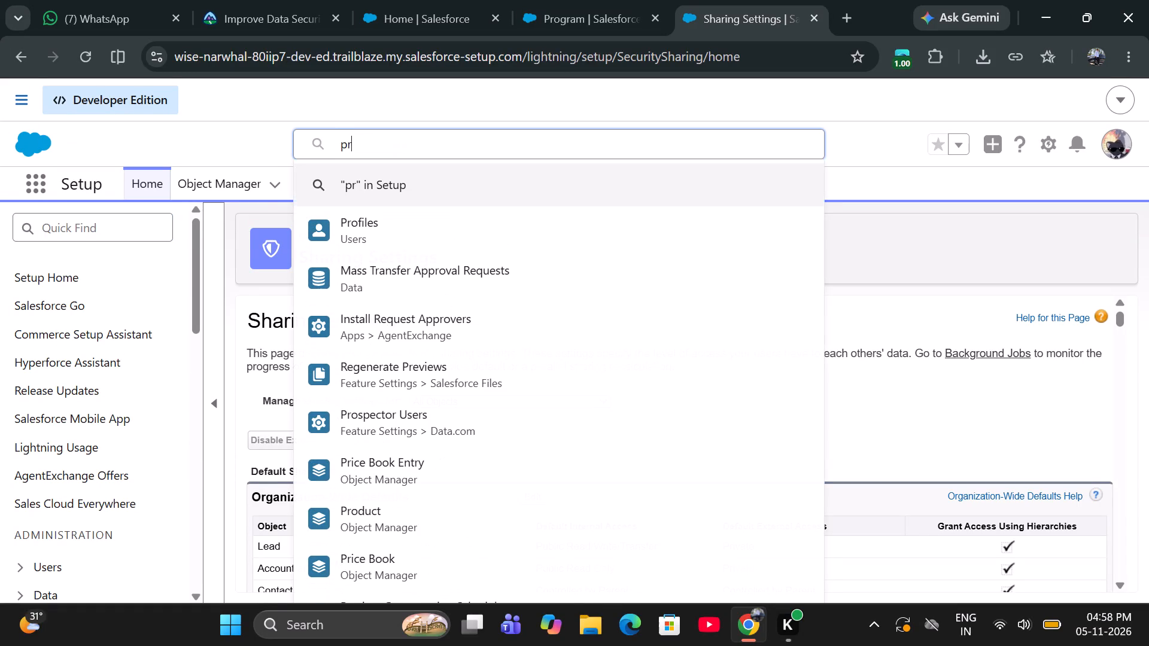
key(BackSpace)
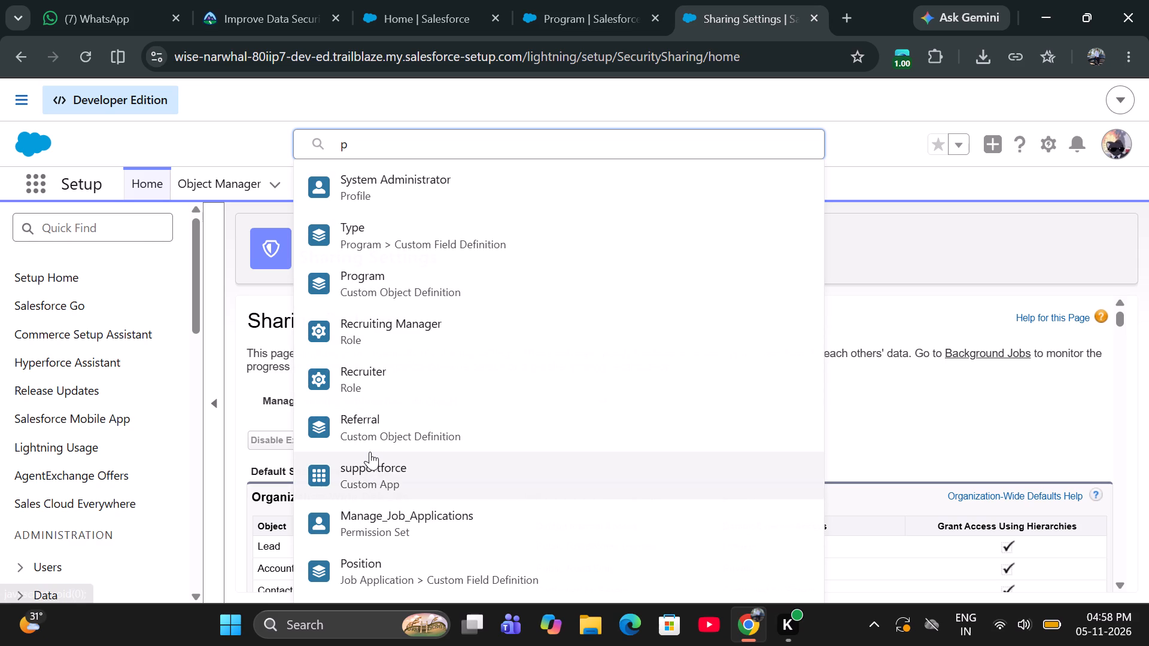
key(r)
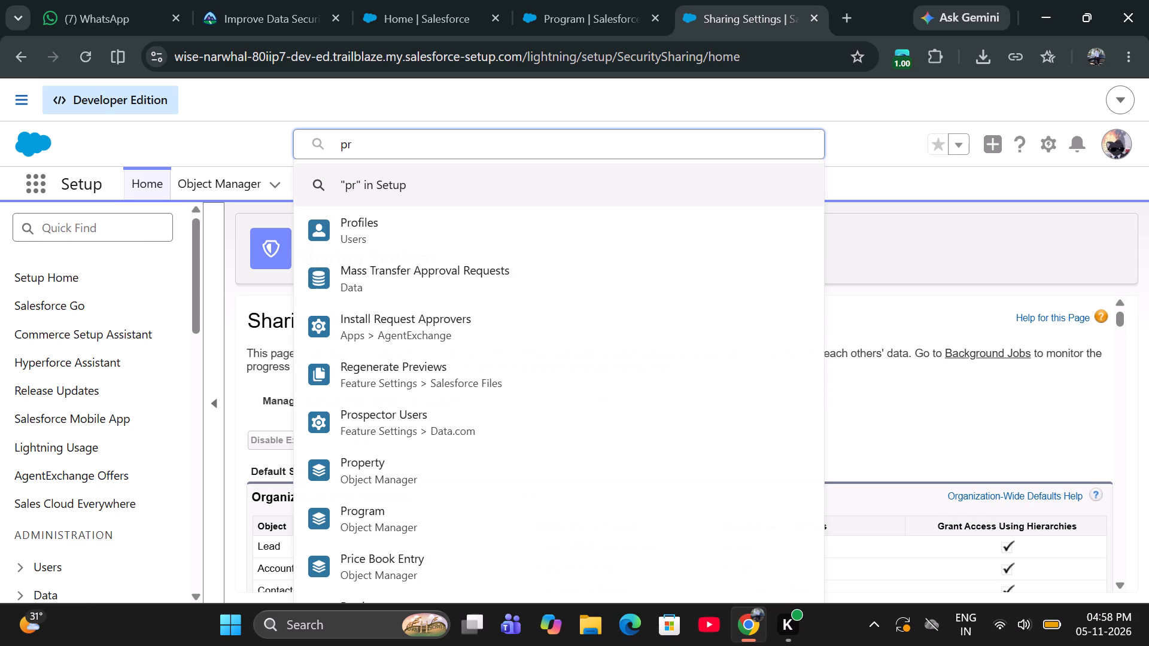
click(380, 513)
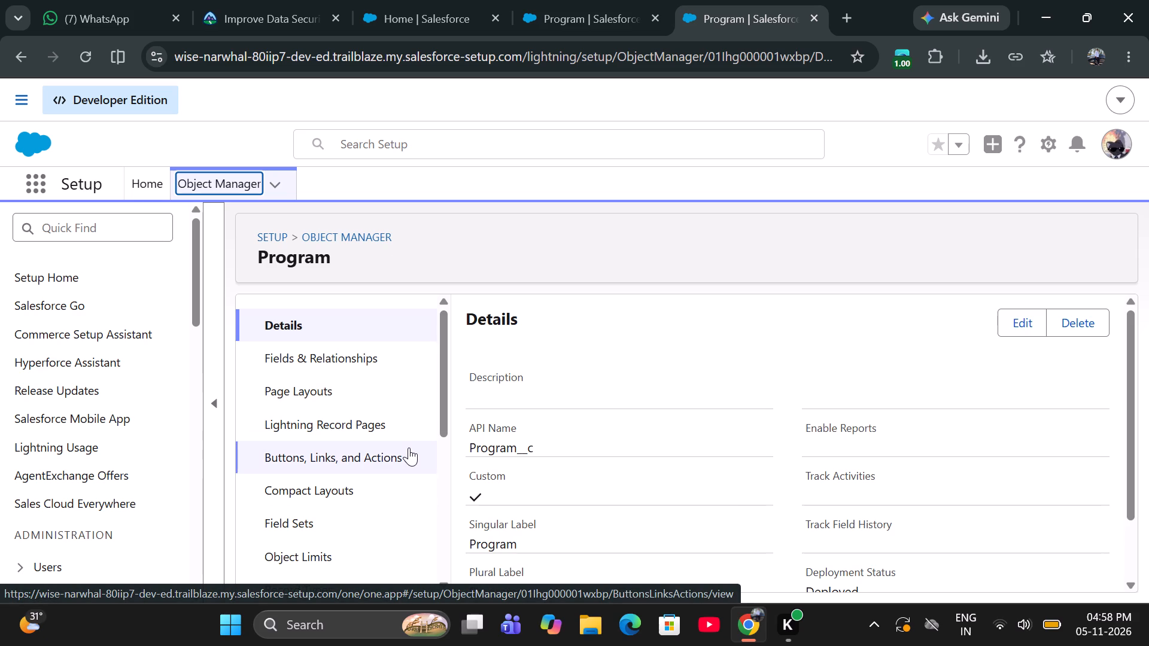
Open the Program object's definition for editing, review its settings from the labels down to Search Status, and save it.
scroll(409, 447, down, 5)
scroll(409, 447, up, 3)
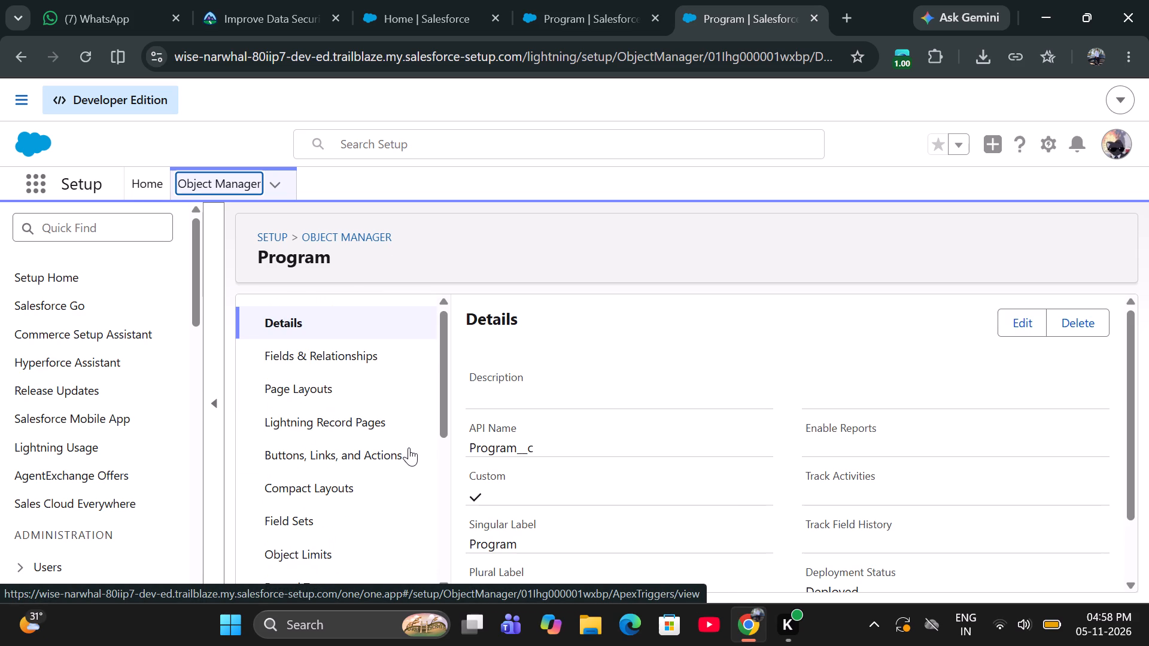
click(1008, 318)
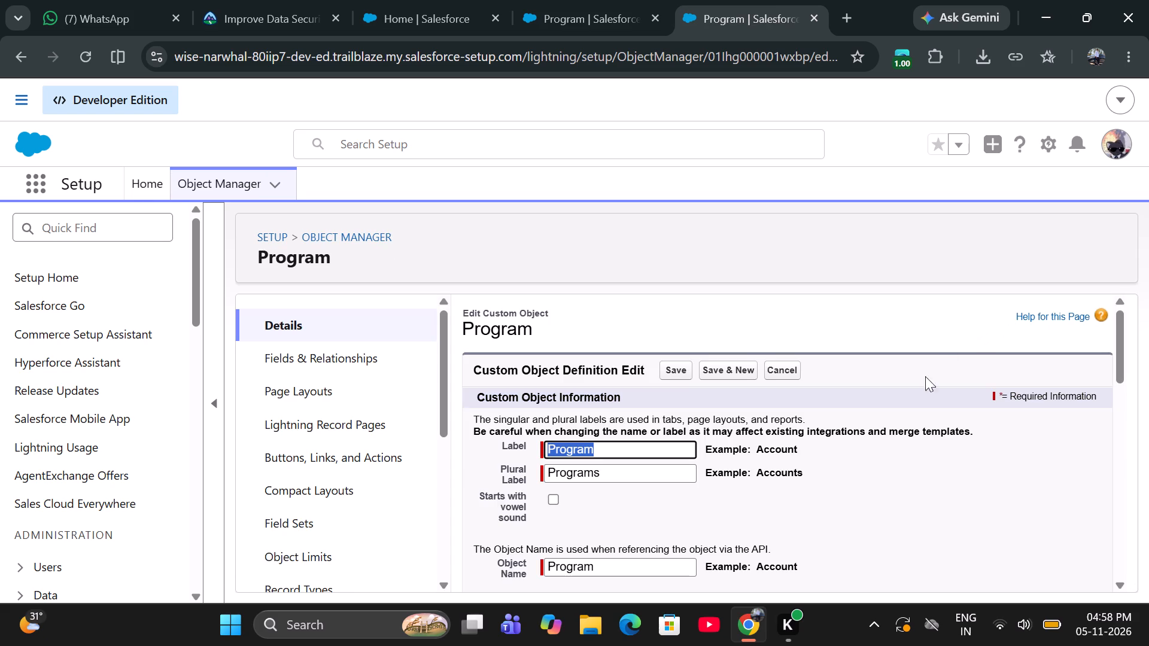
scroll(908, 404, down, 2)
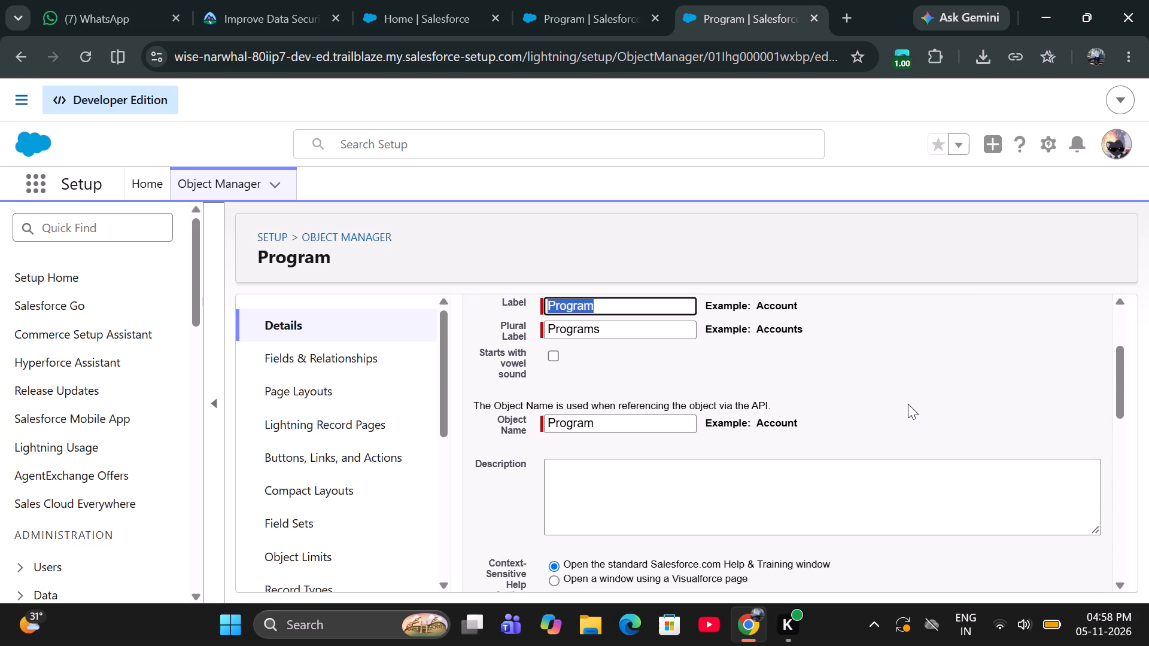
scroll(908, 404, down, 3)
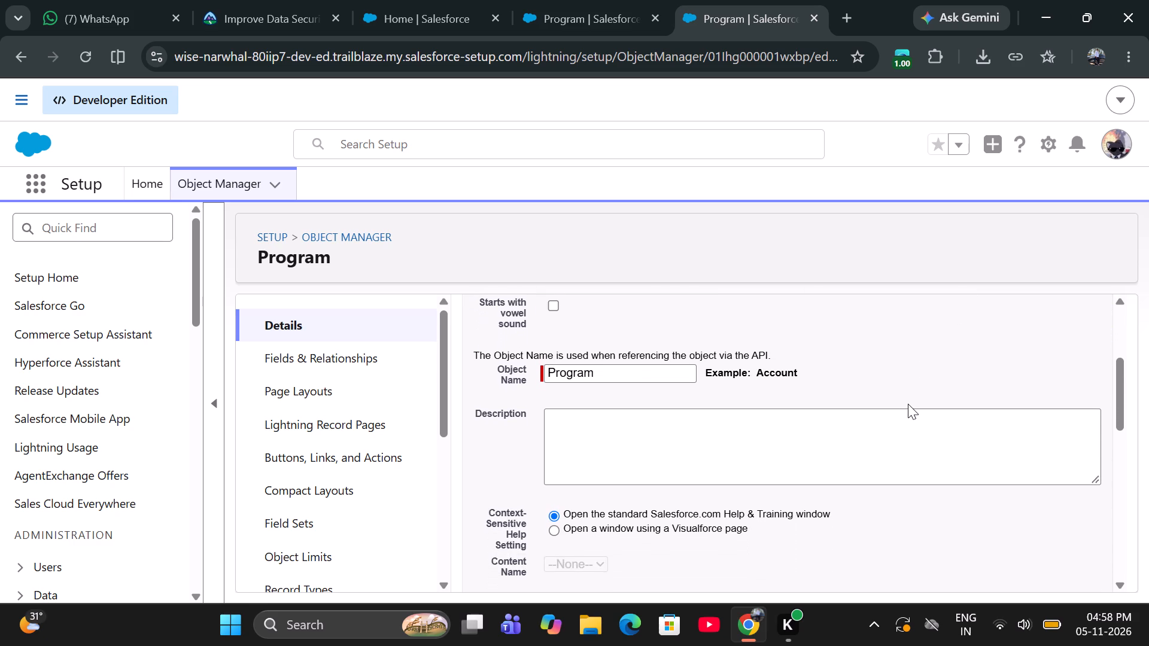
scroll(908, 404, down, 3)
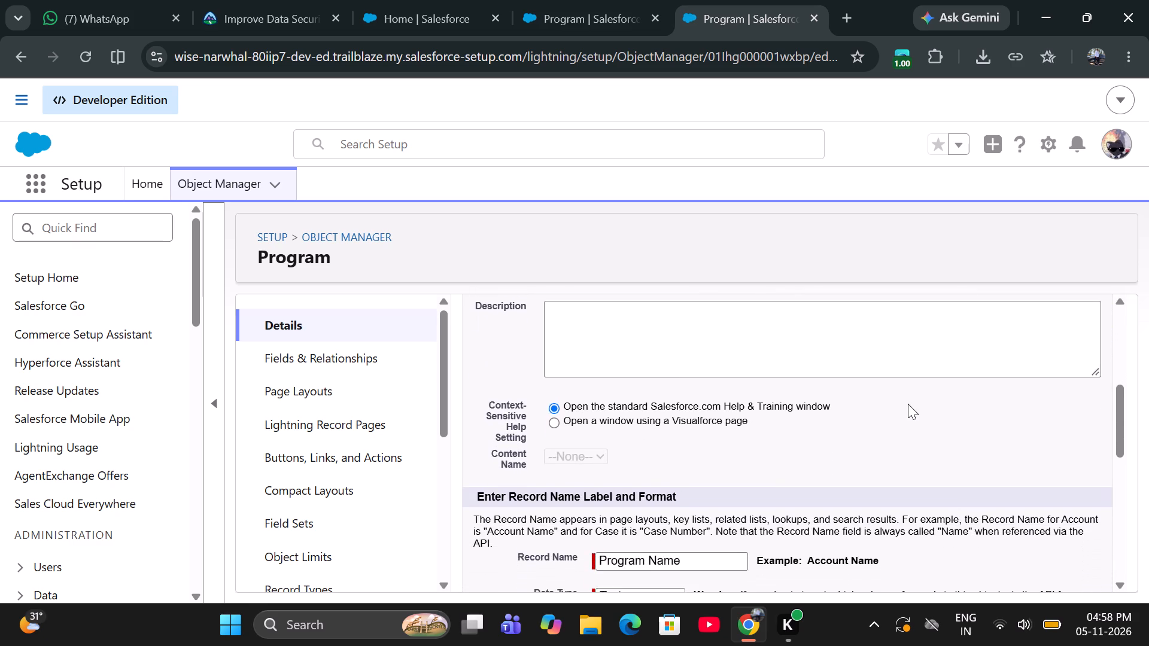
scroll(908, 404, down, 2)
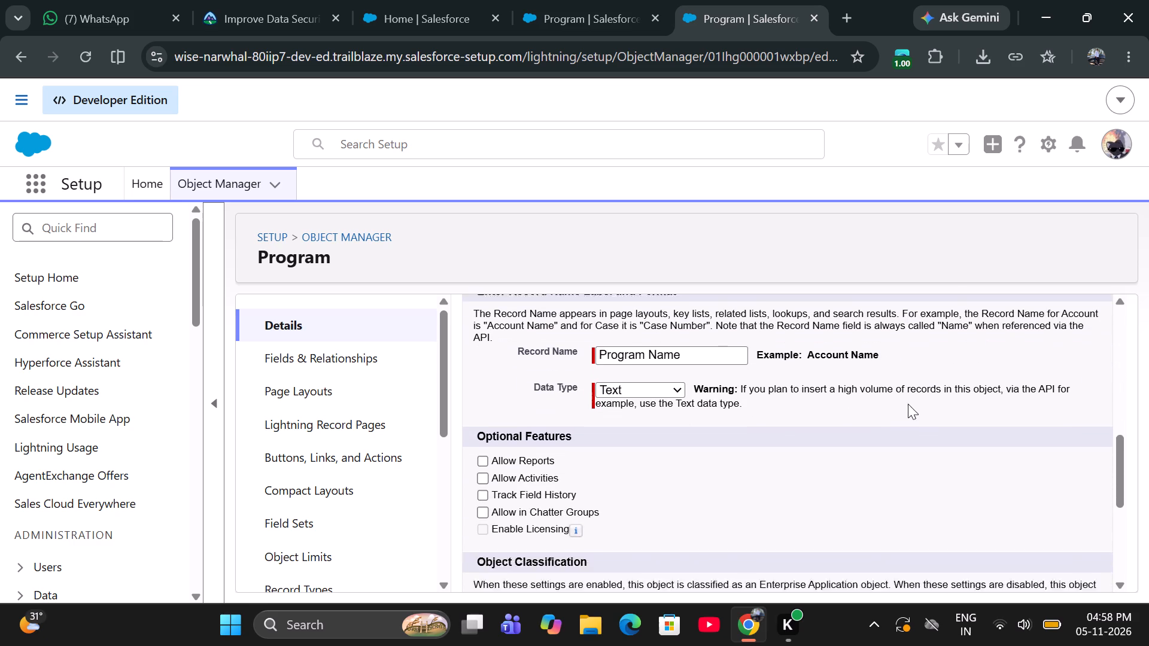
scroll(908, 404, down, 3)
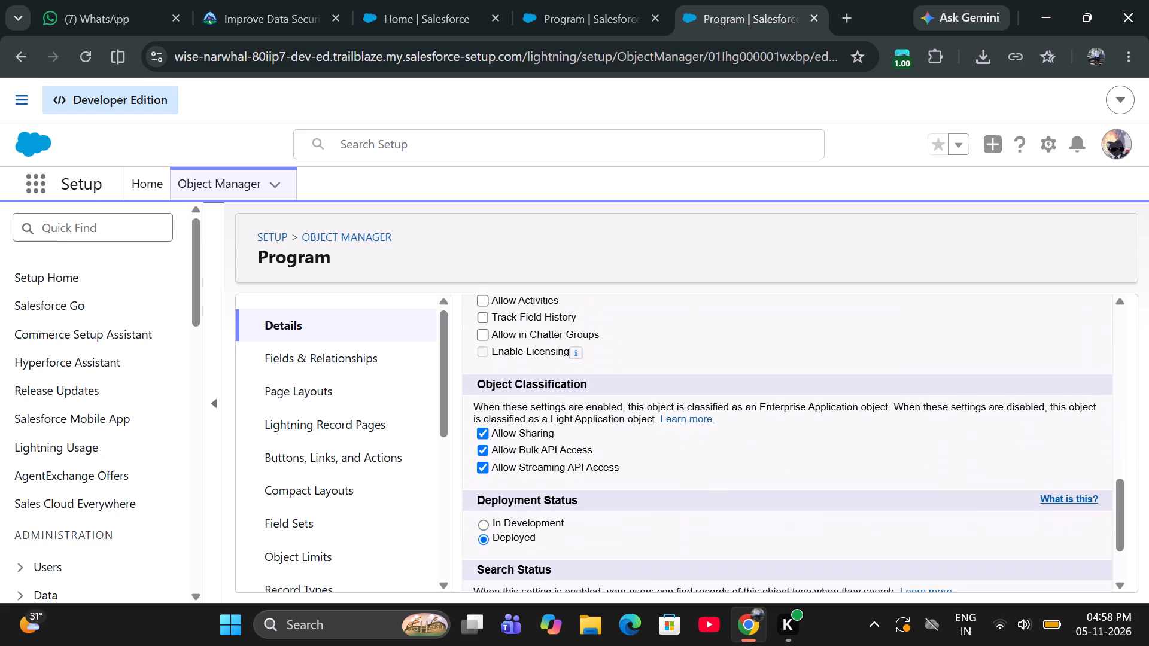
scroll(908, 404, down, 1)
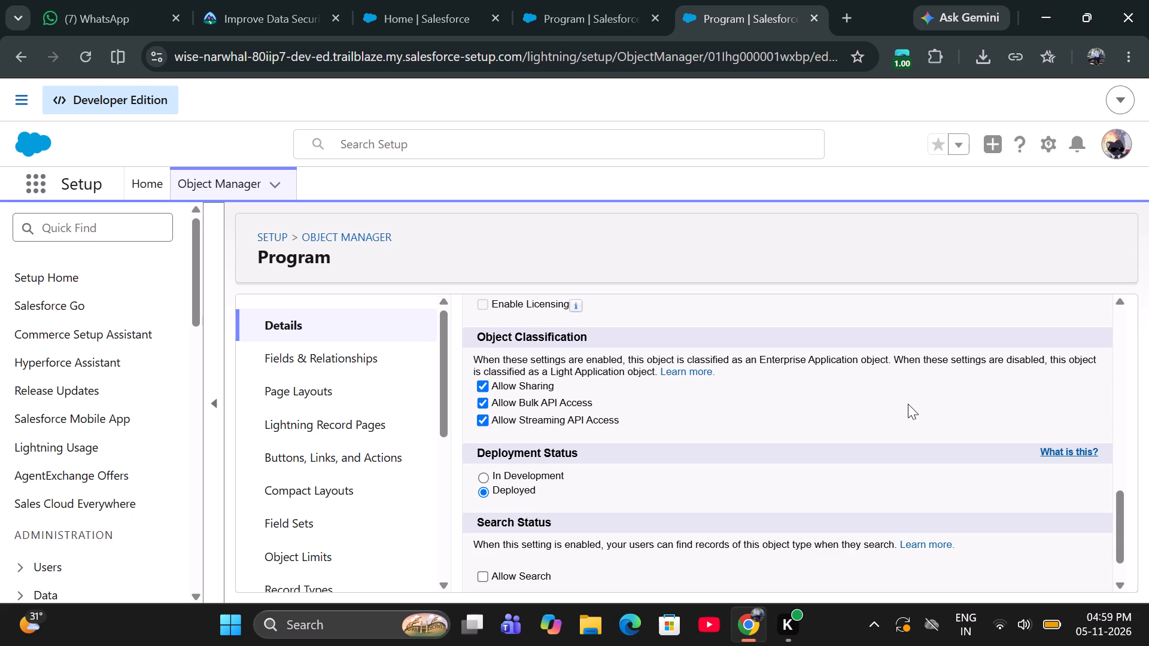
scroll(965, 439, down, 3)
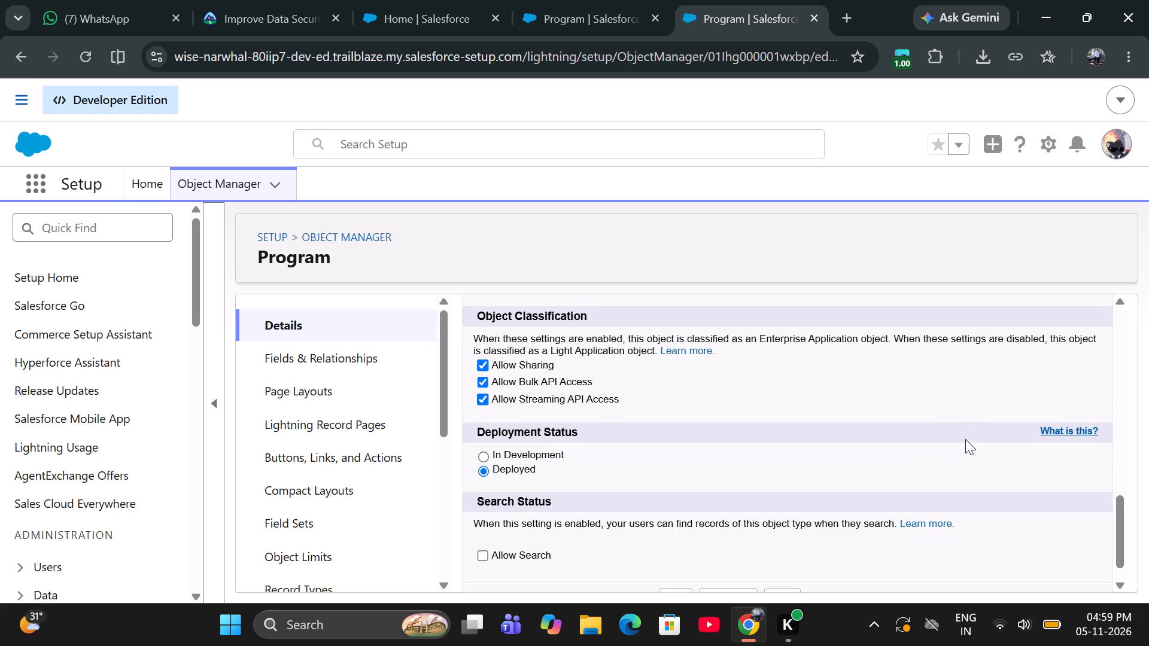
click(681, 570)
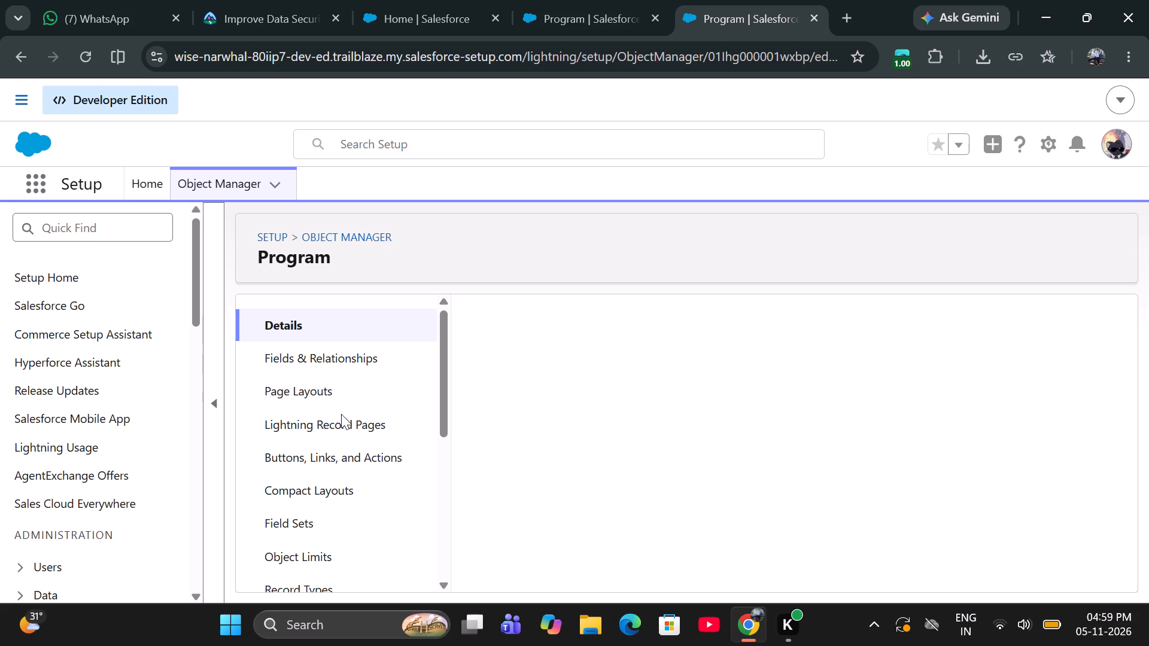
Search Quick Find for "sharing" and return to the Sharing Settings page.
click(88, 228)
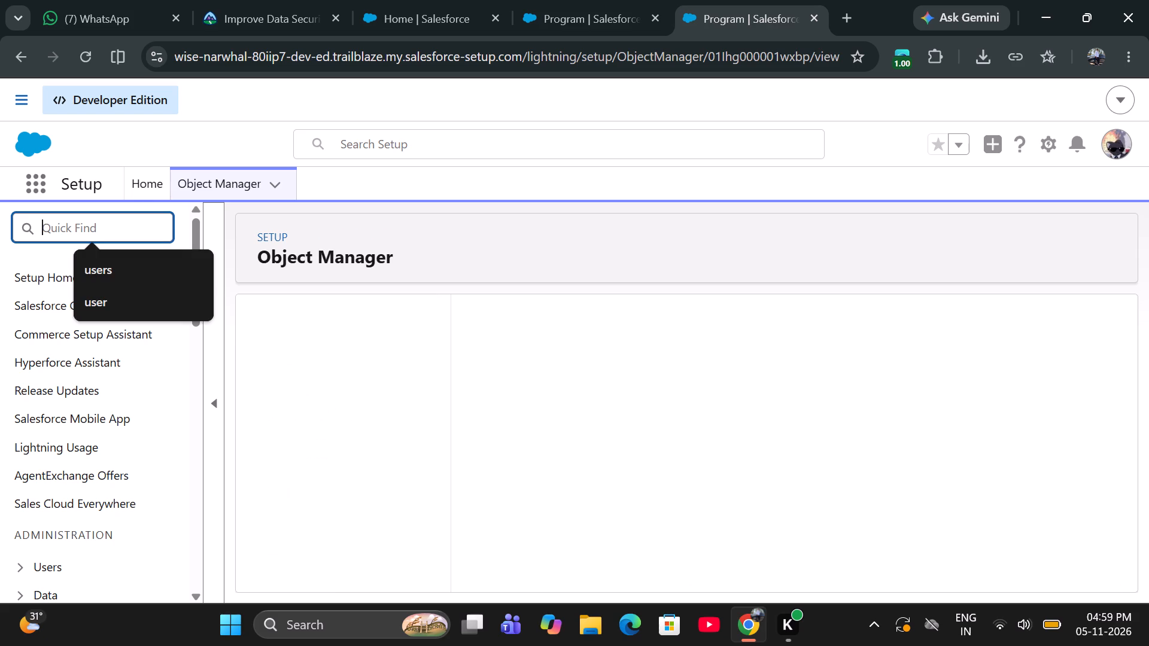
text(sharing)
key(space)
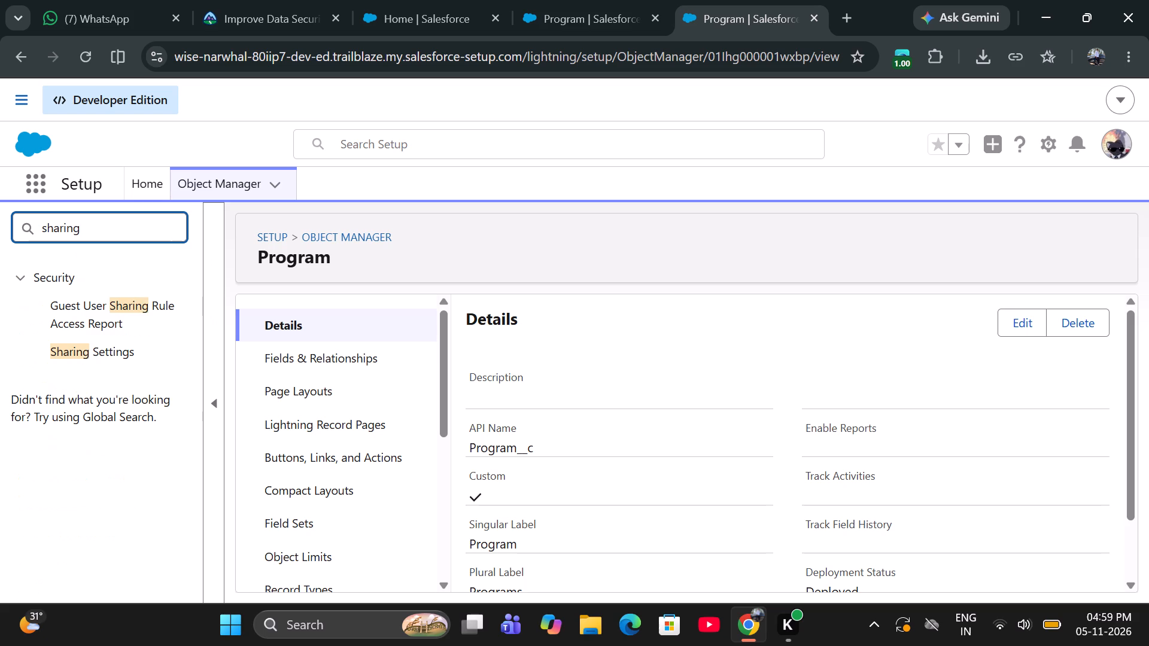
click(66, 350)
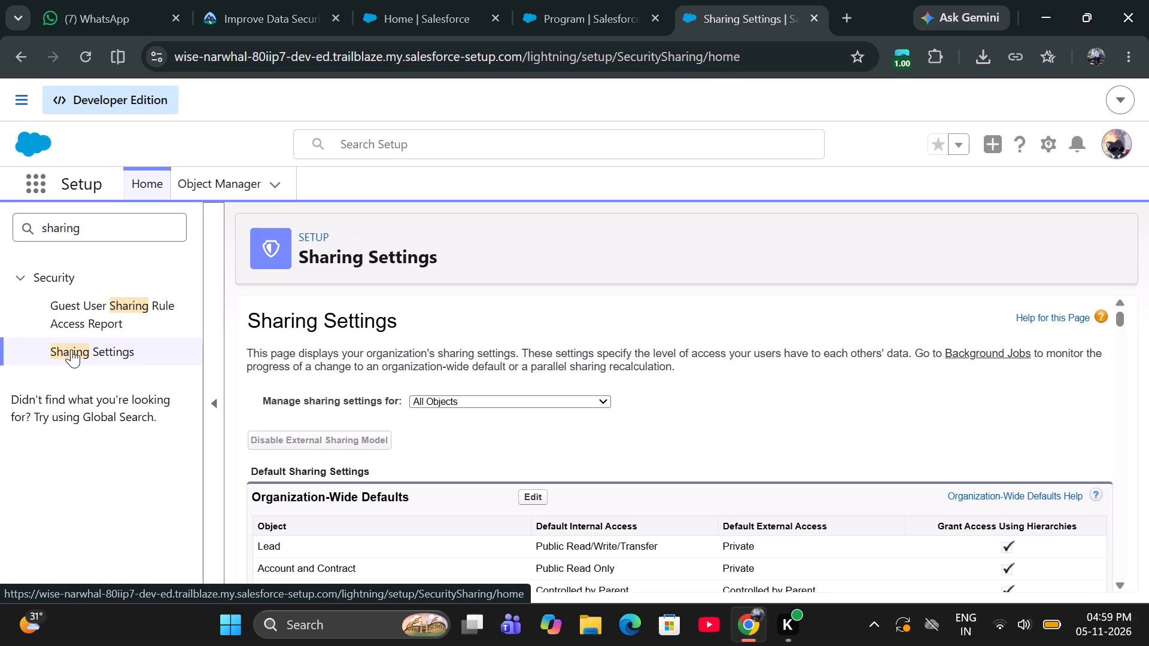
click(73, 349)
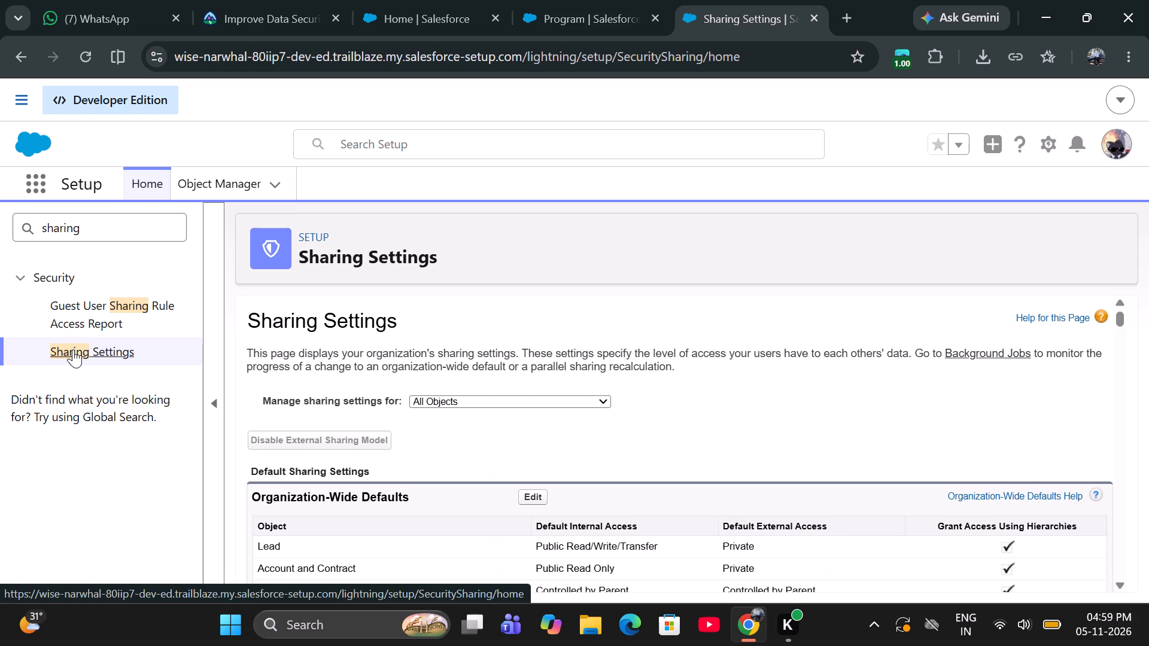
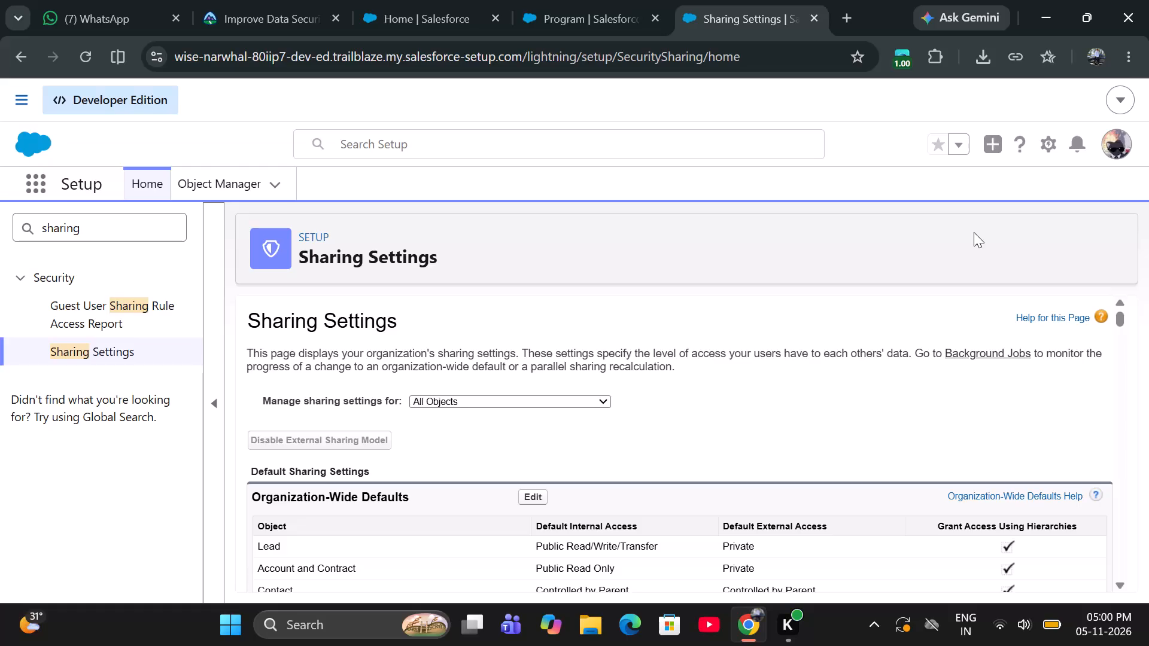
Look through the Organization-Wide Defaults list for the Program object.
scroll(974, 232, down, 1)
scroll(842, 353, down, 2)
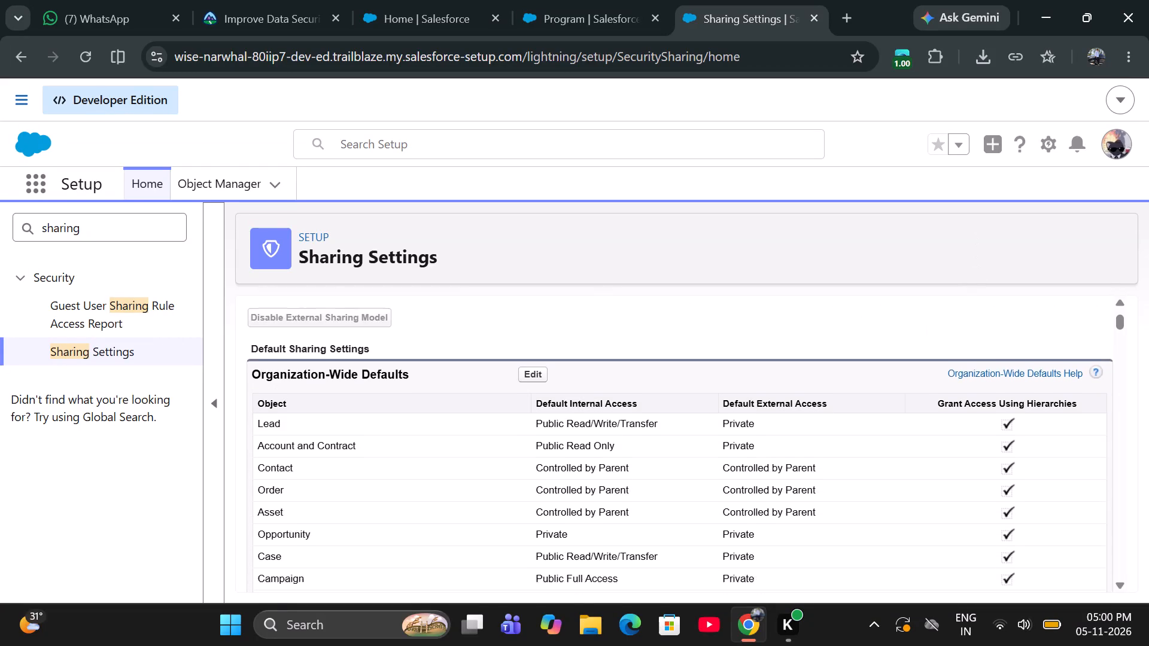
scroll(842, 353, down, 3)
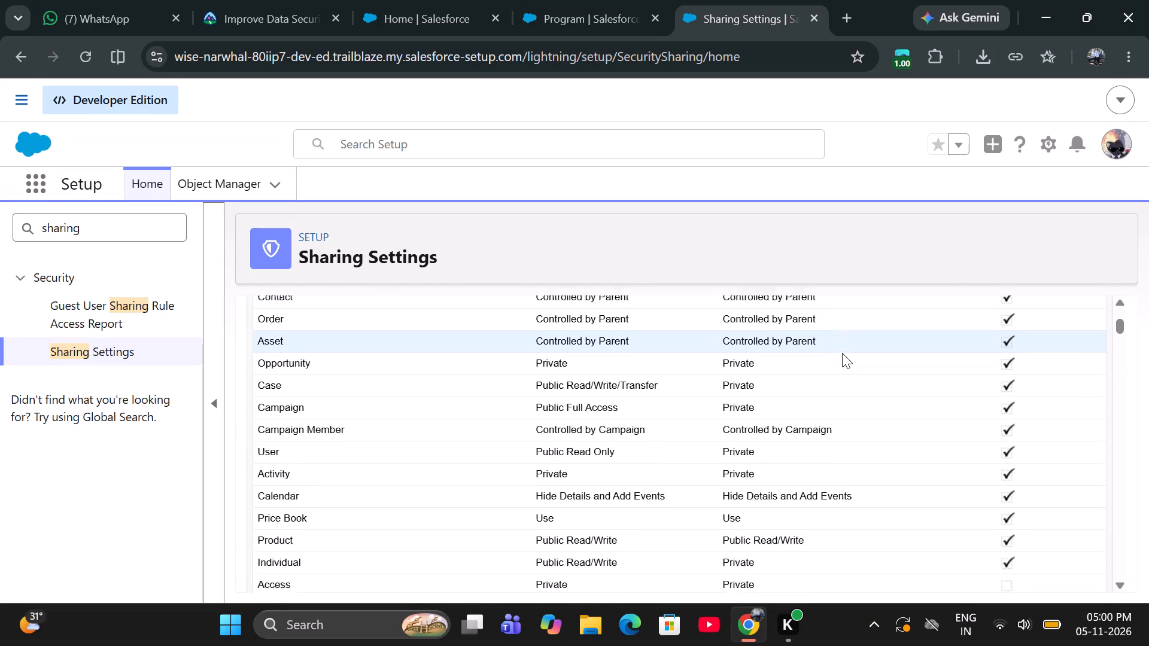
scroll(842, 353, down, 2)
scroll(842, 353, up, 3)
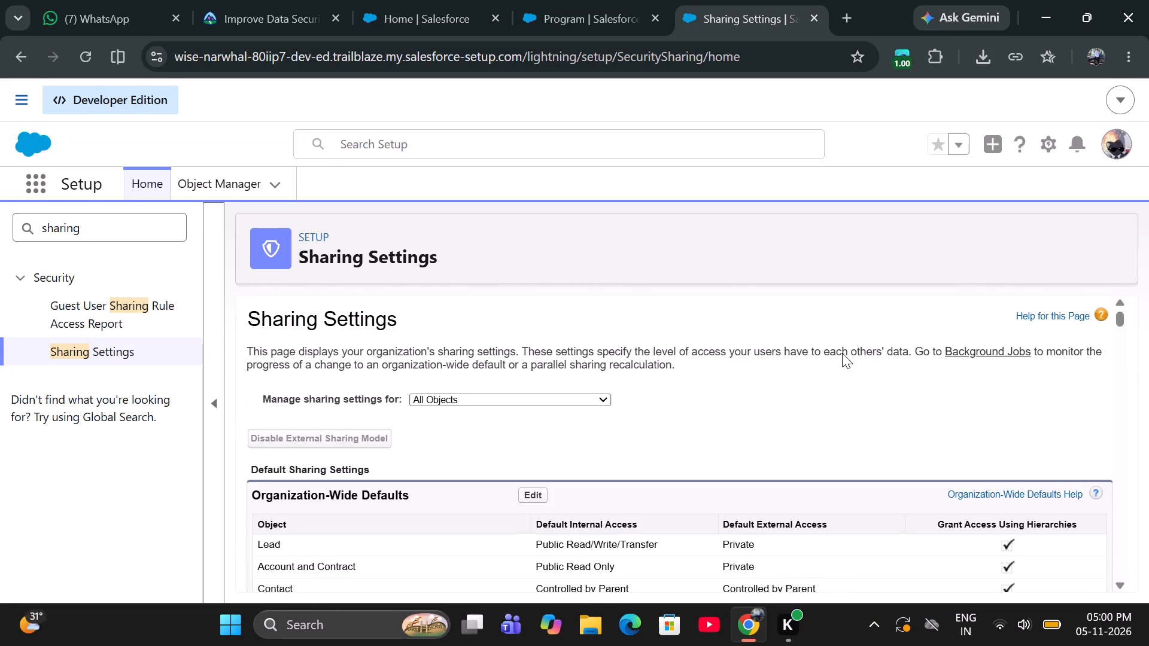
scroll(842, 353, down, 1)
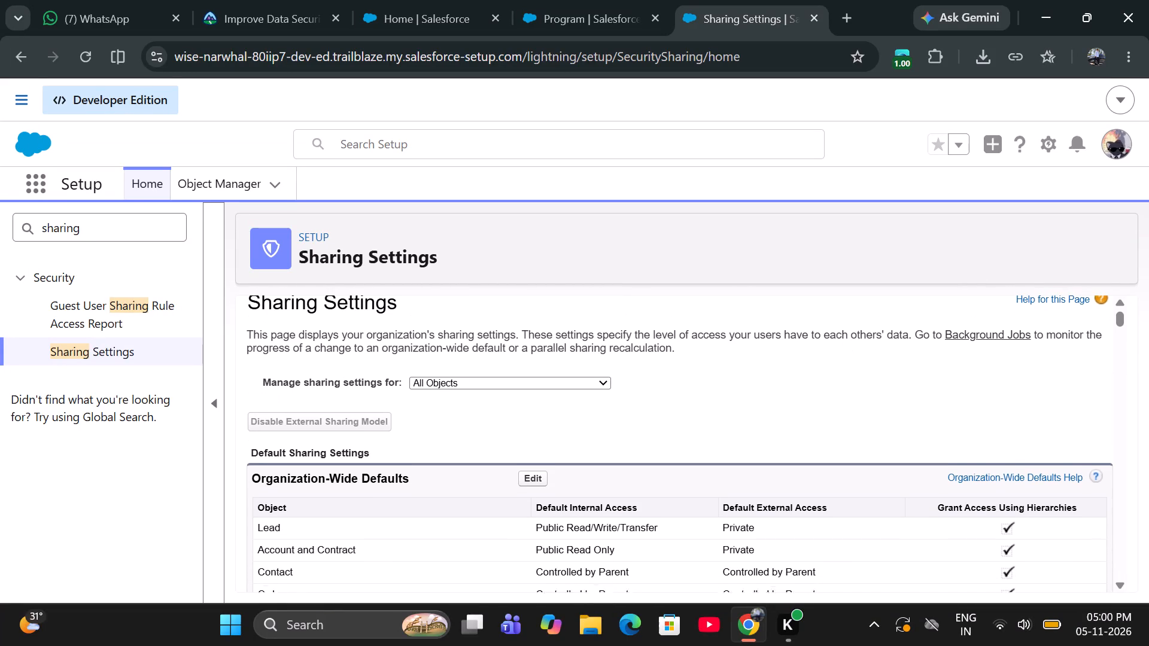
scroll(842, 353, down, 1)
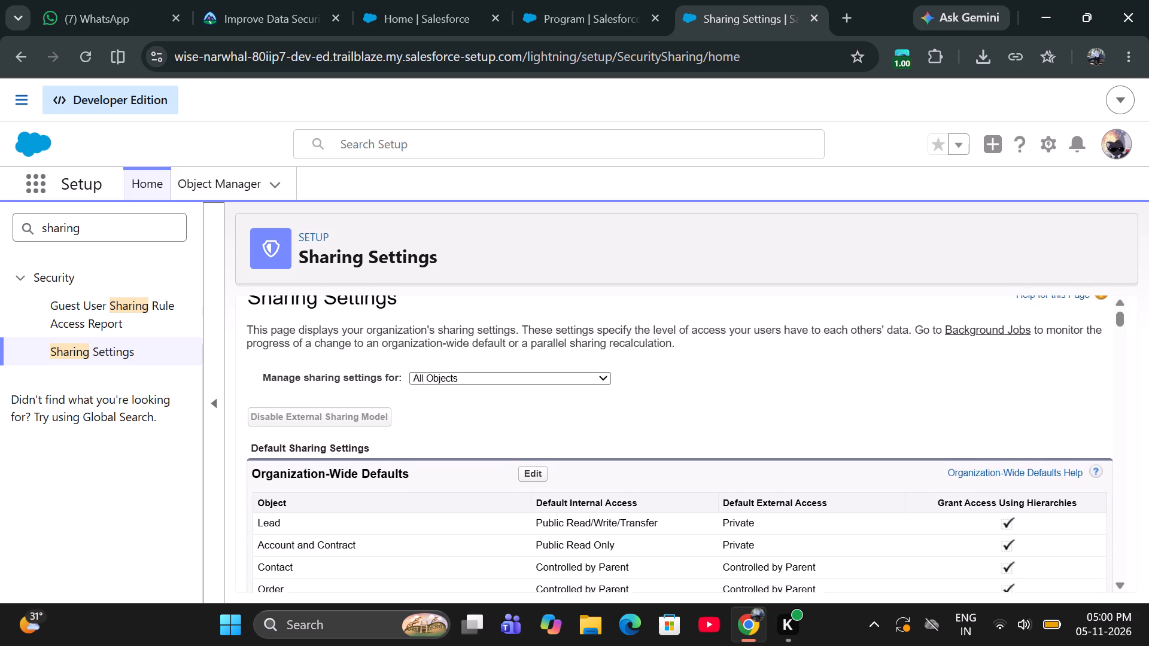
scroll(842, 353, down, 1)
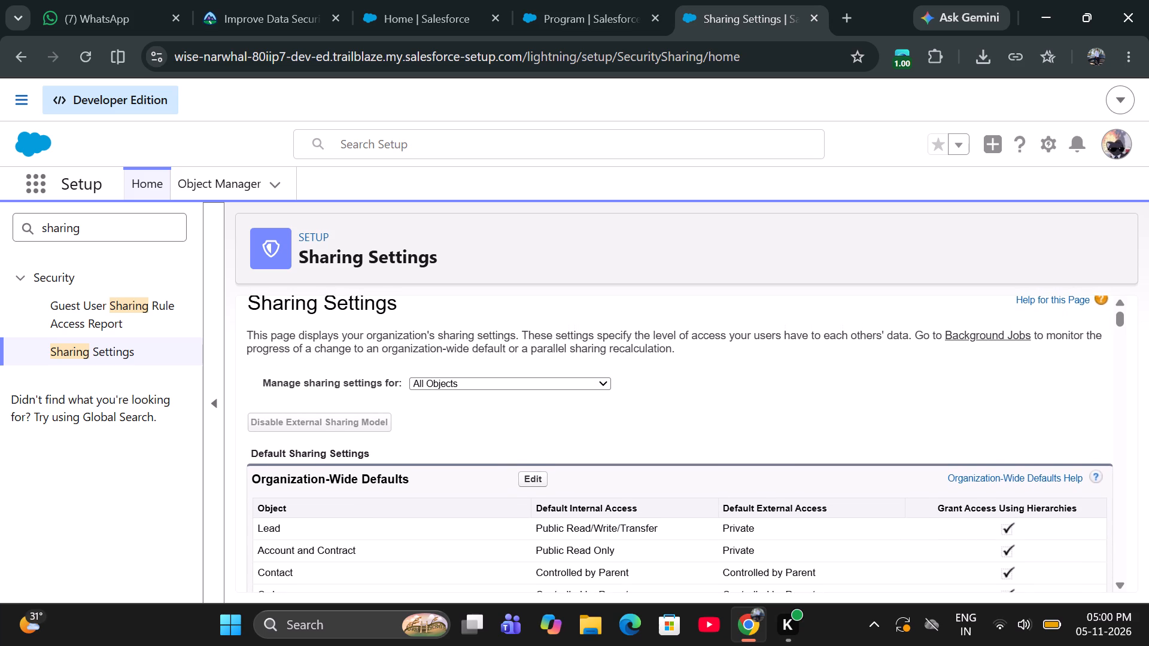
scroll(842, 353, down, 2)
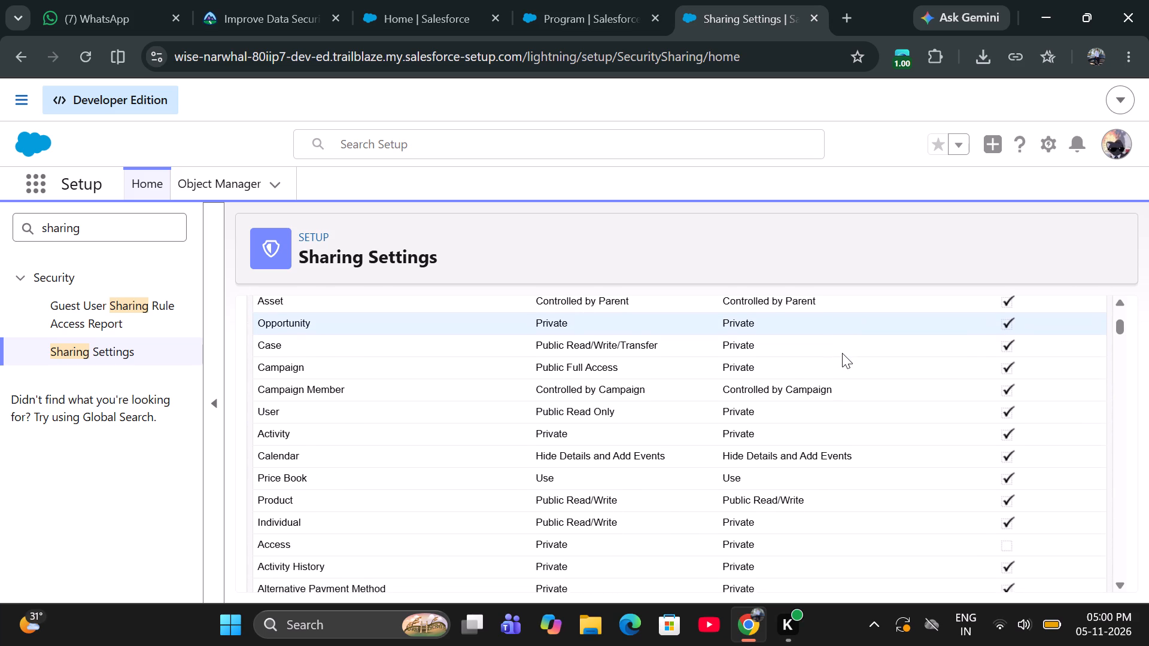
scroll(842, 353, down, 2)
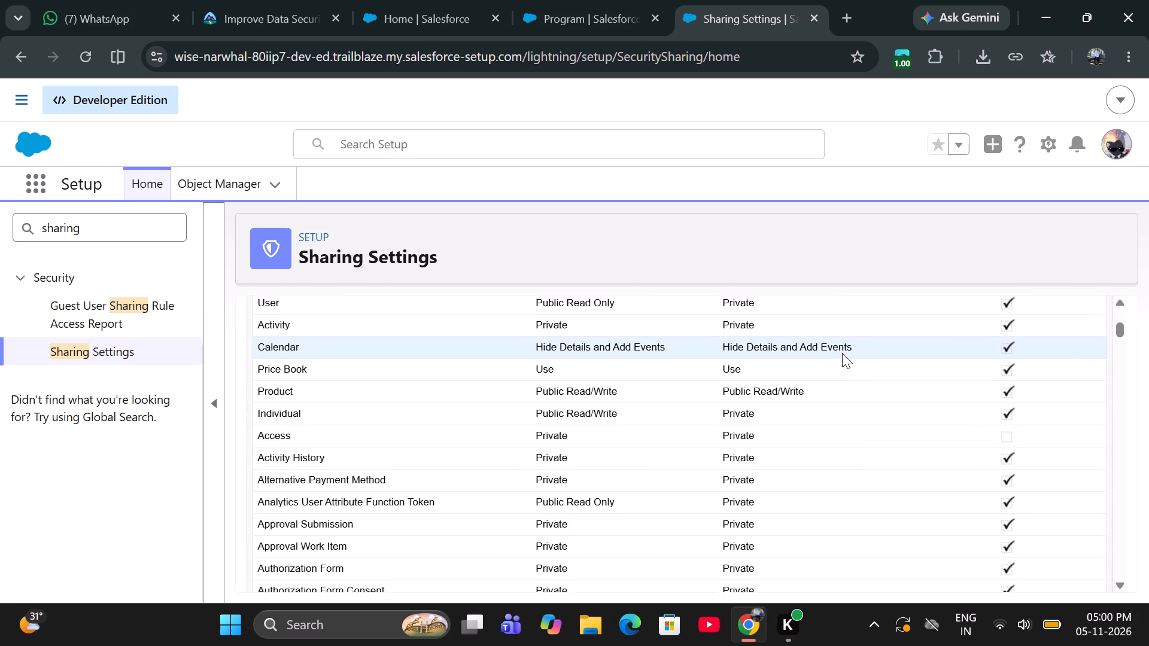
scroll(842, 353, up, 2)
scroll(842, 353, down, 1)
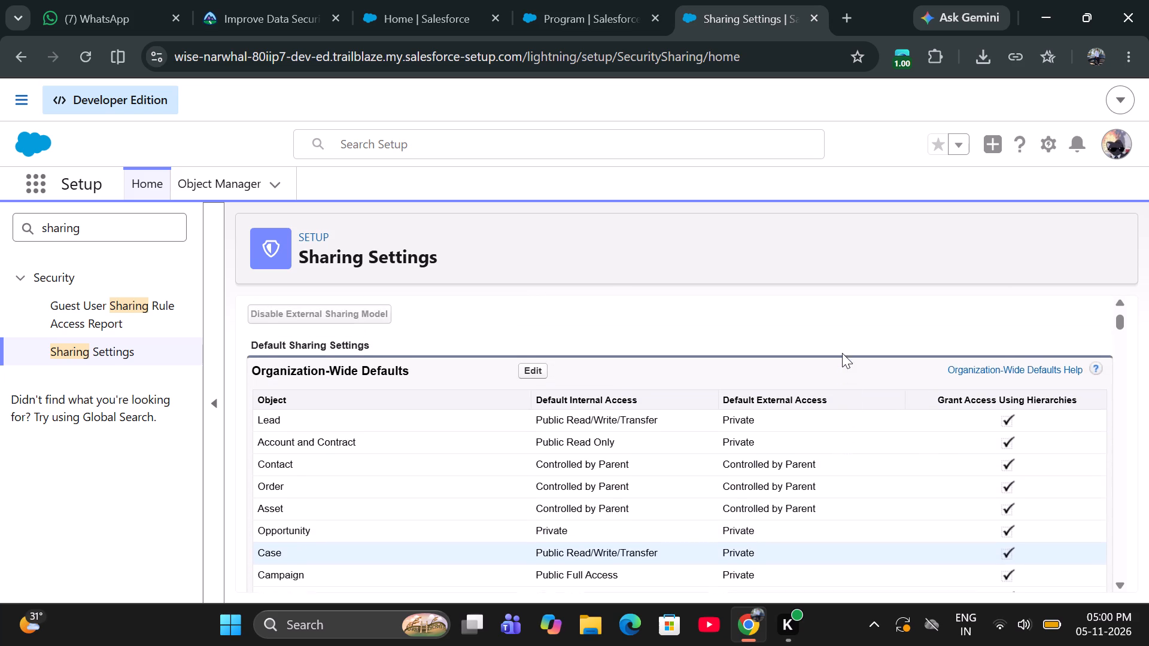
scroll(842, 353, down, 1)
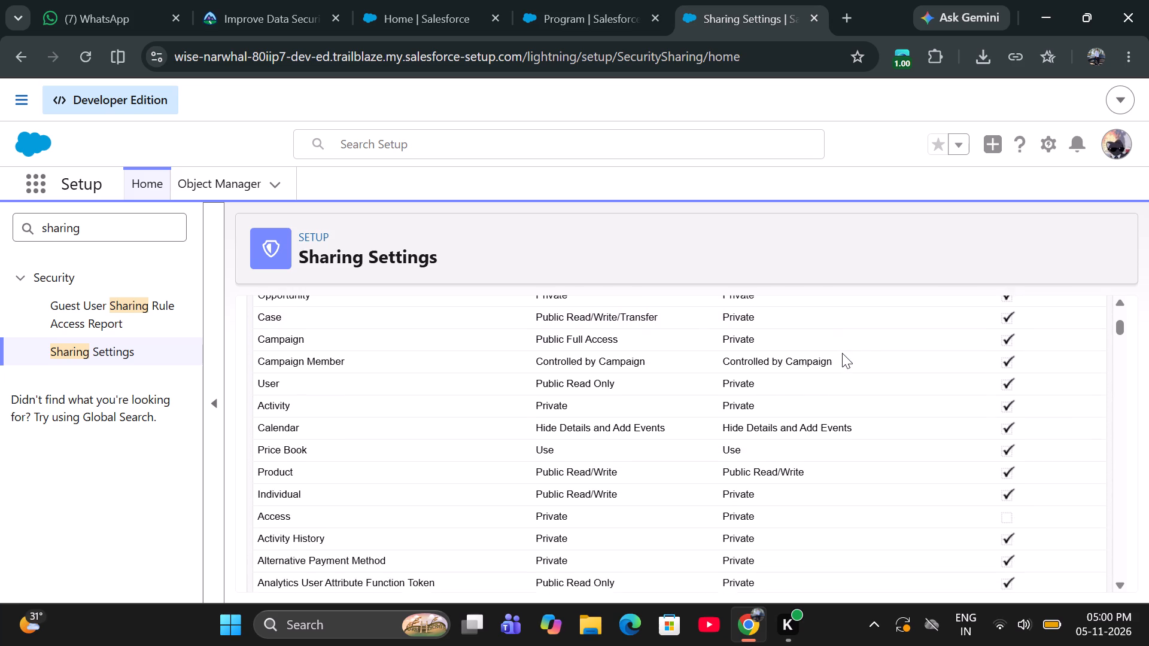
scroll(842, 353, down, 3)
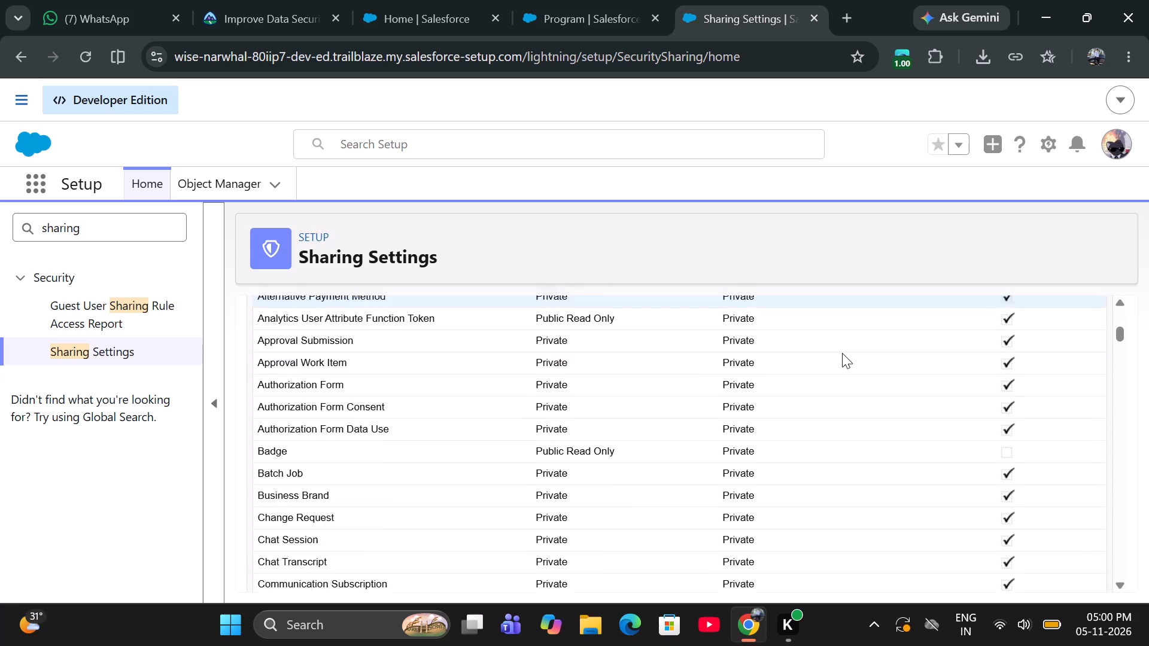
scroll(842, 353, down, 3)
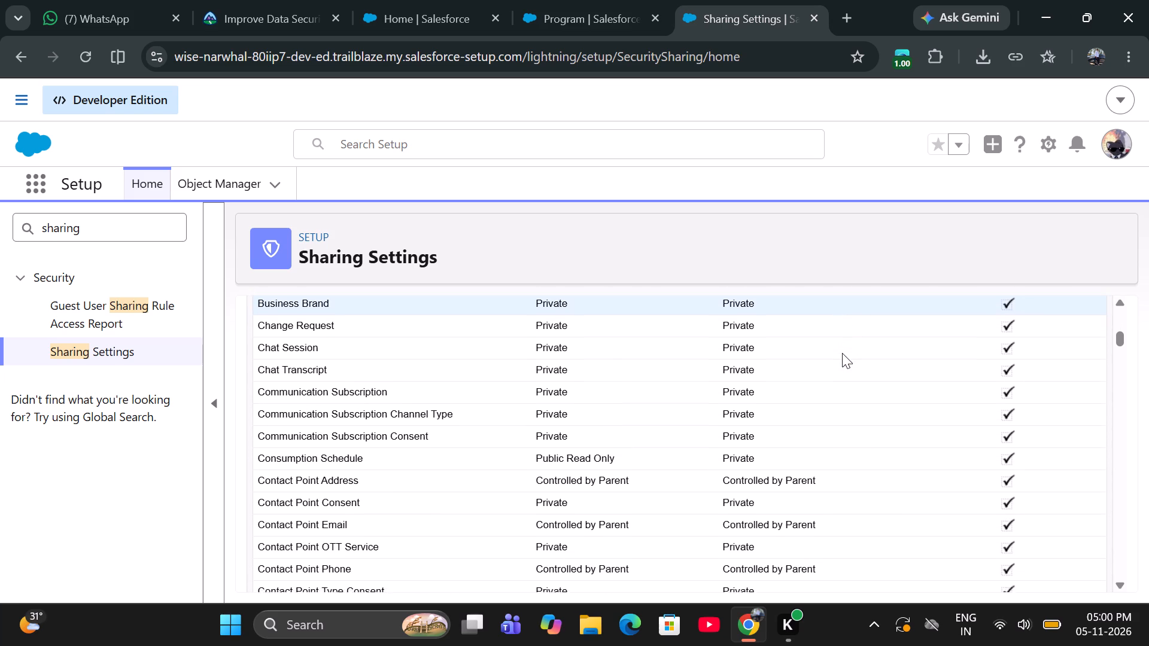
scroll(842, 353, down, 4)
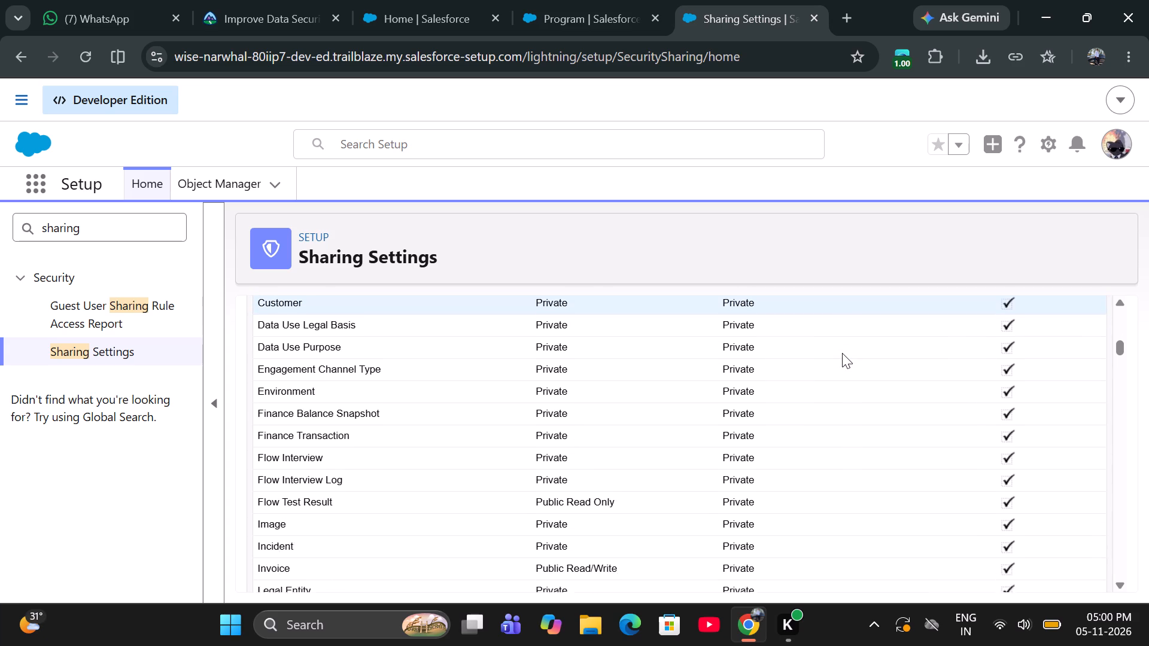
scroll(842, 353, down, 1)
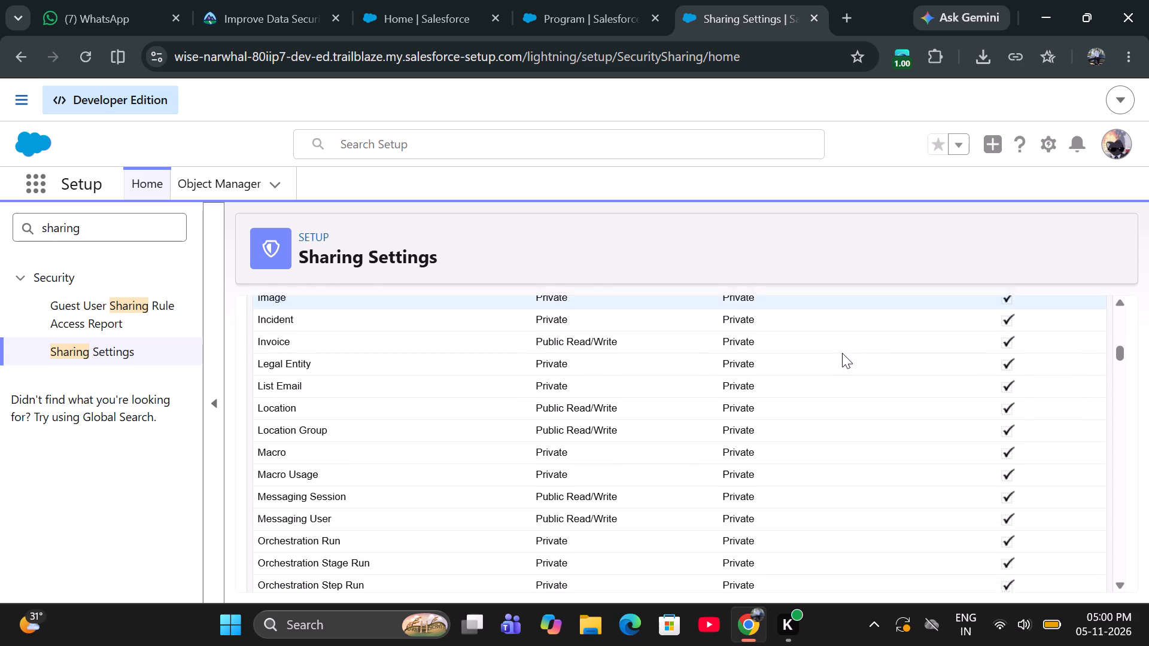
scroll(842, 353, down, 2)
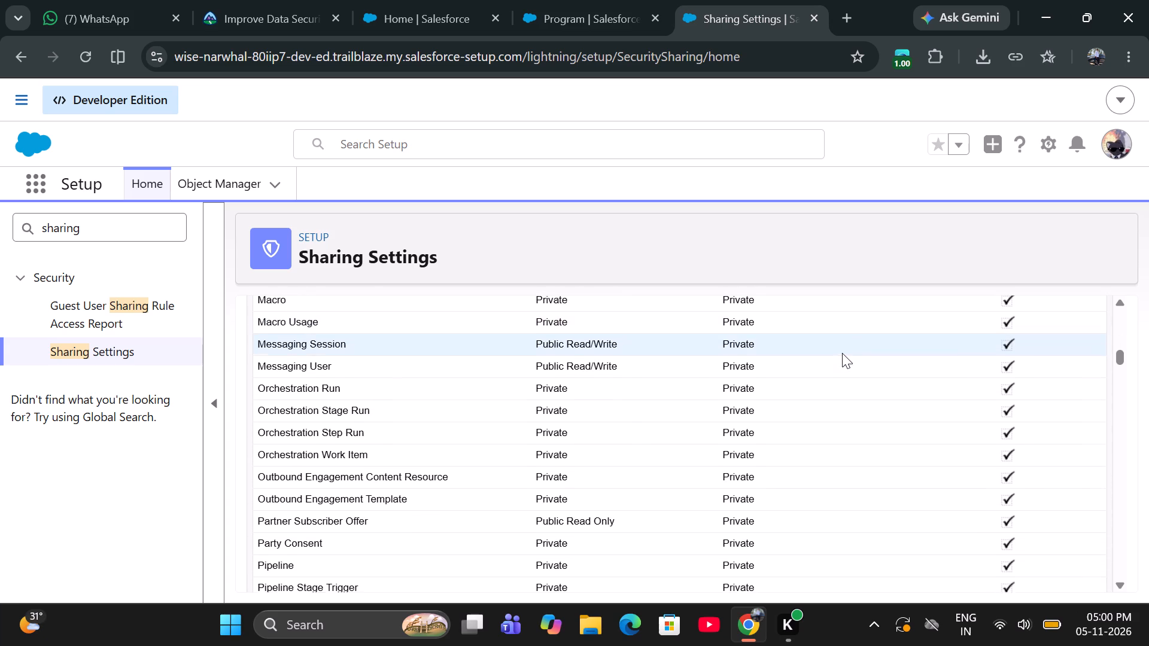
scroll(842, 353, down, 3)
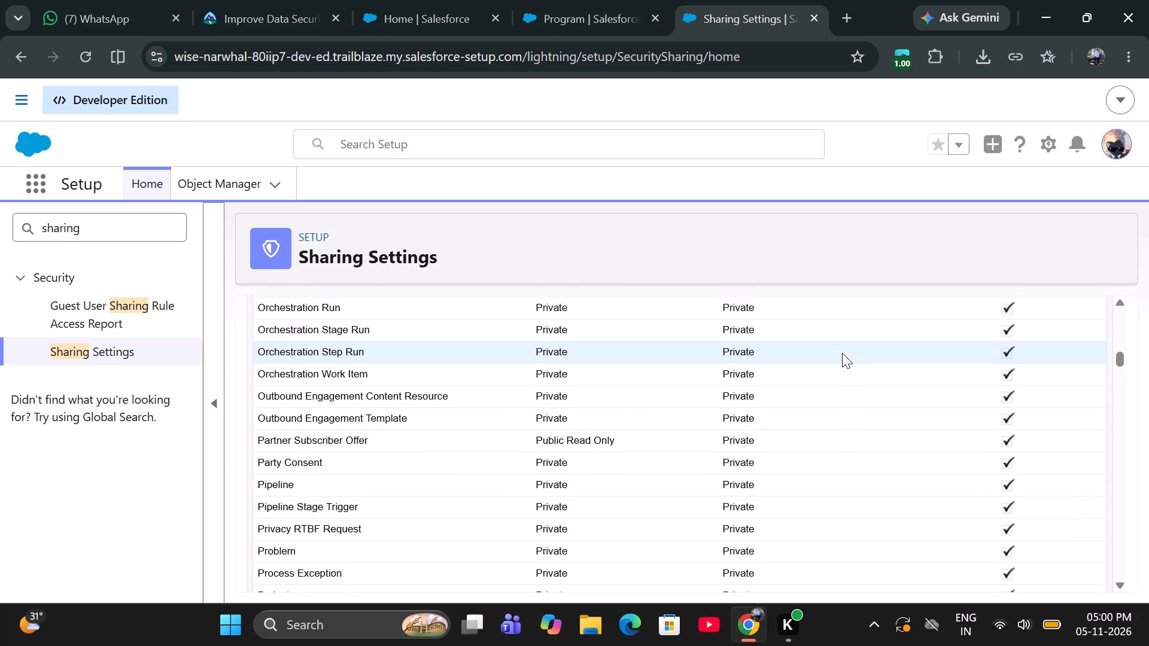
scroll(842, 353, down, 3)
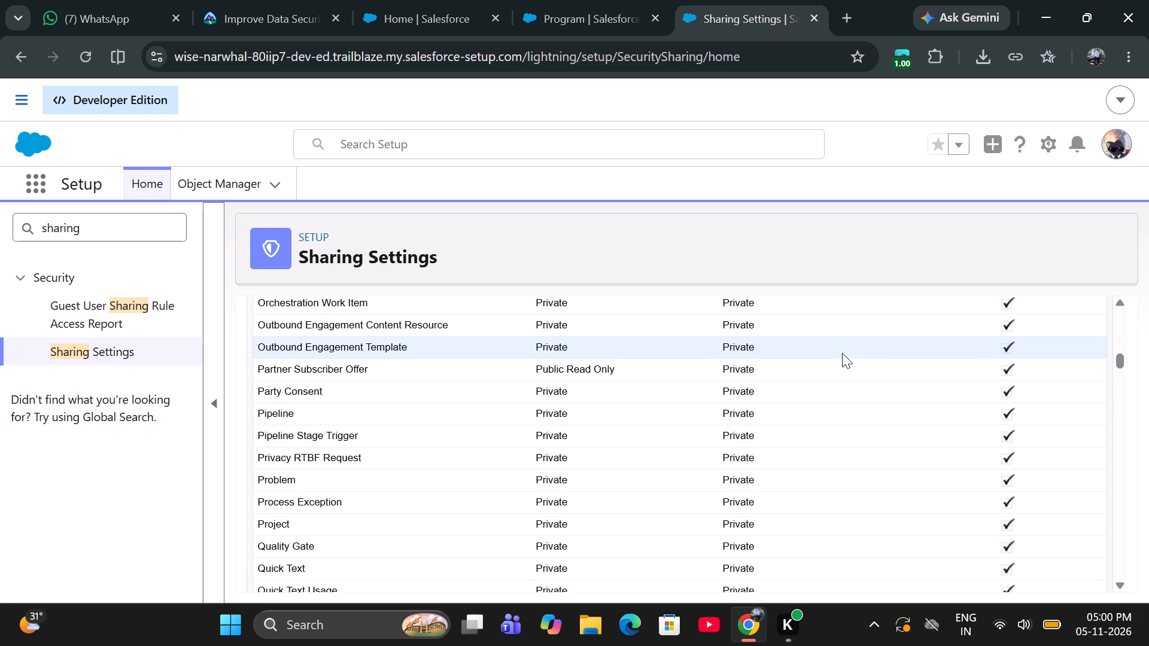
scroll(842, 353, down, 2)
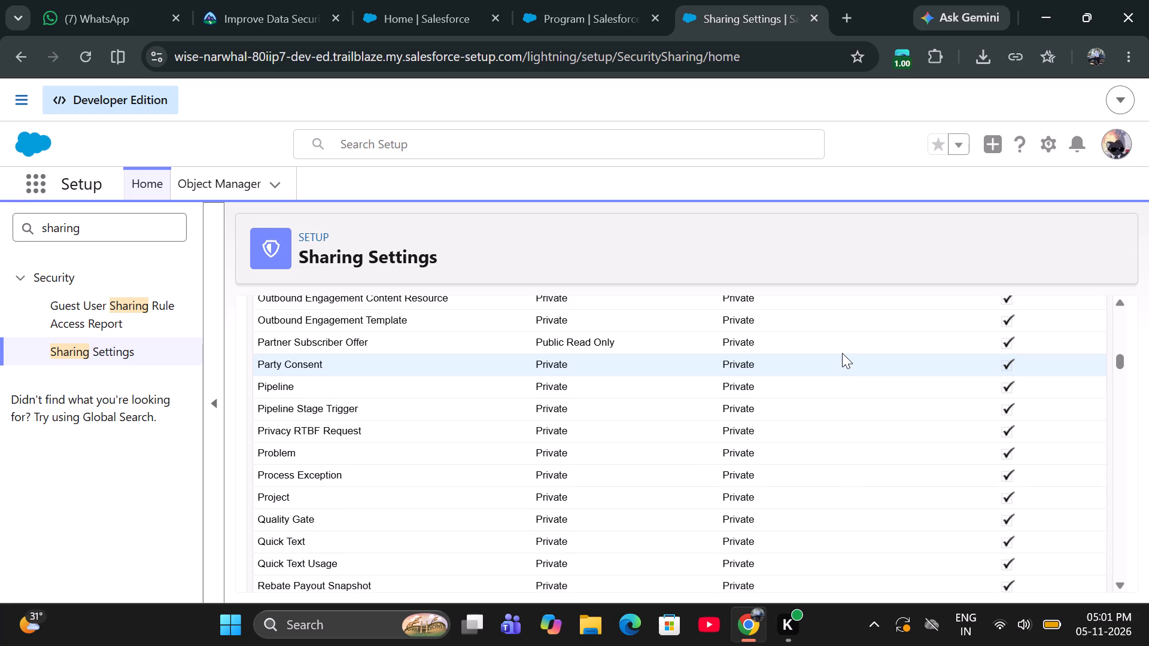
Search the Sharing Settings page text for "prog" to locate the Program object.
key(ctrl+f)
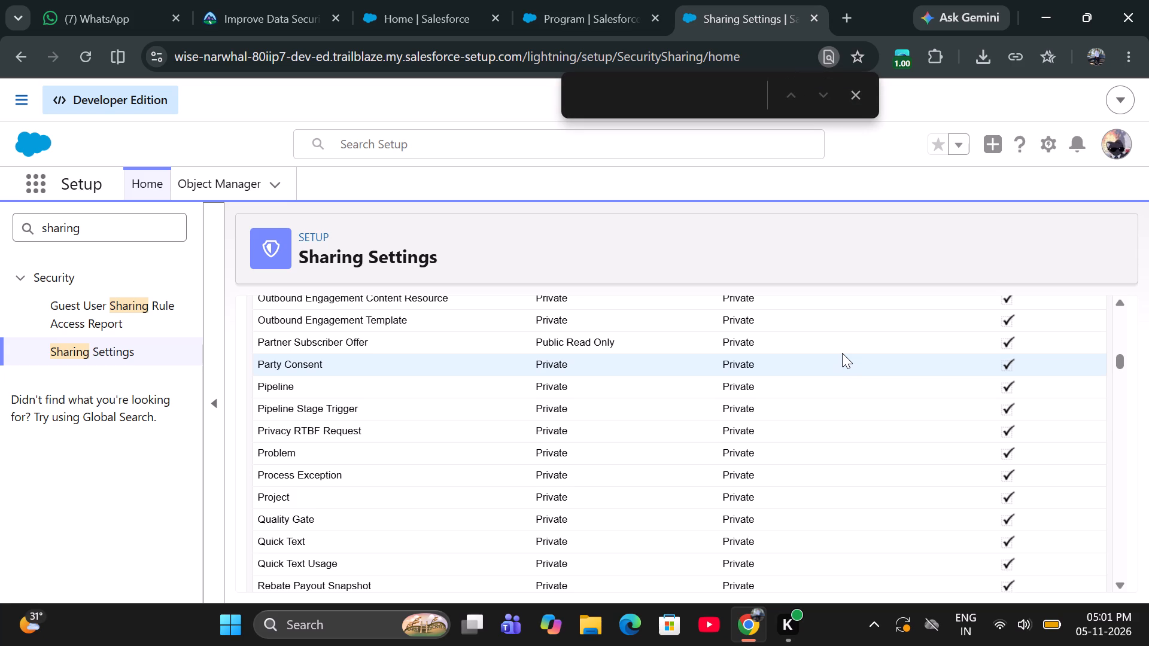
text(pro)
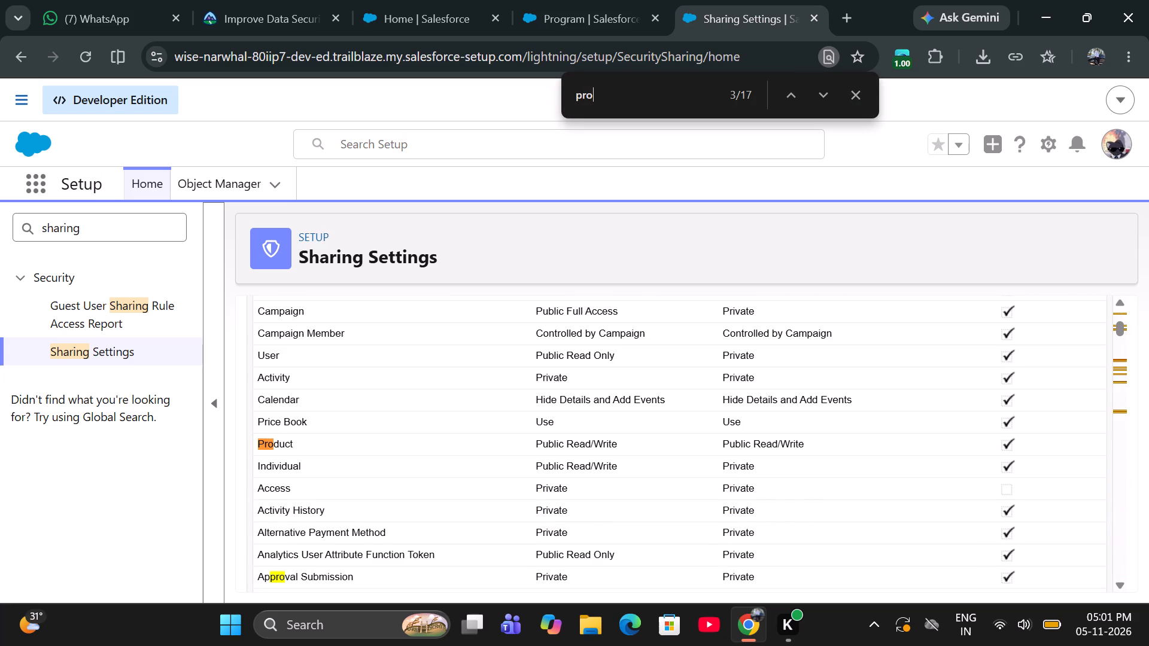
key(g)
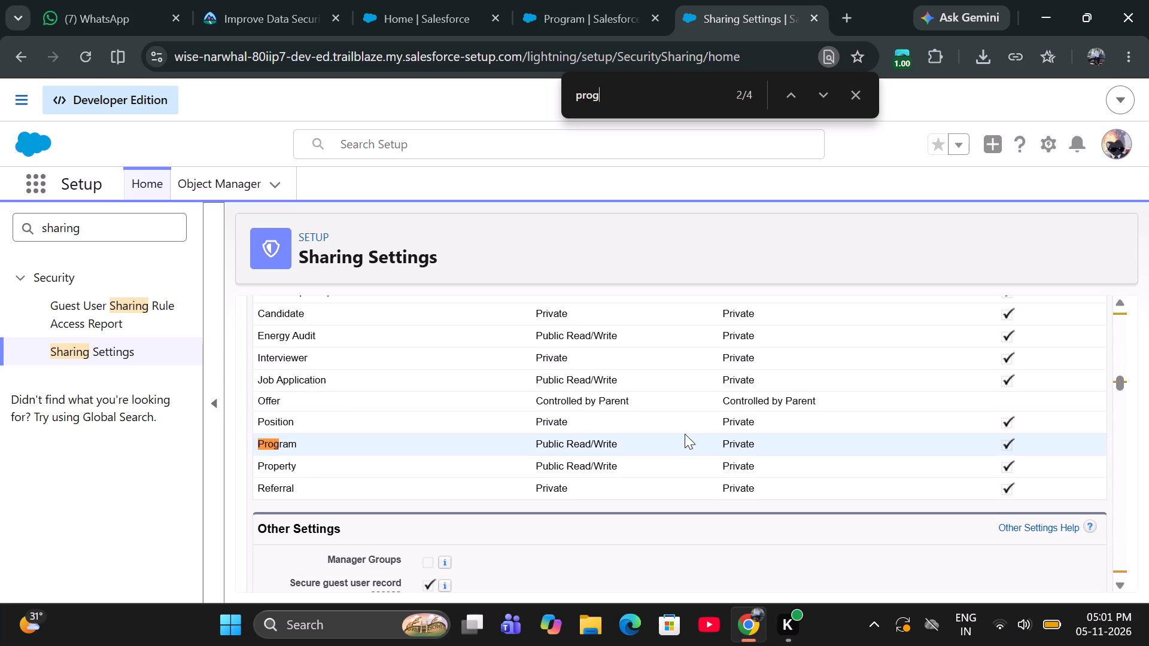
Look through the per-object Sharing Rules sections, from Lead down to Quality Gate, for the Program sharing rules.
scroll(685, 434, down, 5)
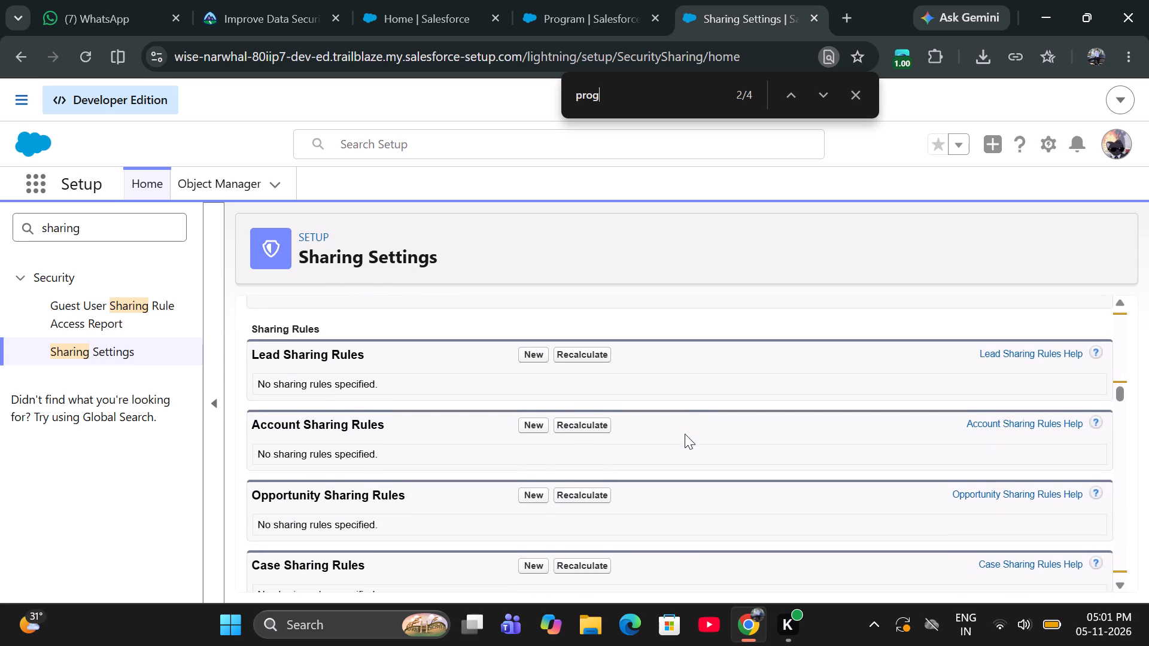
scroll(685, 434, down, 3)
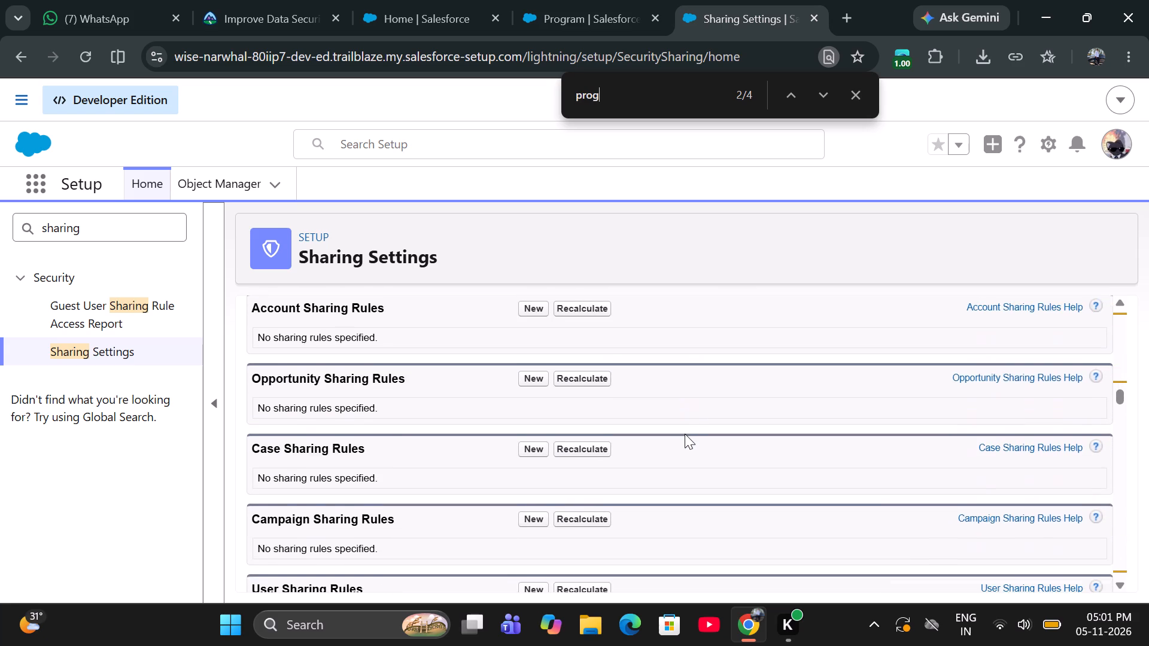
scroll(685, 434, down, 5)
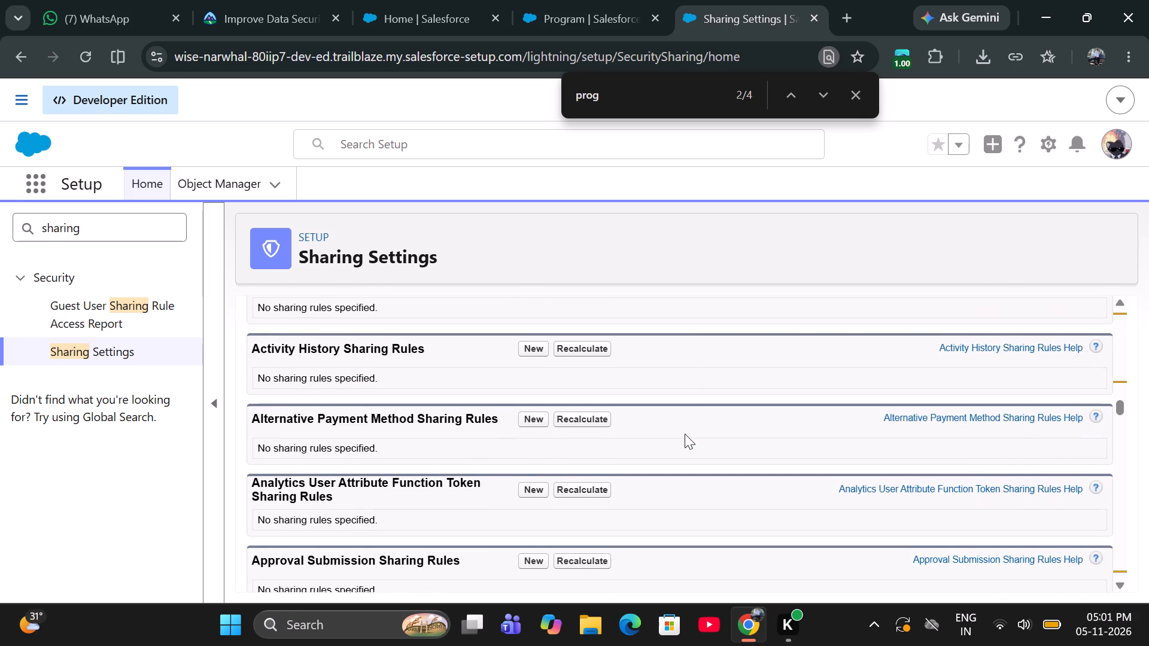
scroll(685, 434, down, 4)
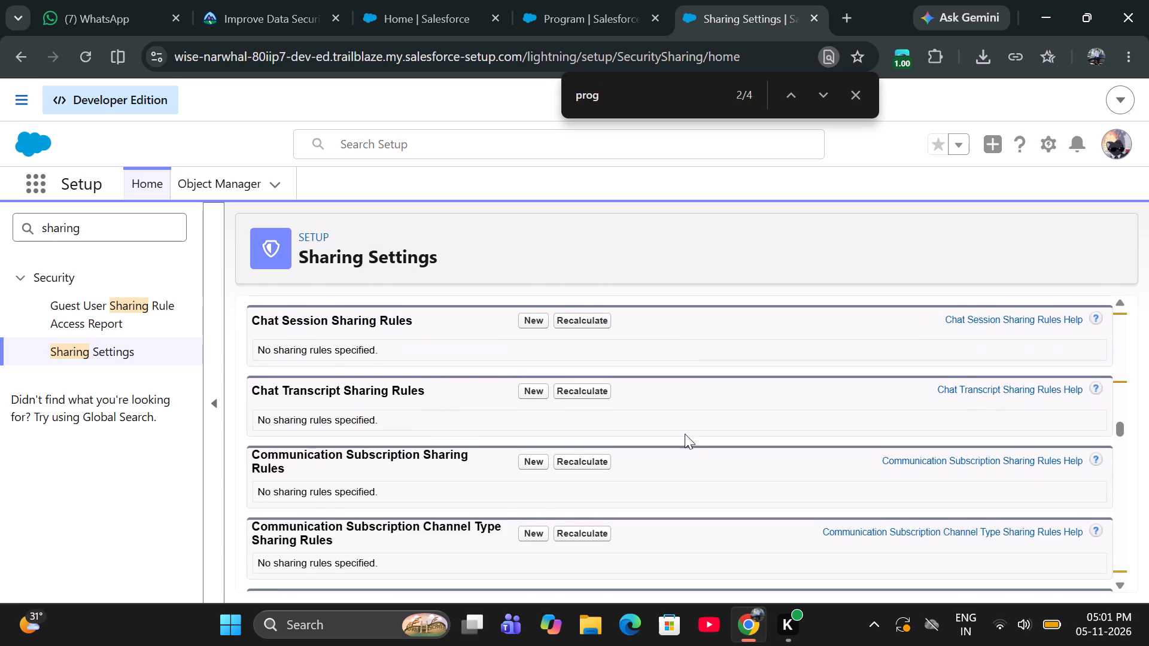
scroll(685, 434, down, 6)
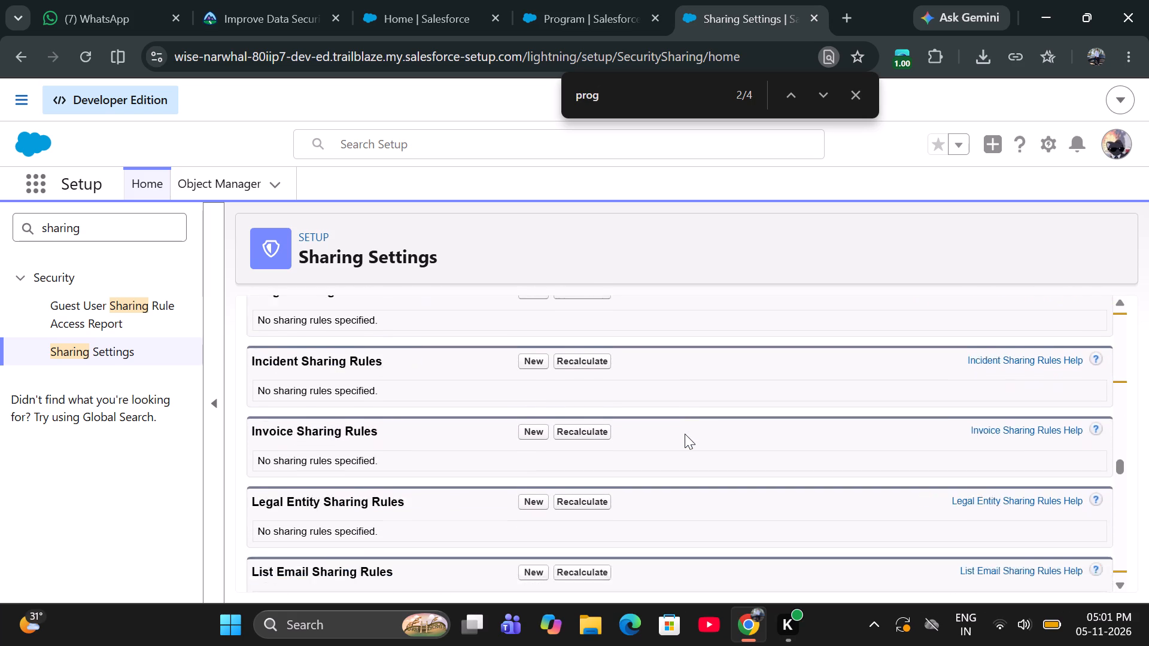
scroll(685, 434, down, 4)
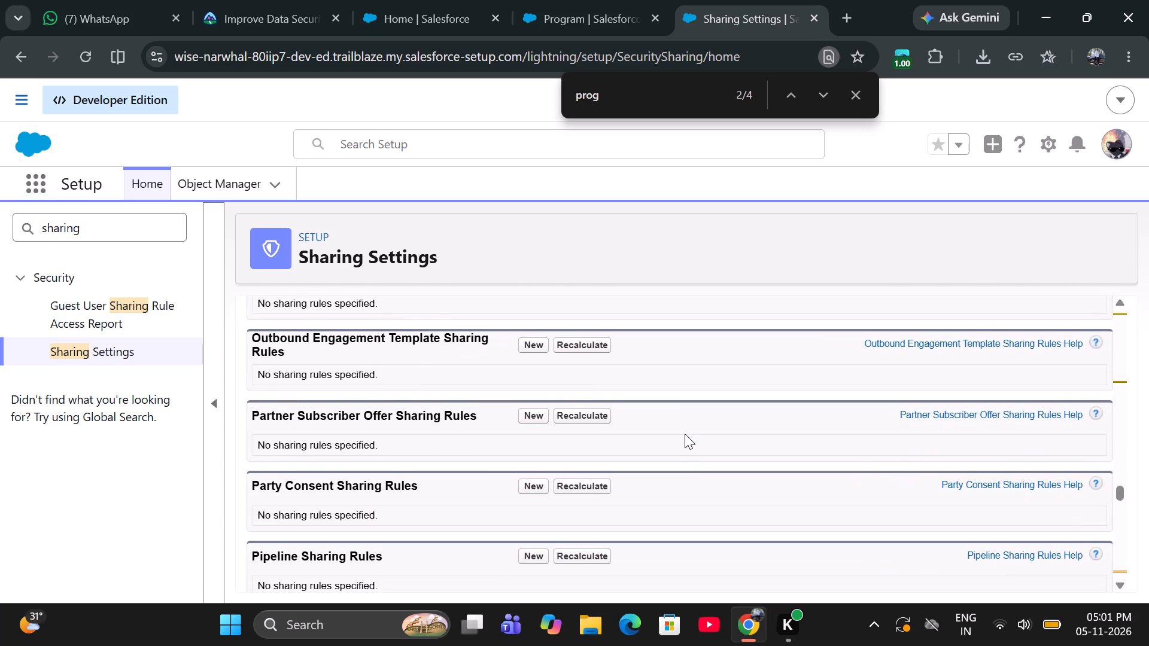
scroll(685, 434, down, 2)
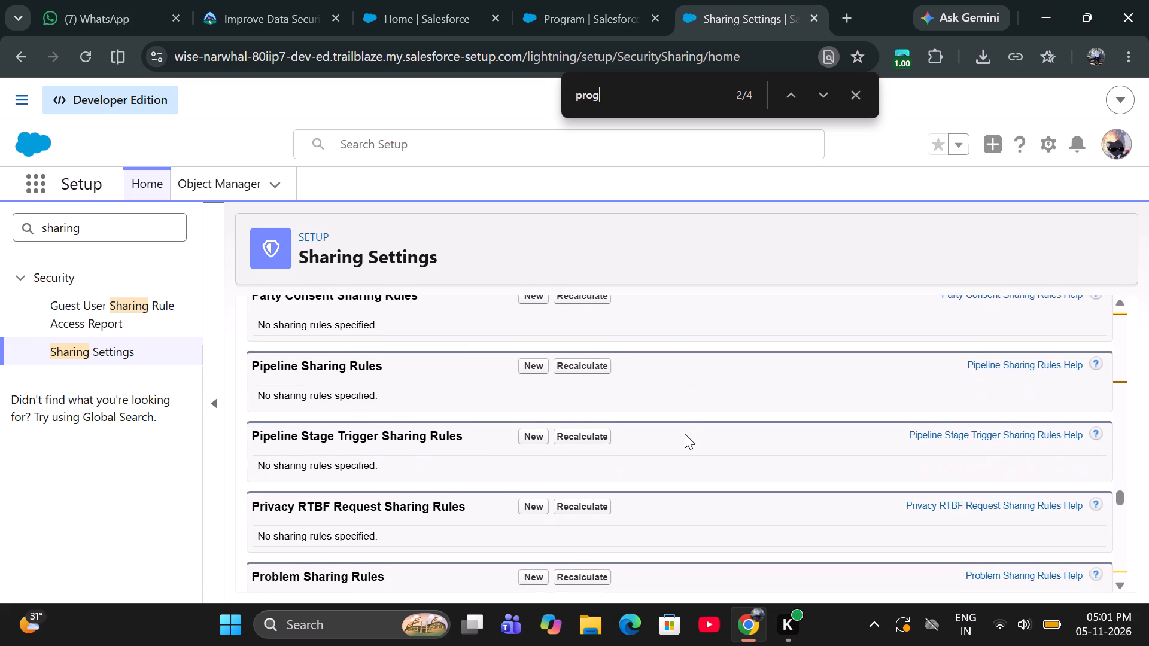
scroll(685, 434, down, 2)
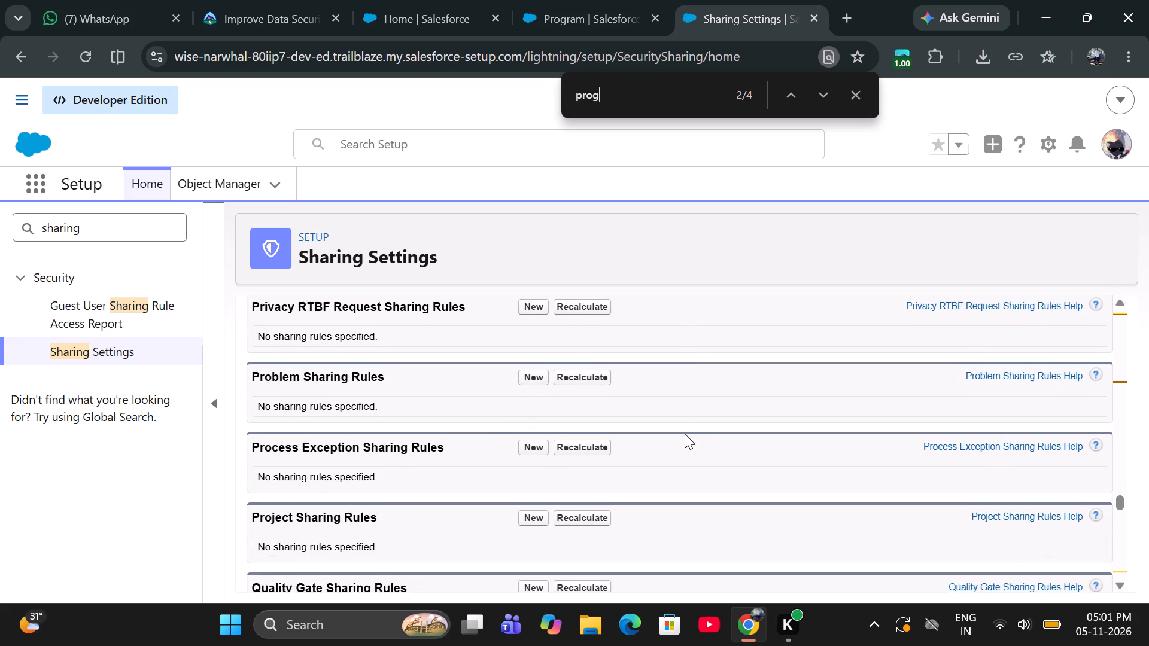
scroll(685, 434, down, 2)
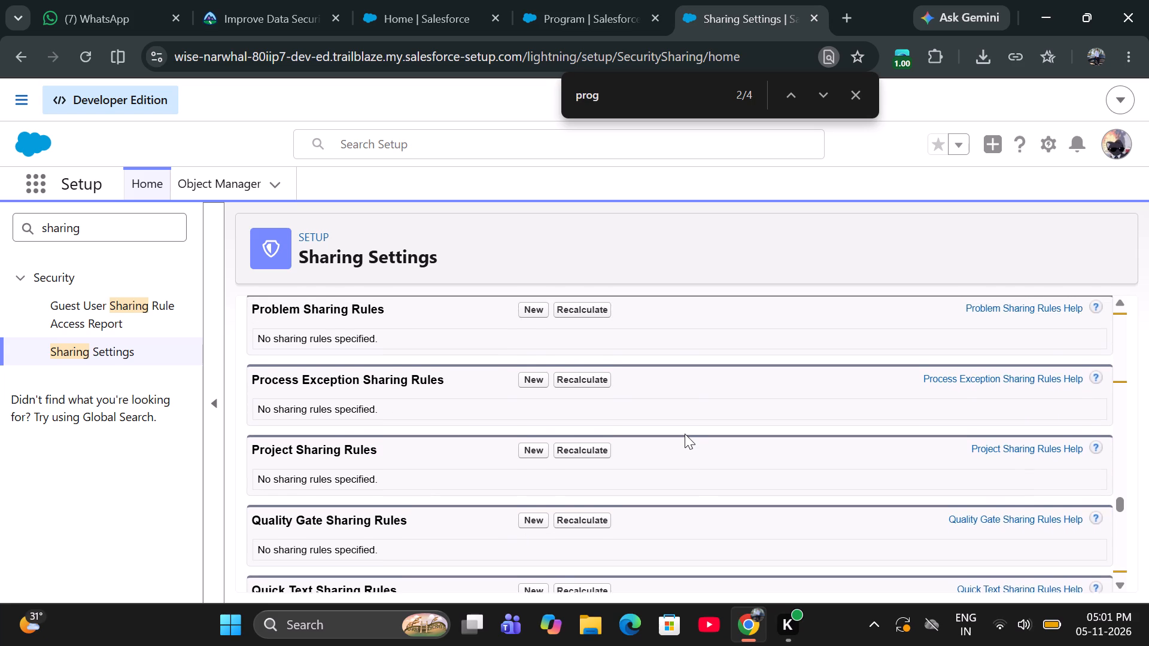
Go back to the Program row in Organization-Wide Defaults and check its default internal access.
scroll(685, 434, up, 1)
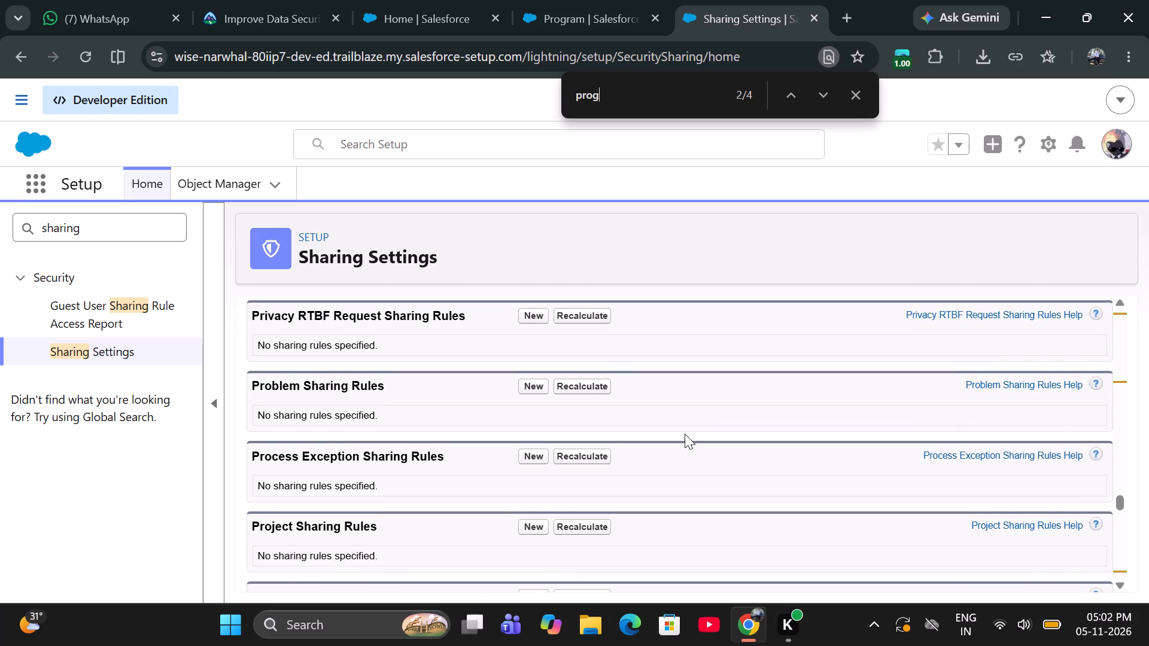
scroll(685, 434, up, 1)
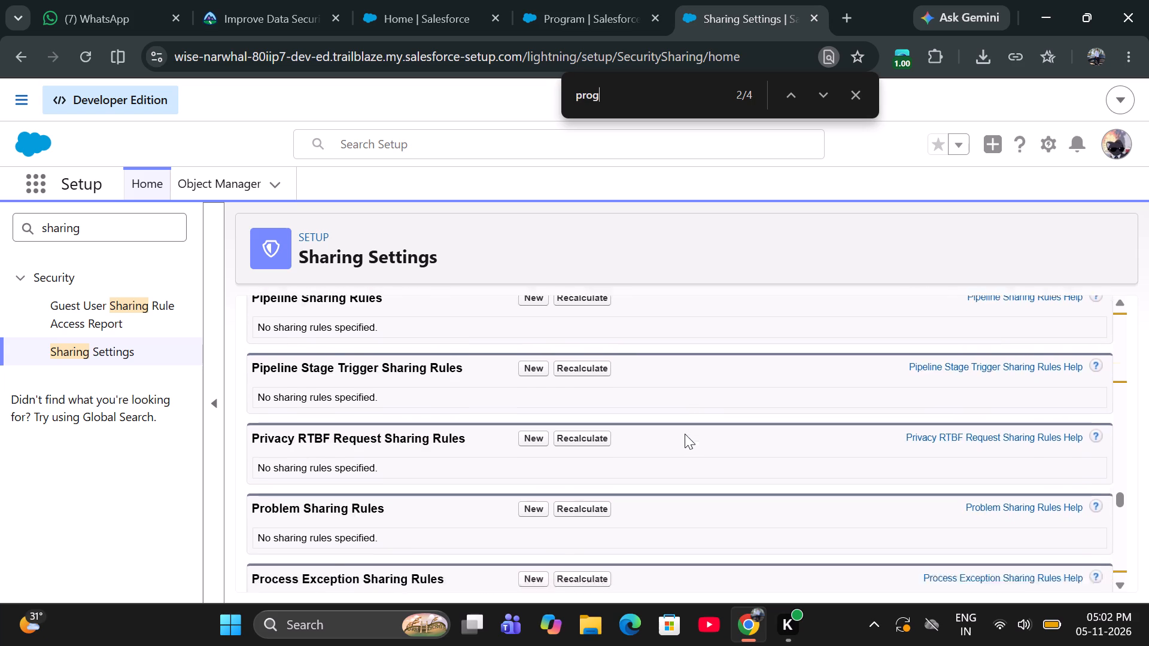
scroll(685, 434, up, 7)
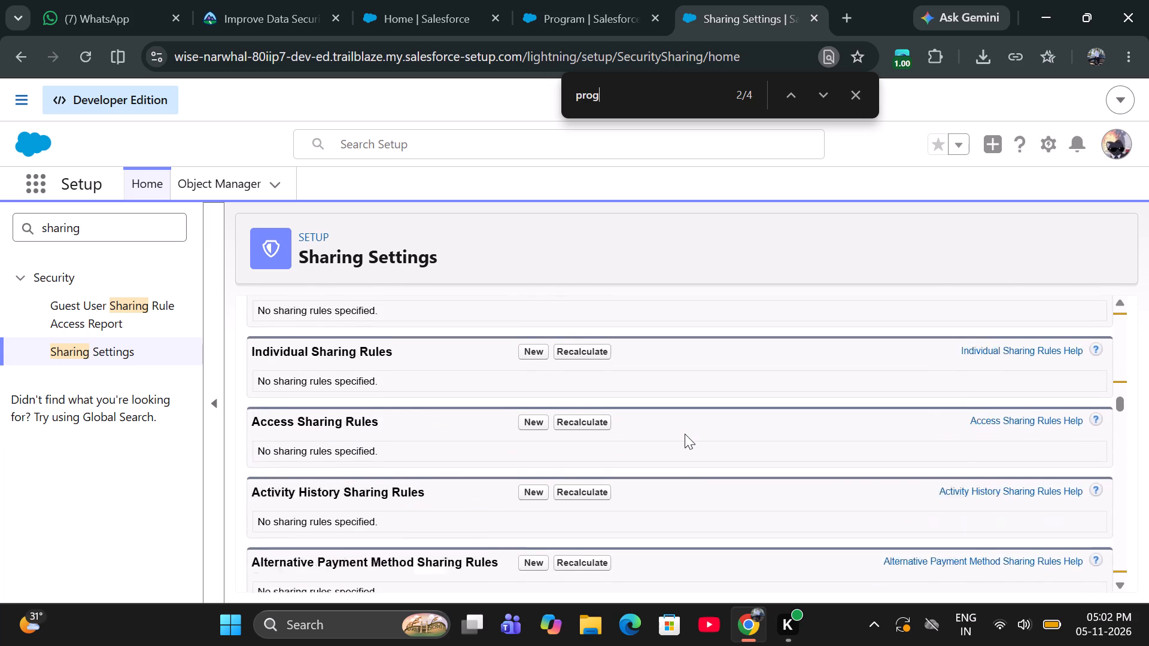
scroll(685, 434, up, 2)
scroll(685, 434, down, 1)
scroll(685, 434, up, 1)
scroll(685, 434, down, 3)
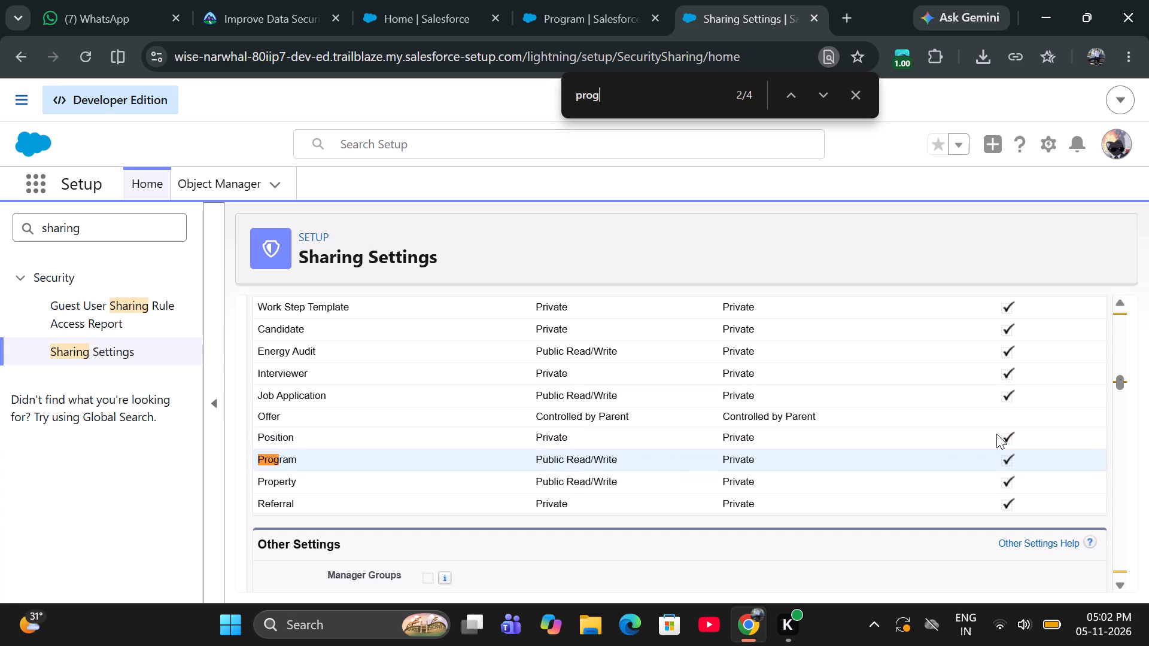
click(597, 461)
Set the Program object's default internal access to Private in the Organization-Wide Defaults and save the change.
scroll(504, 462, up, 11)
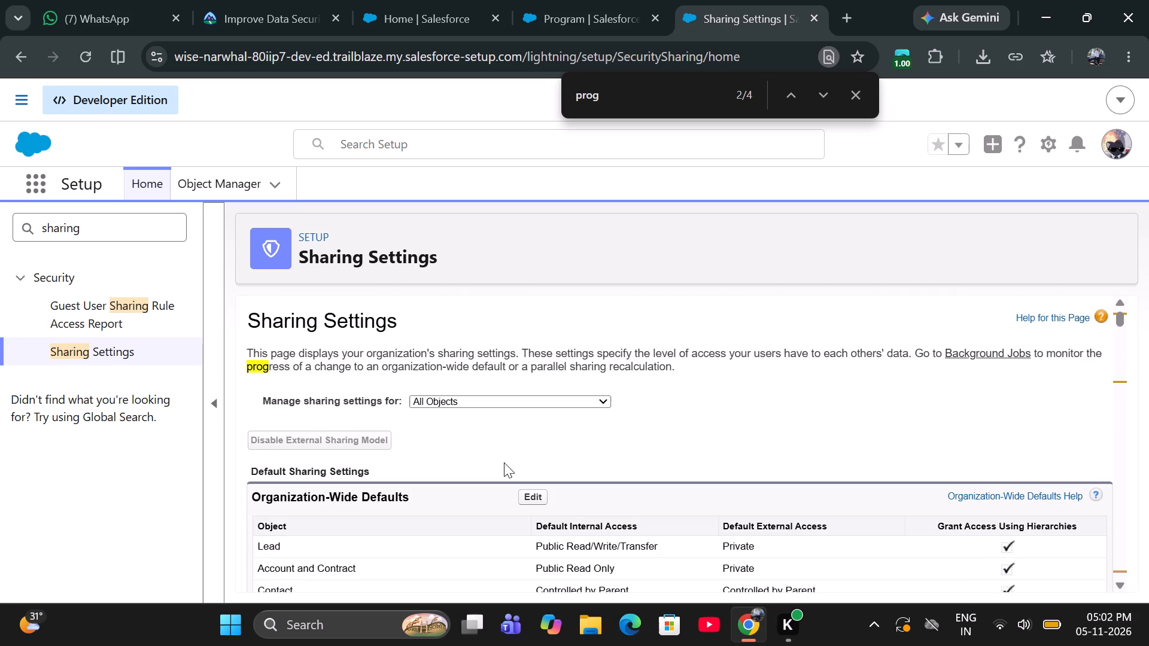
scroll(504, 462, up, 1)
click(537, 500)
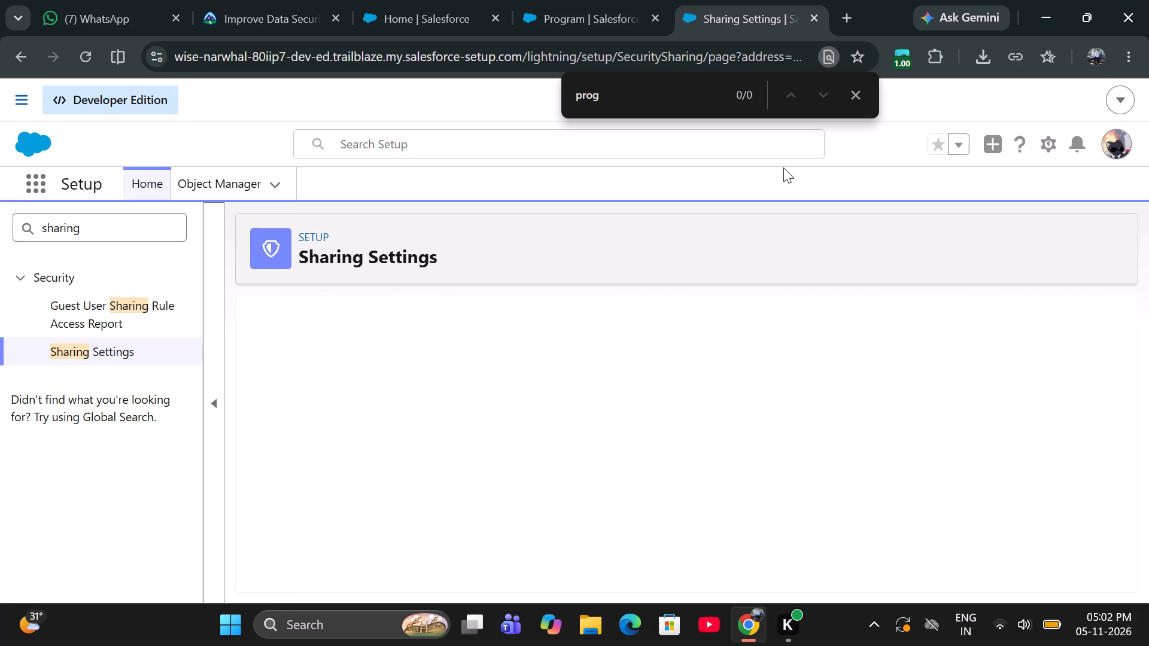
click(855, 99)
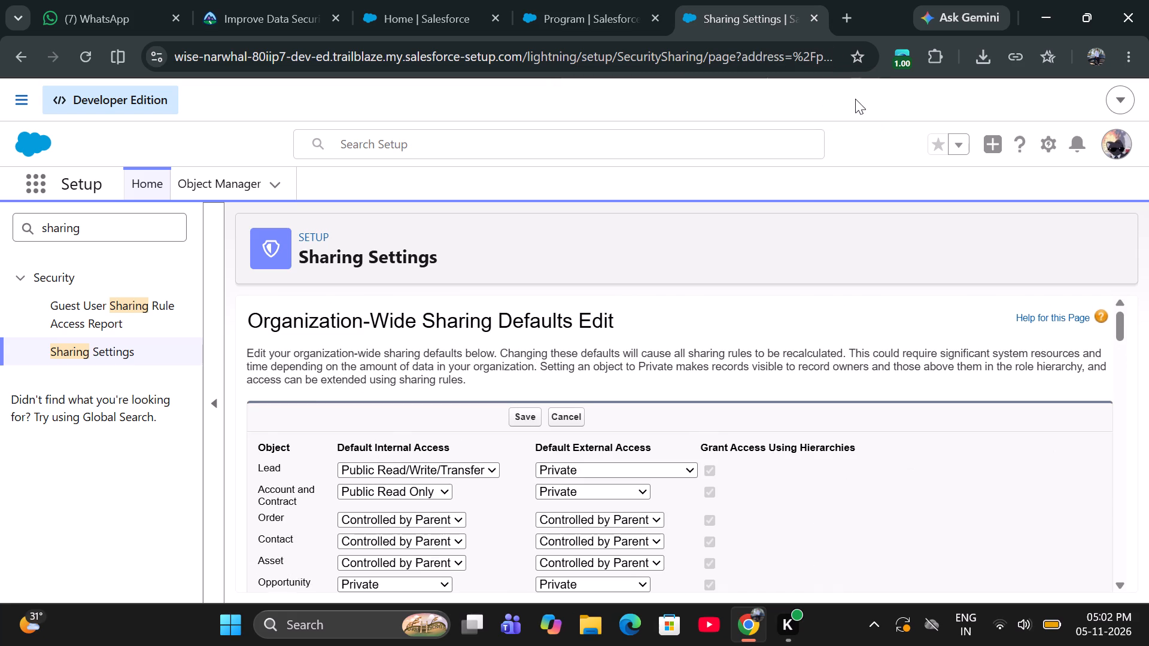
scroll(598, 392, down, 4)
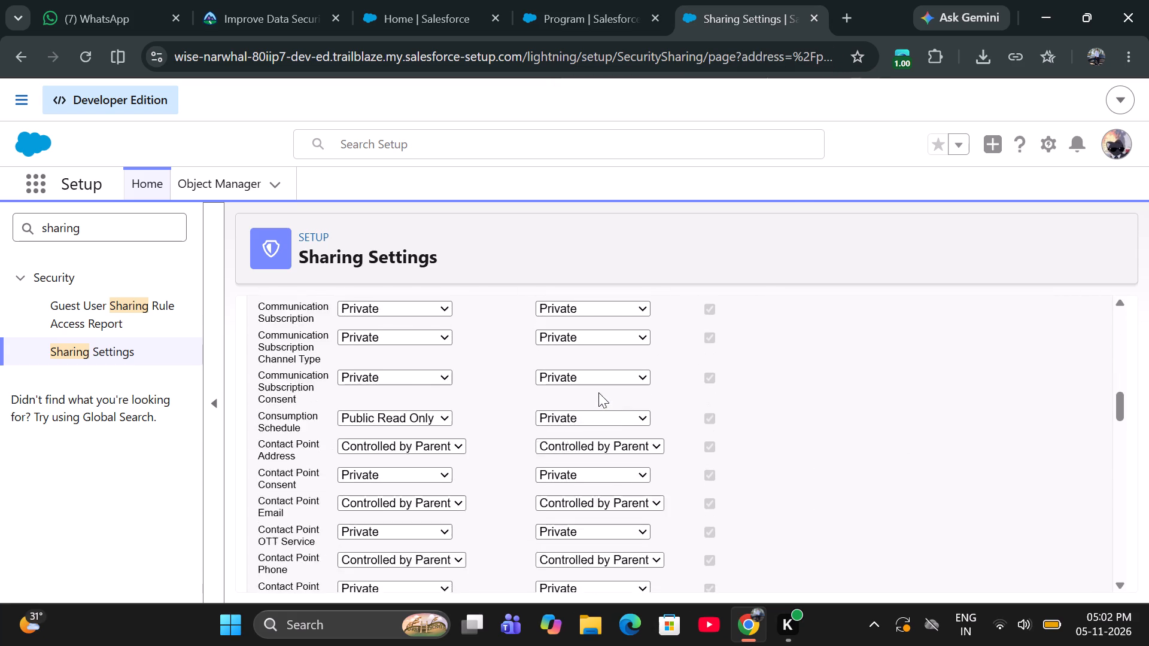
scroll(598, 392, down, 3)
scroll(598, 392, up, 1)
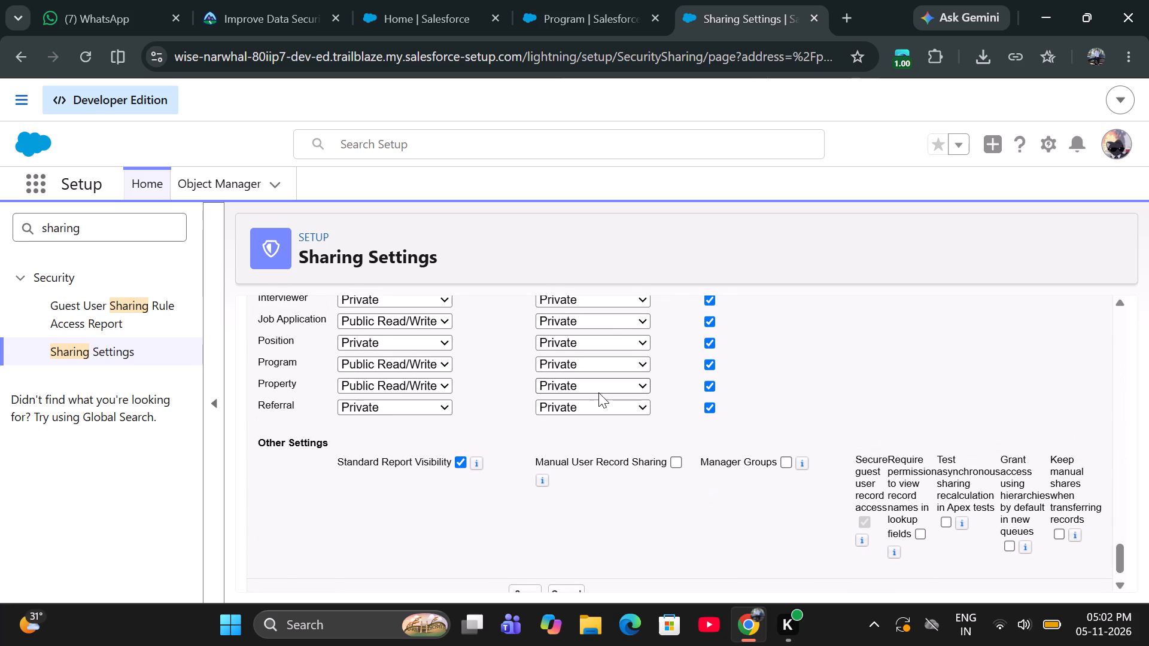
click(440, 358)
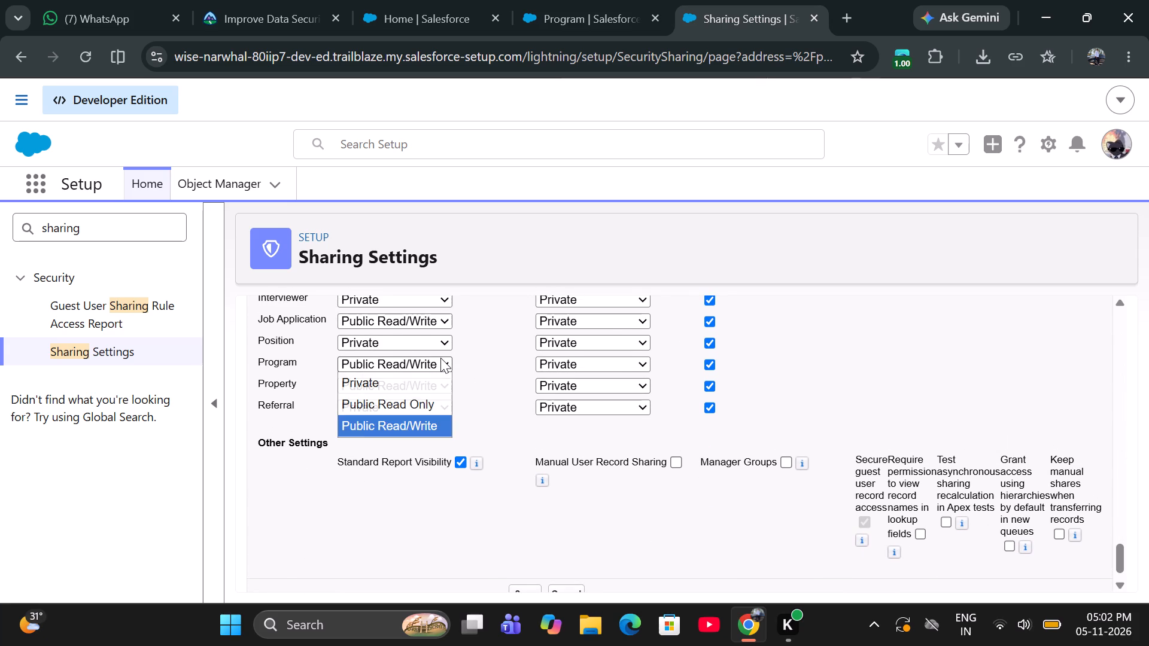
click(407, 384)
scroll(578, 423, down, 1)
click(533, 567)
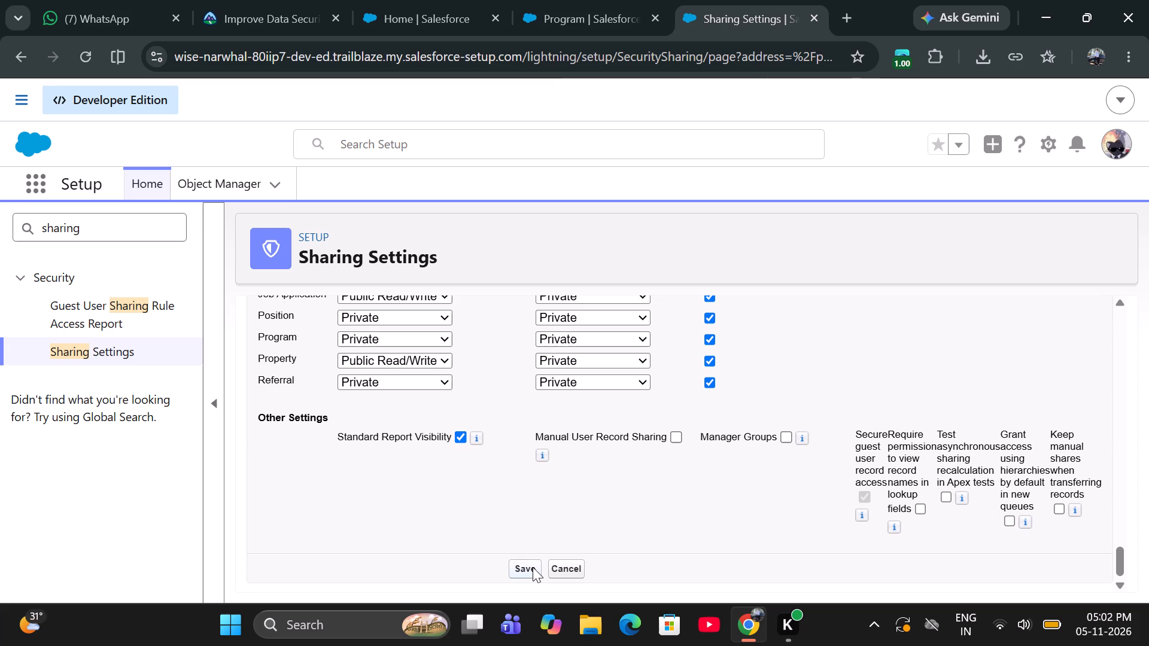
click(525, 568)
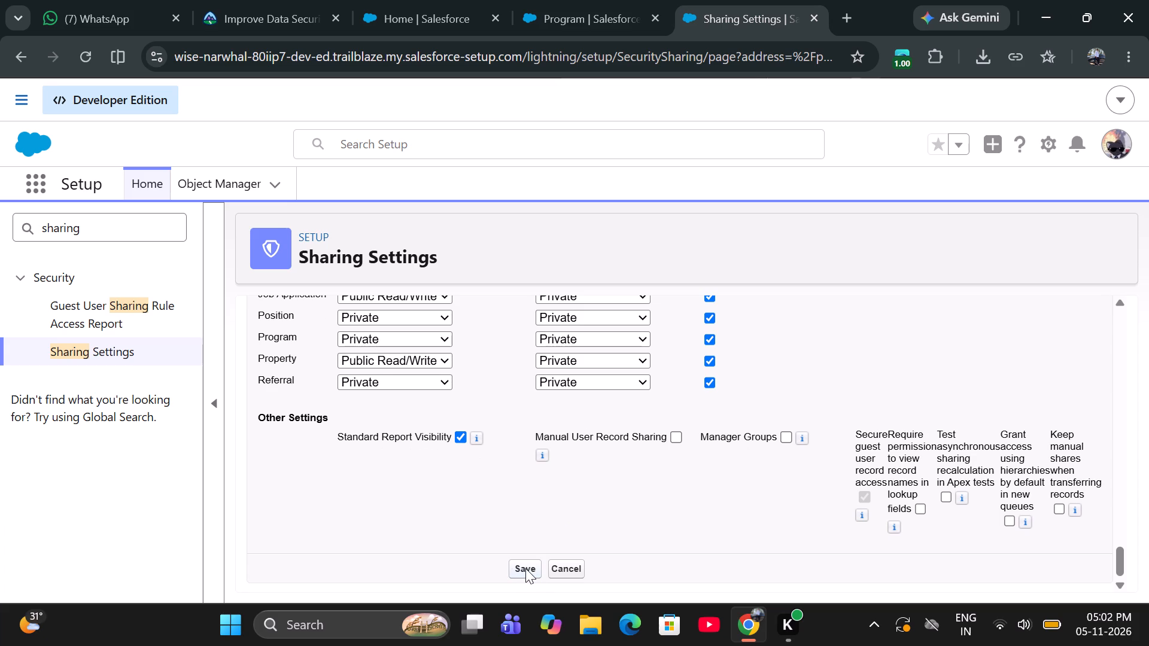
triple_click(525, 568)
click(525, 568)
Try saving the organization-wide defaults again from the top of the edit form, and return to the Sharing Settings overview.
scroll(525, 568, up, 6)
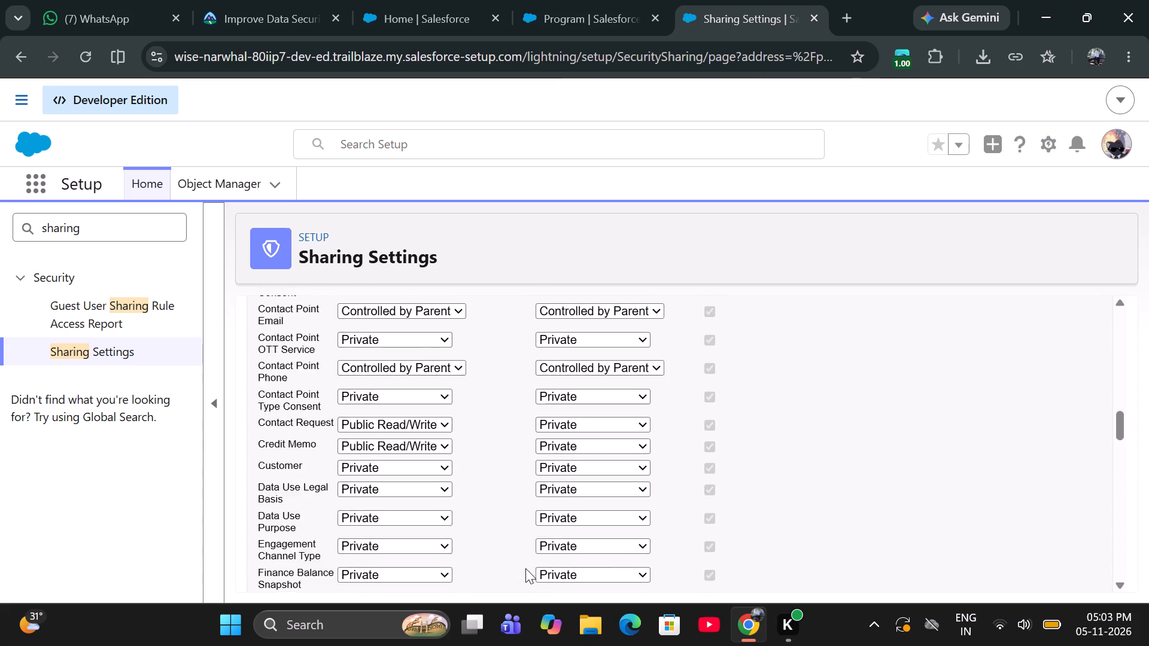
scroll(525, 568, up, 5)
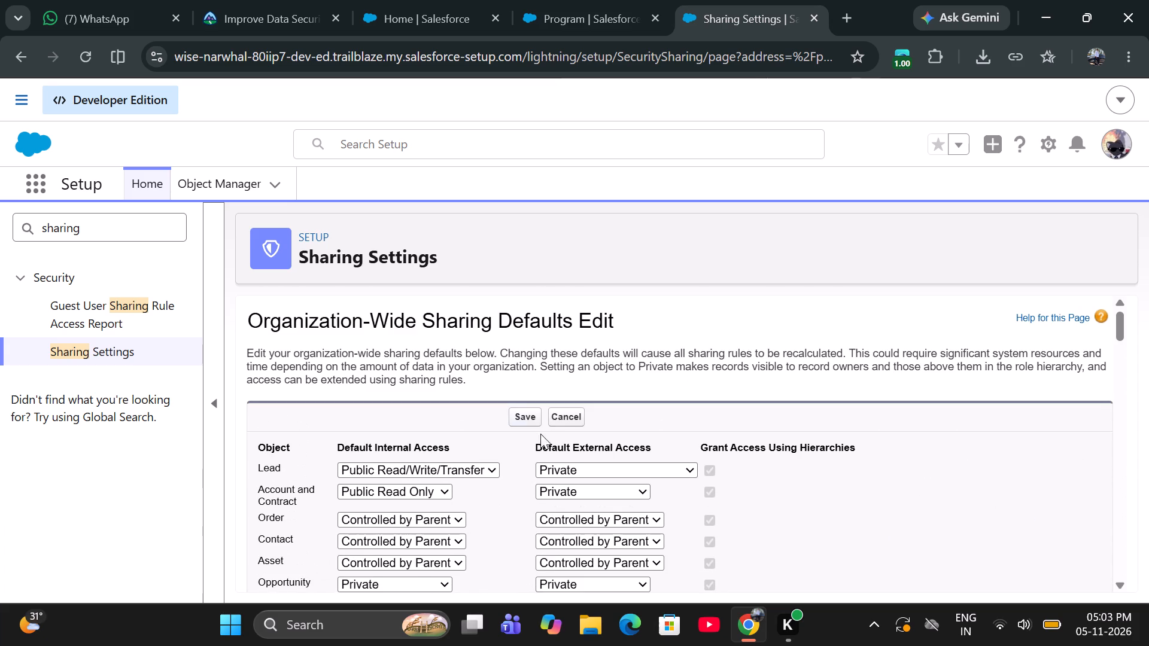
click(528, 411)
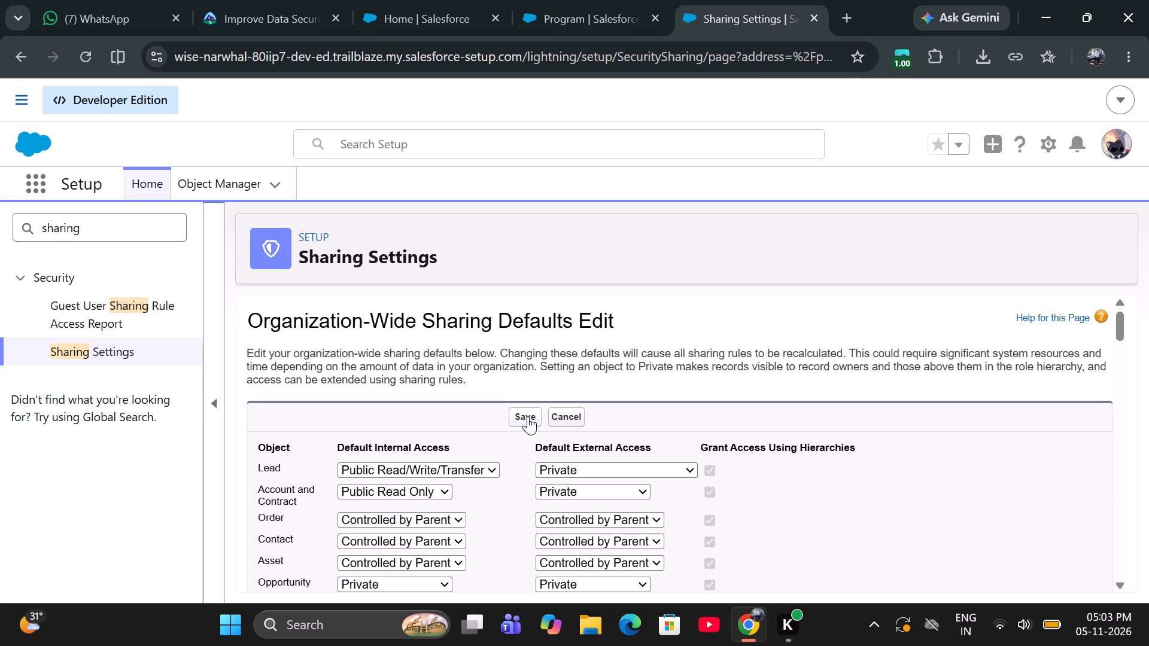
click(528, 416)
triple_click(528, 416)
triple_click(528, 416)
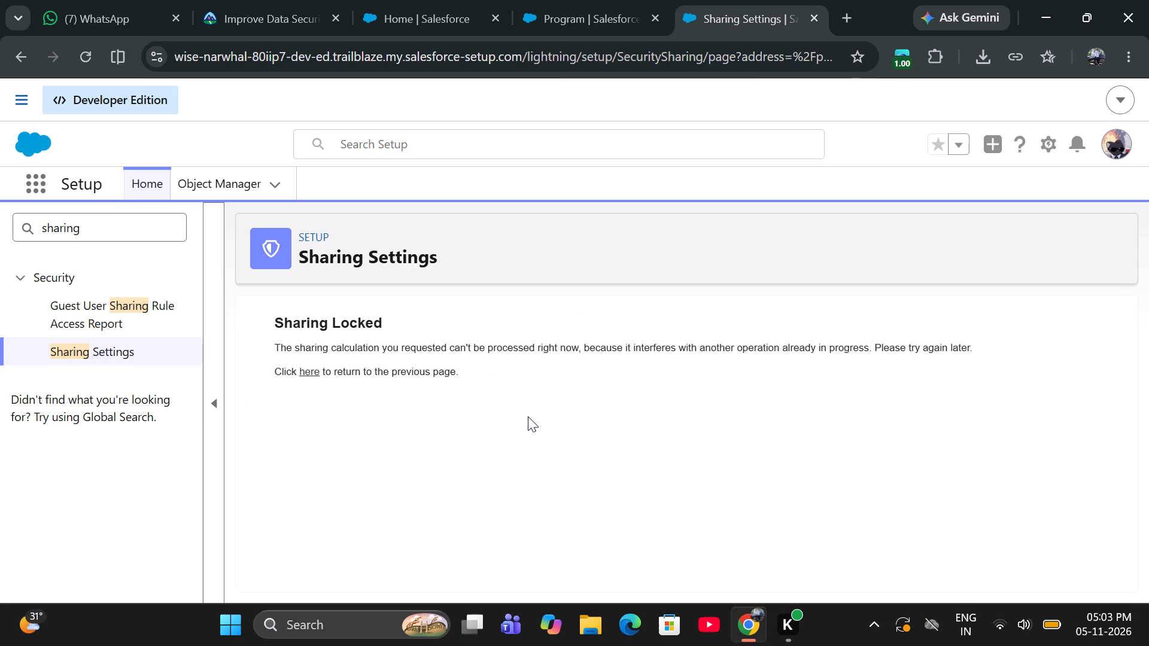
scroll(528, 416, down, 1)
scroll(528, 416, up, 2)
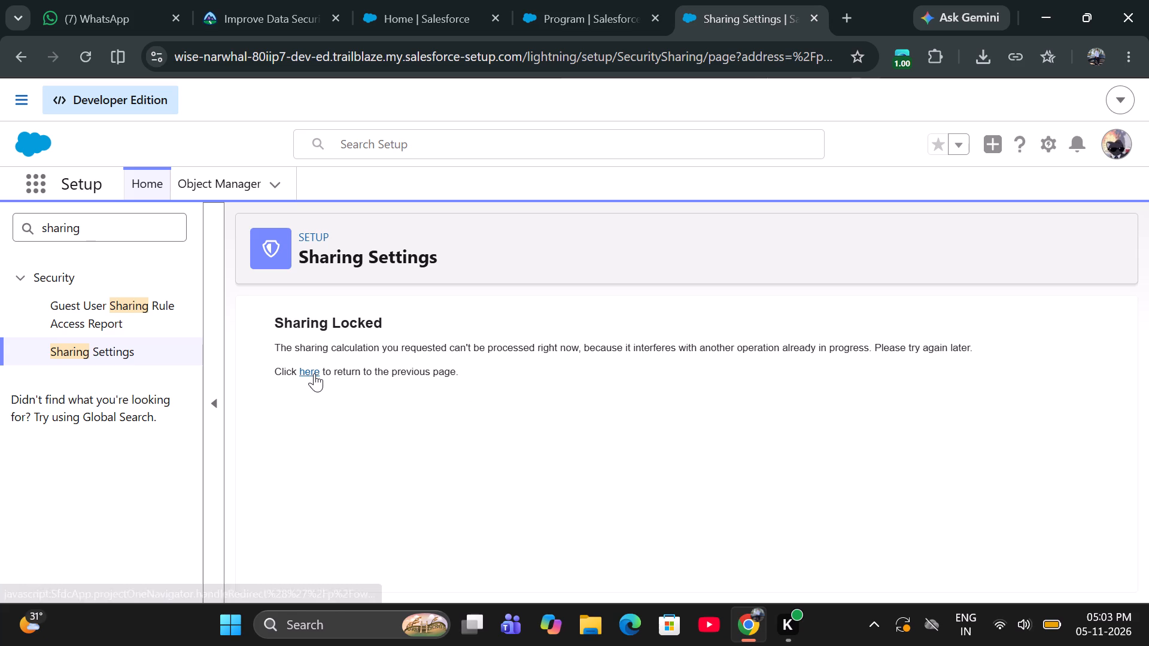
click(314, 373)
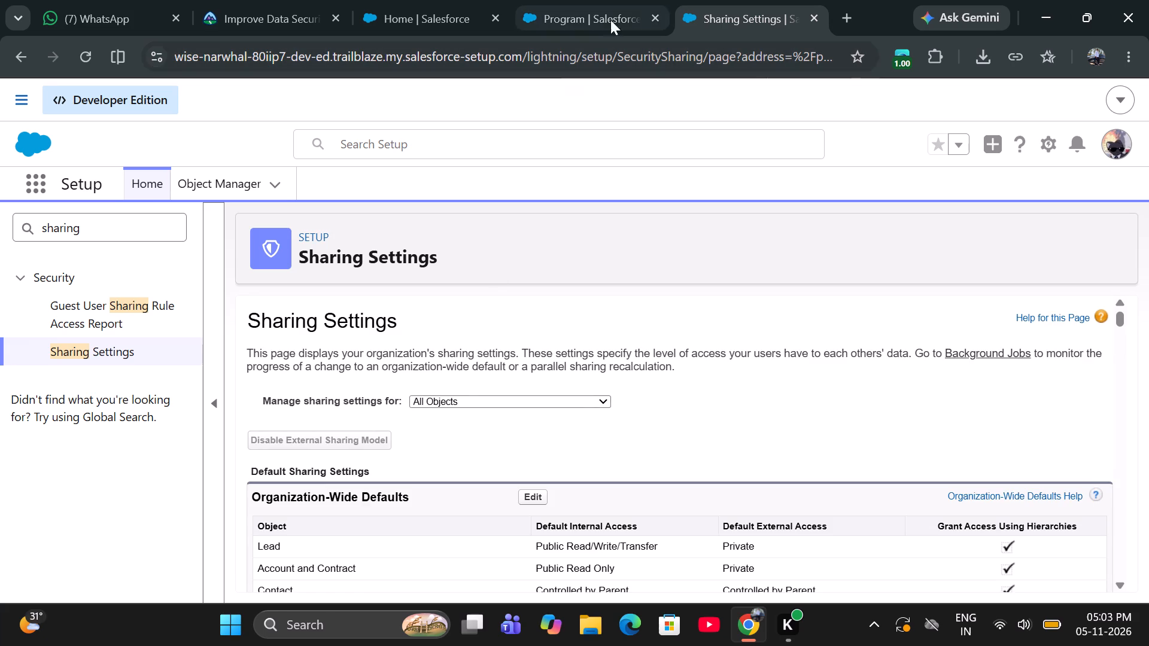
Close the browser tab showing the Program object.
click(656, 19)
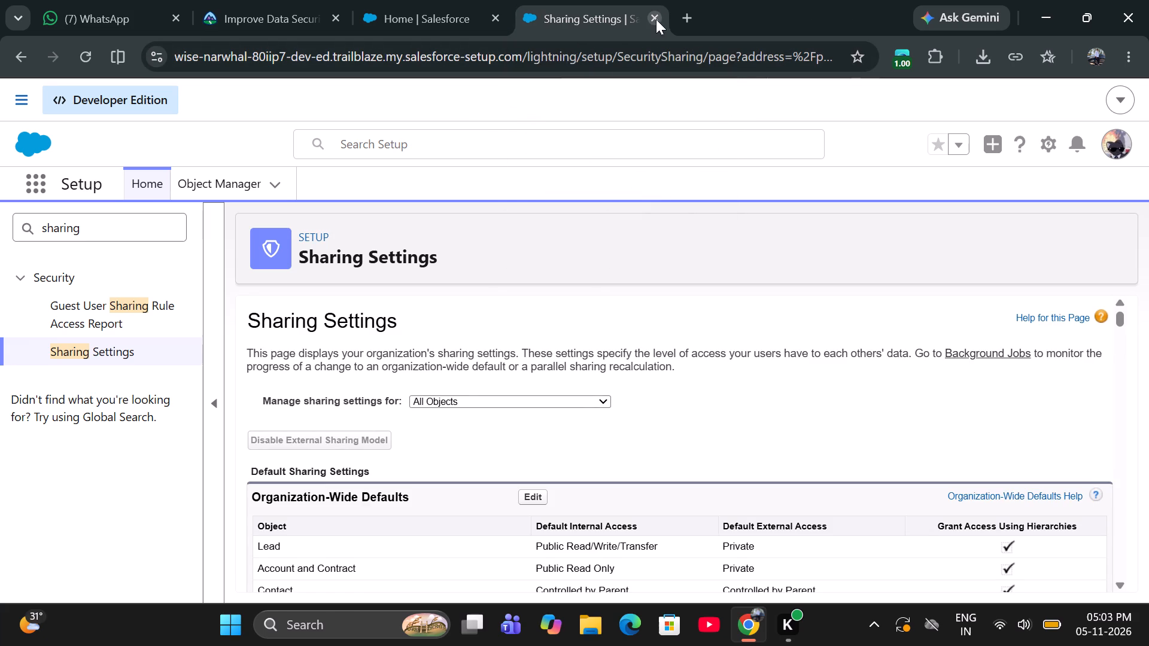
Reopen the Organization-Wide Defaults for editing, check the Program object's access values, and save the defaults again.
click(543, 497)
scroll(543, 497, down, 1)
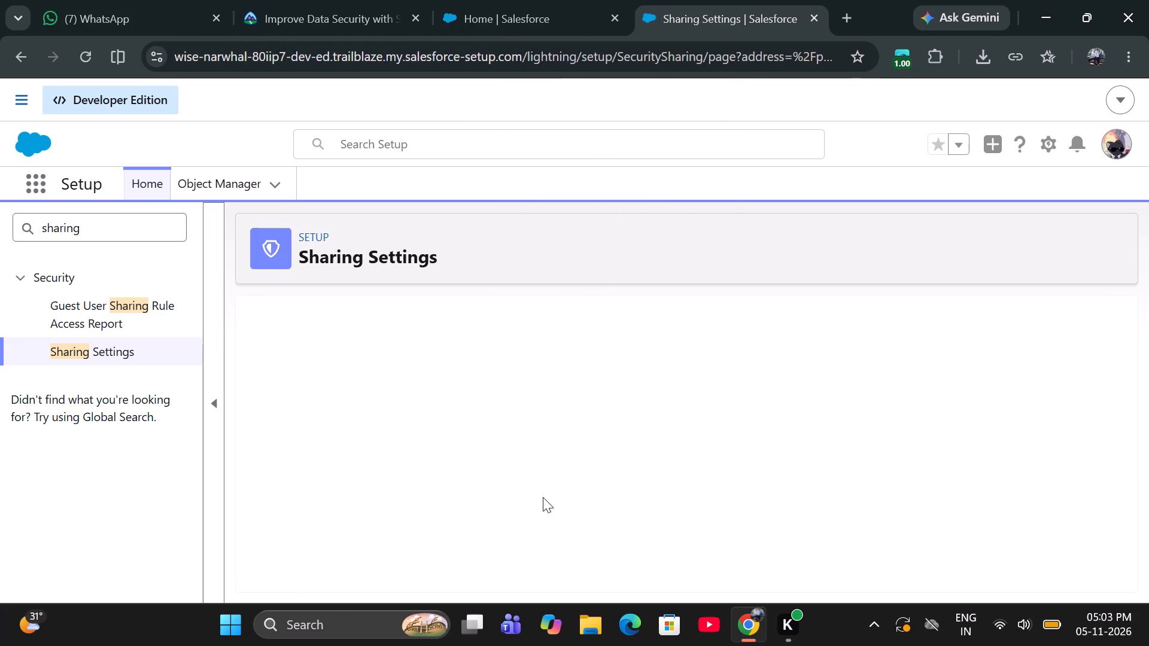
scroll(543, 497, down, 4)
scroll(543, 497, up, 7)
scroll(543, 497, down, 7)
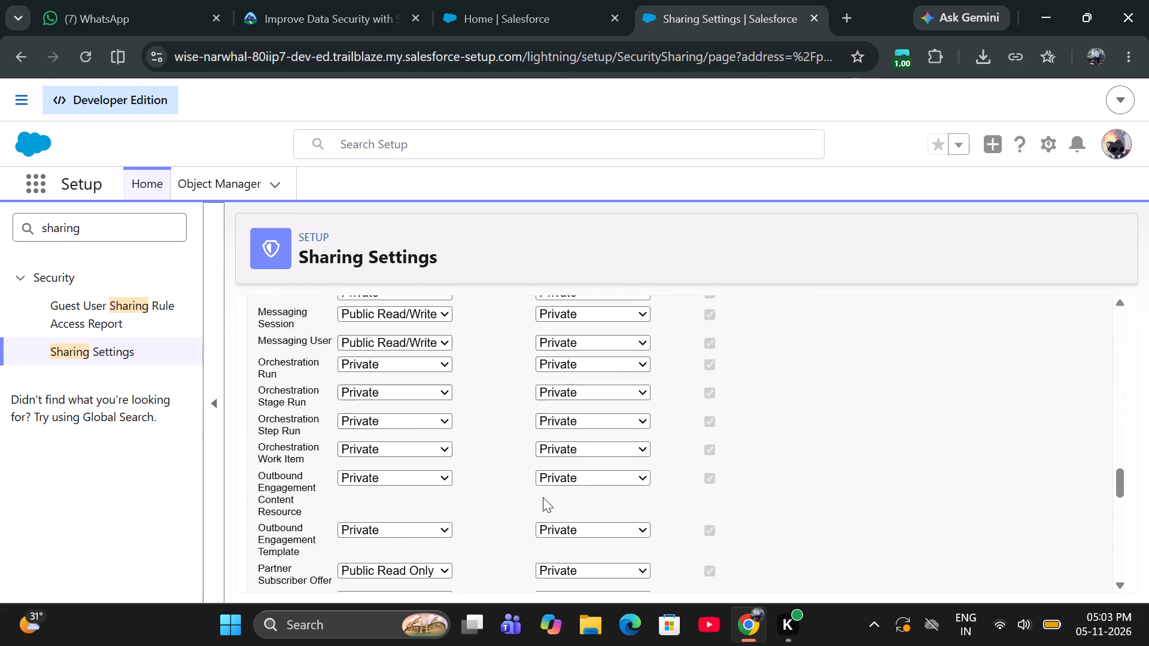
scroll(543, 497, down, 4)
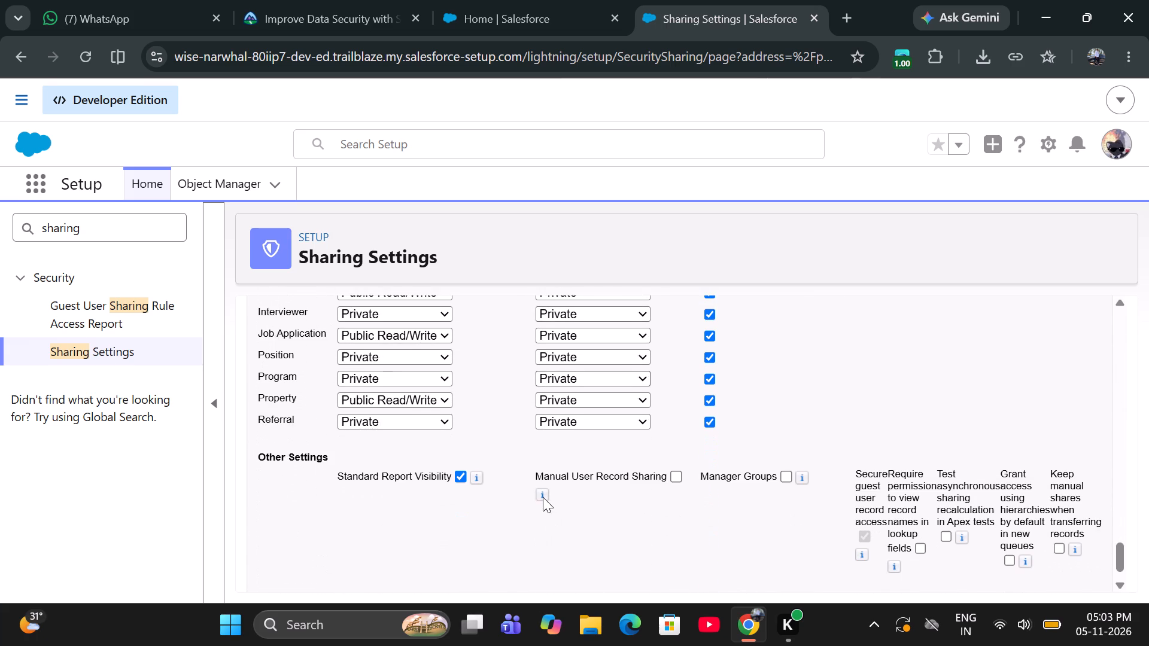
scroll(543, 497, down, 2)
scroll(469, 529, down, 2)
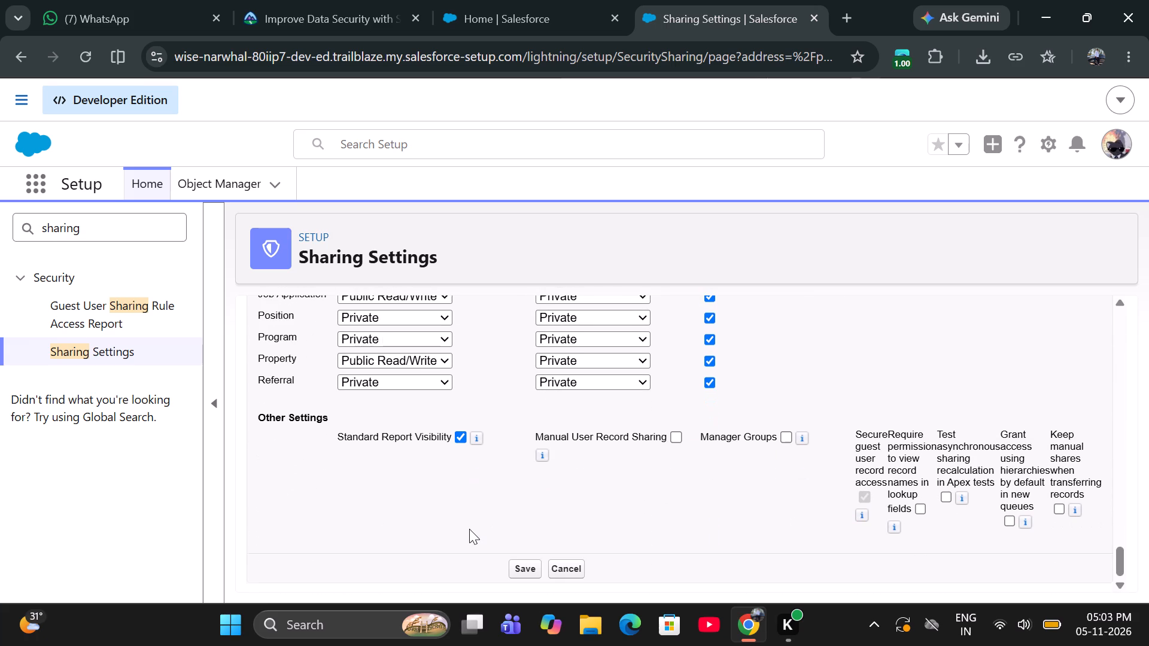
click(524, 574)
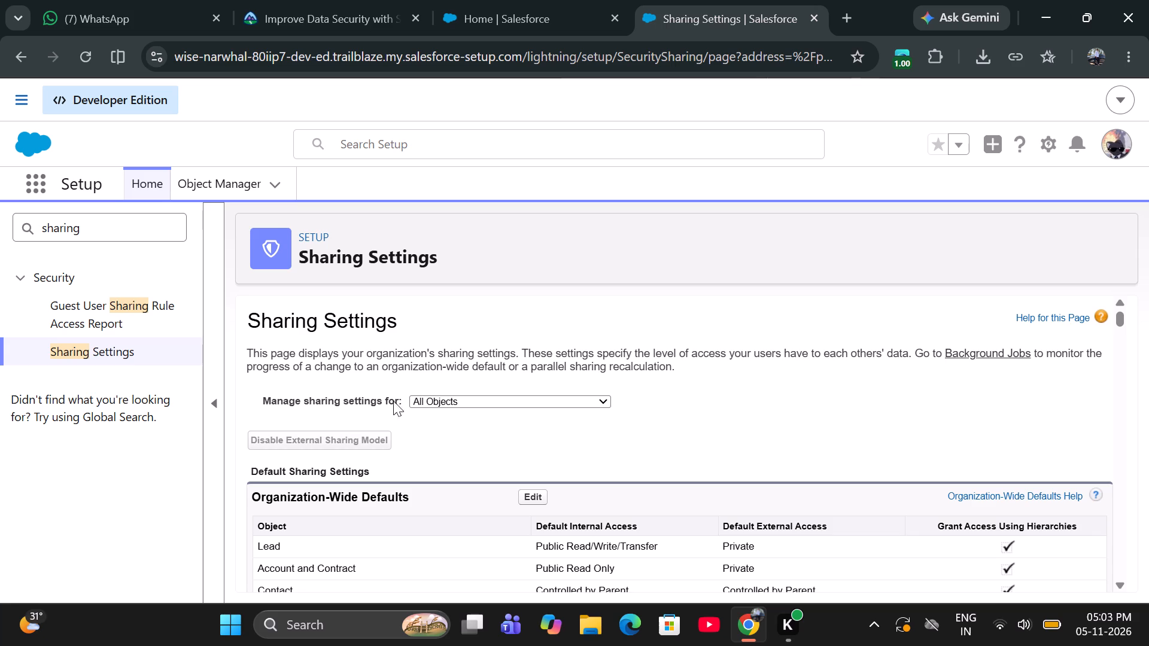
Reload the Sharing Settings page and start a new rule under Program Sharing Rules.
click(83, 51)
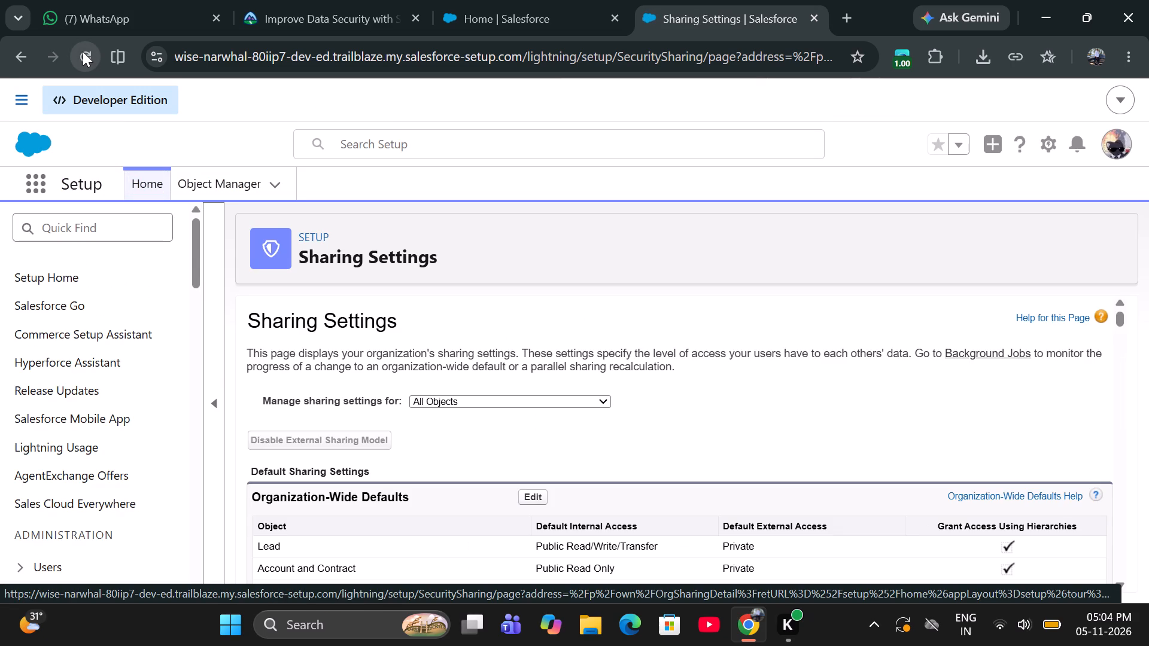
scroll(83, 51, down, 1)
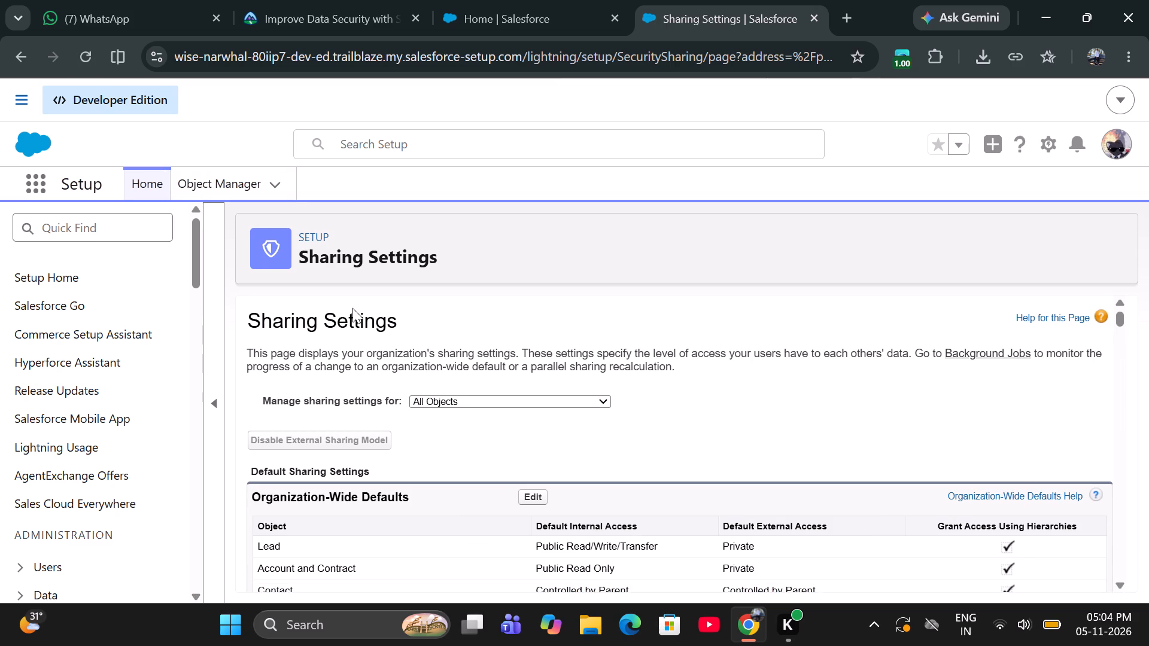
scroll(465, 406, down, 4)
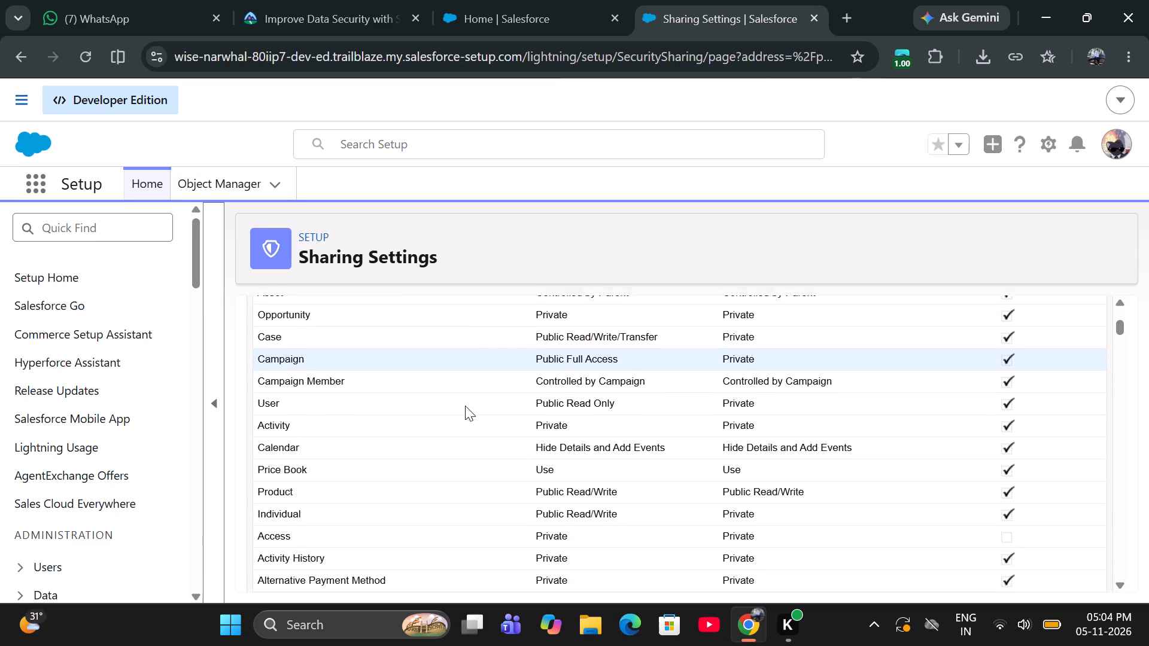
scroll(465, 406, down, 5)
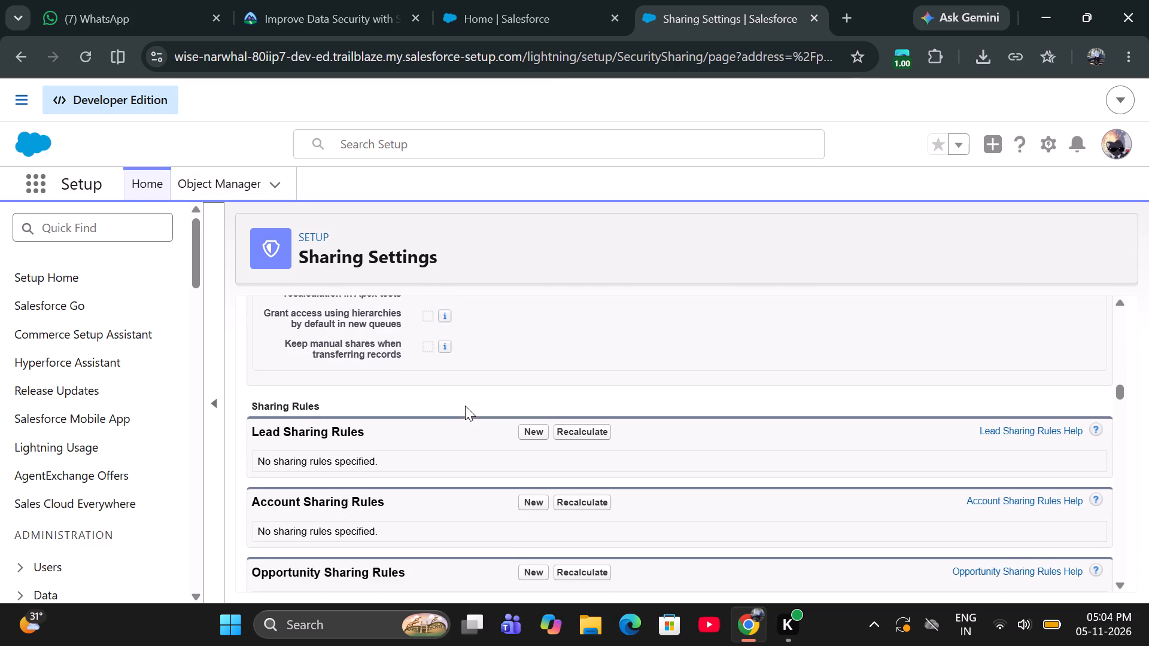
scroll(465, 406, up, 2)
scroll(465, 406, down, 1)
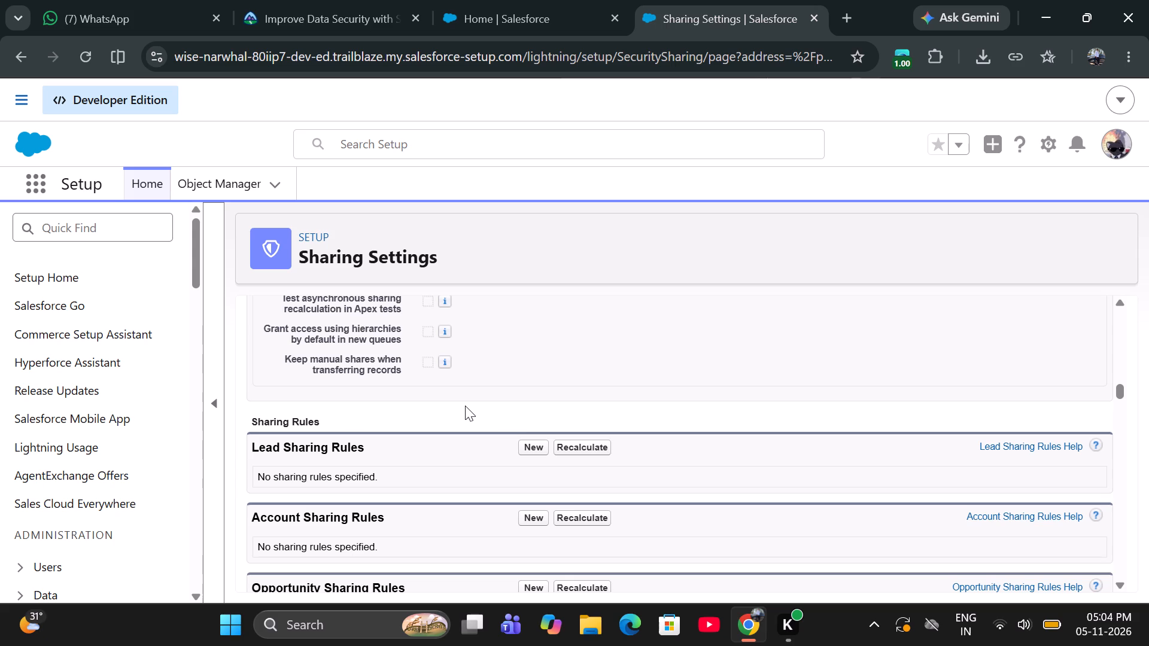
scroll(465, 406, down, 1)
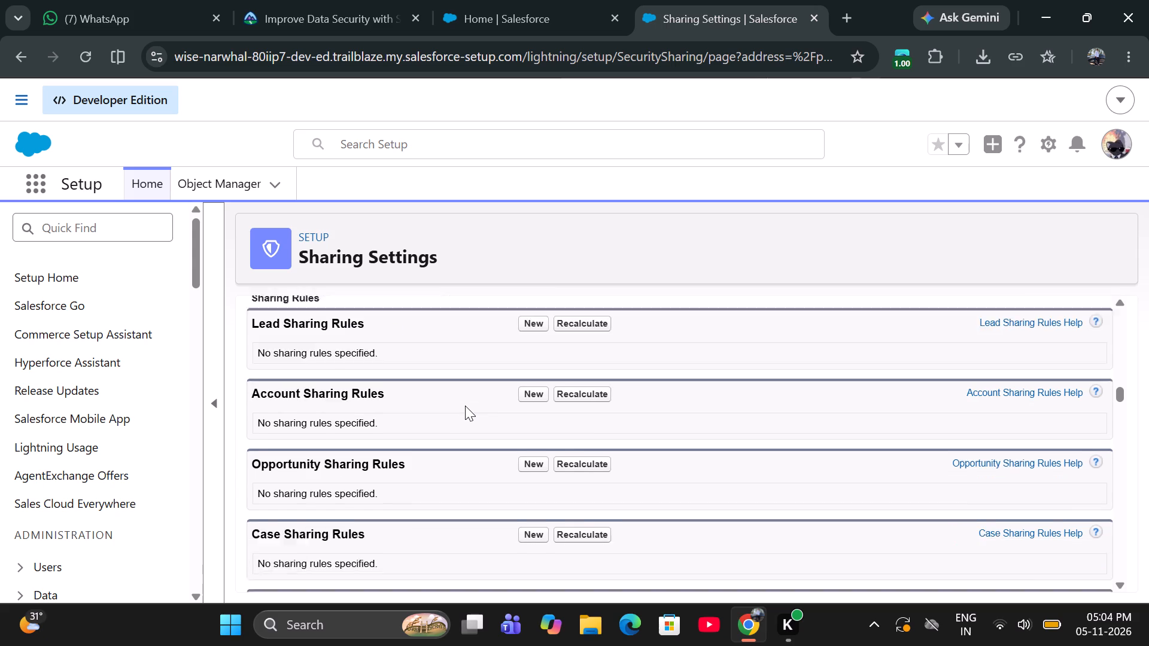
scroll(465, 406, down, 4)
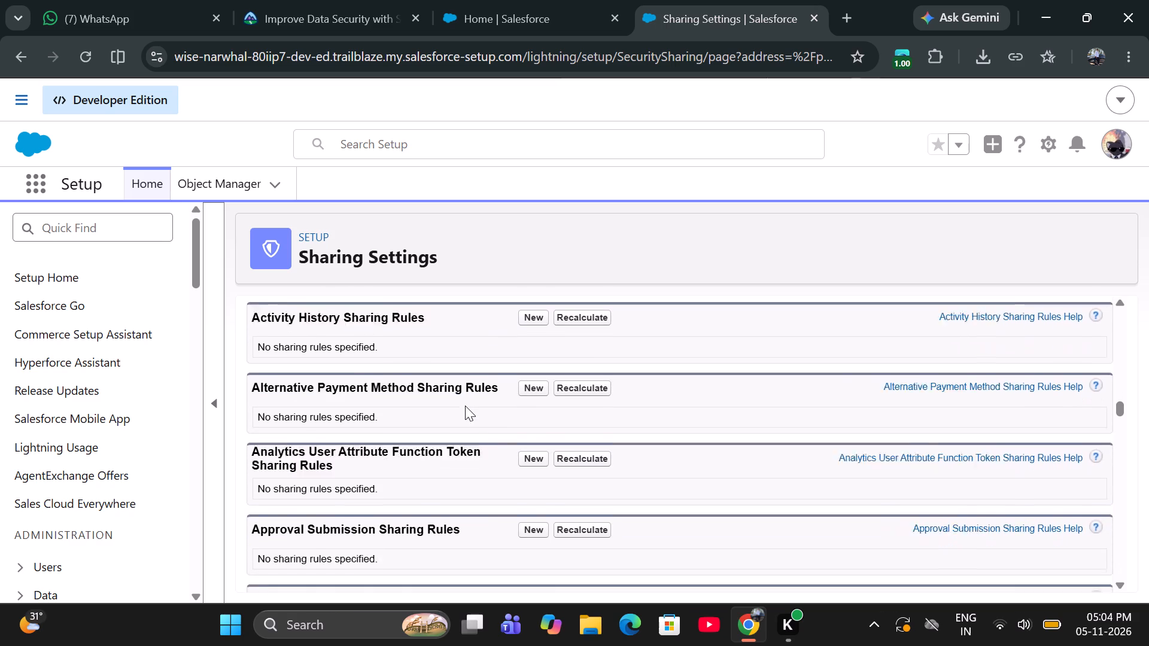
scroll(465, 406, down, 5)
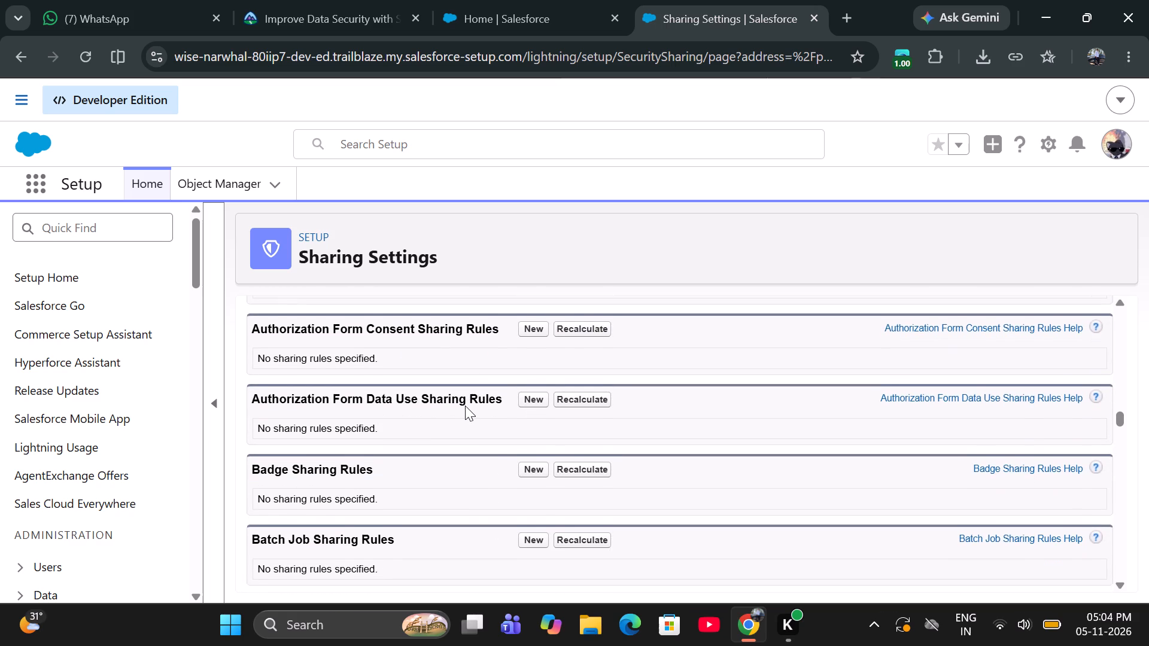
scroll(465, 406, down, 4)
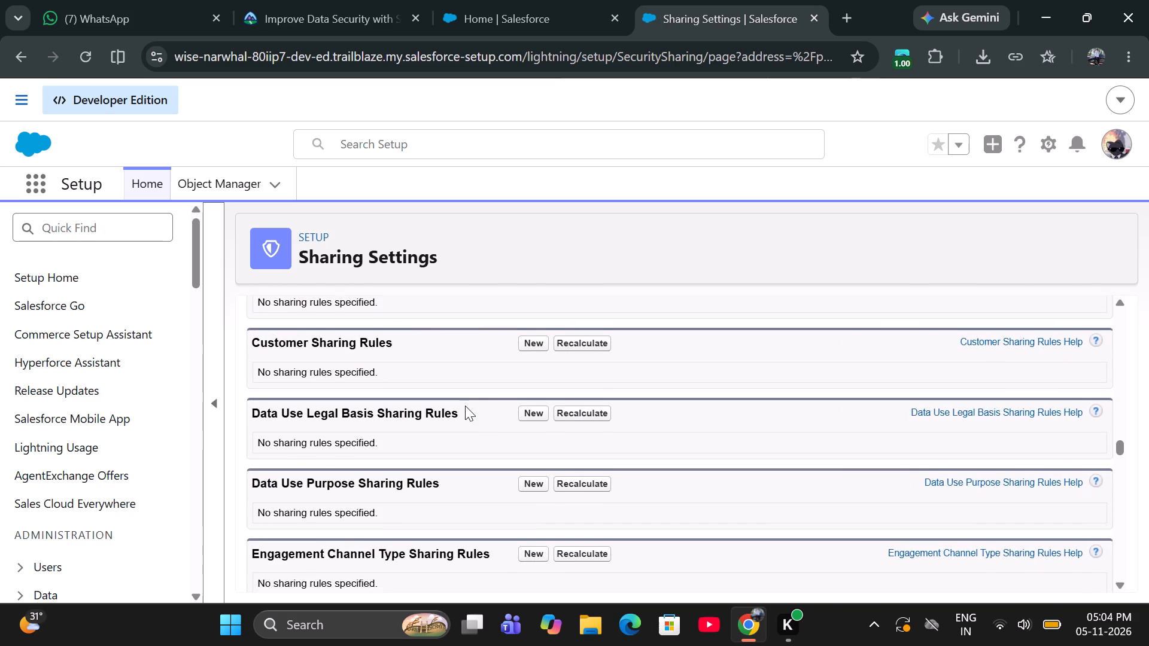
scroll(465, 406, down, 4)
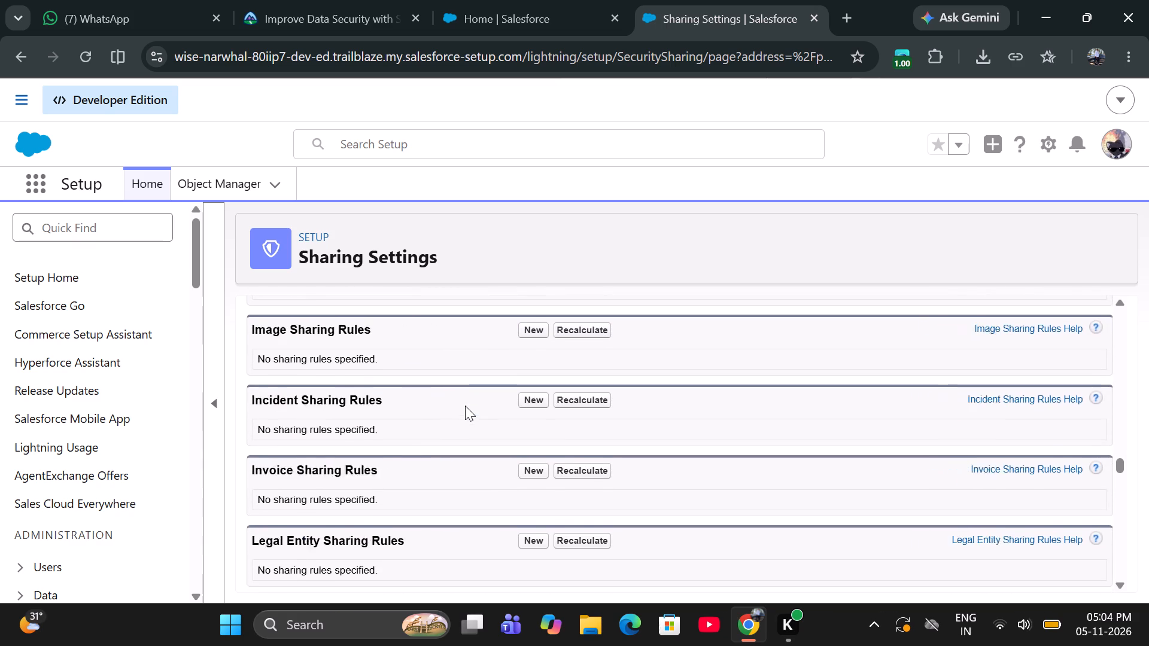
scroll(465, 406, down, 3)
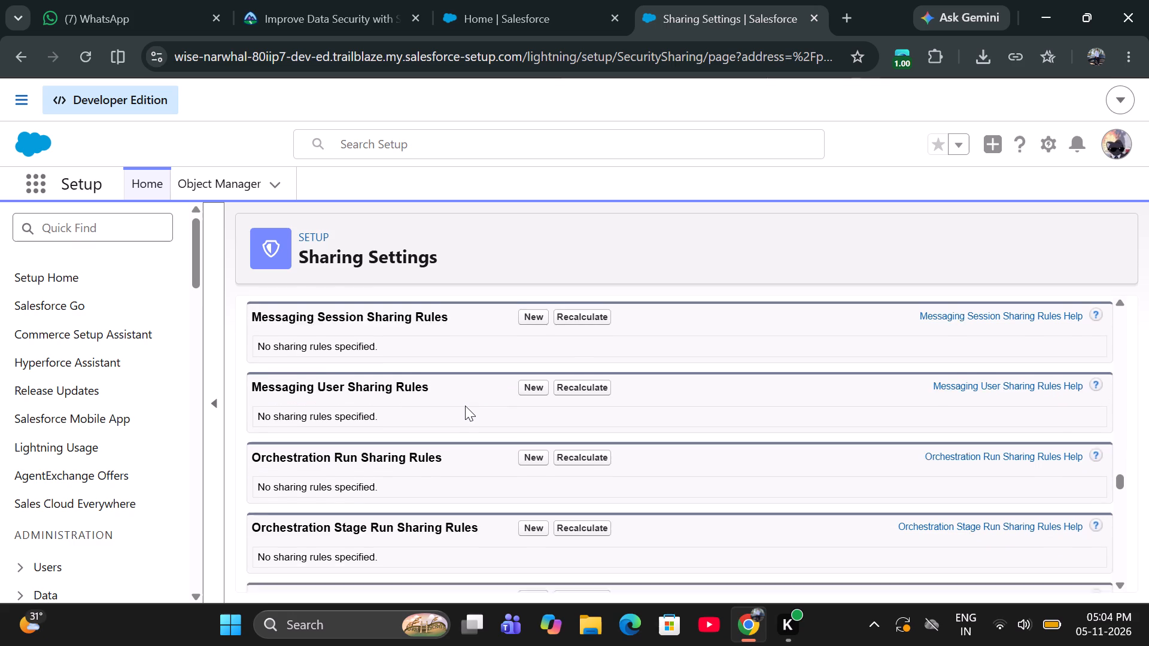
scroll(465, 406, down, 3)
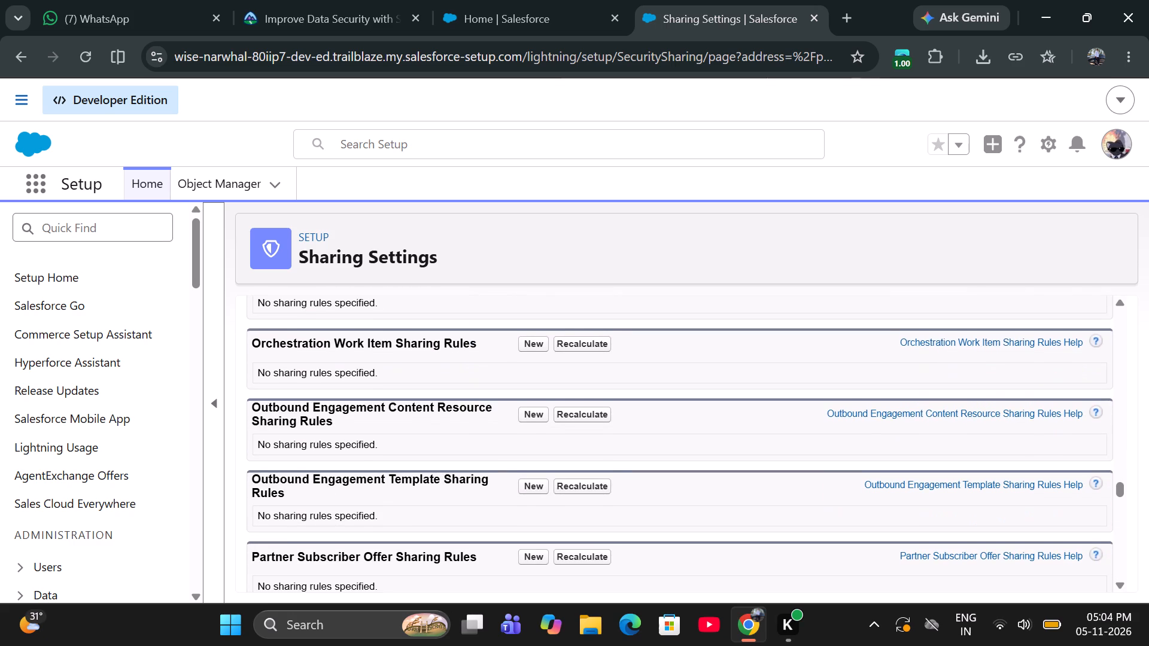
scroll(465, 406, down, 2)
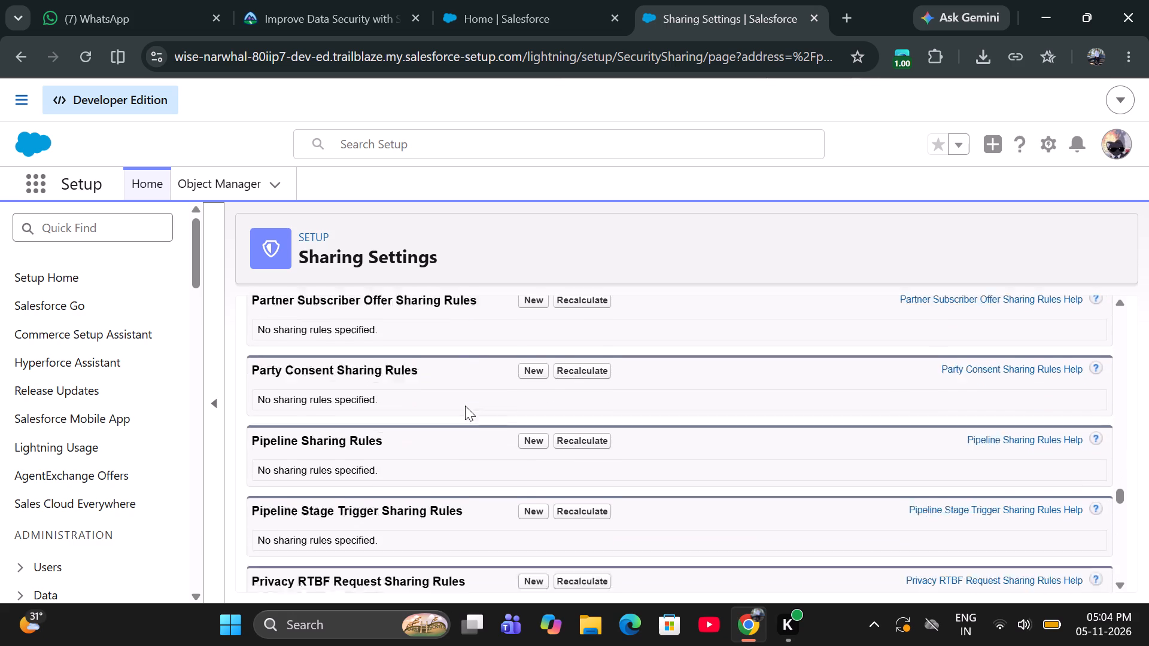
scroll(465, 406, down, 3)
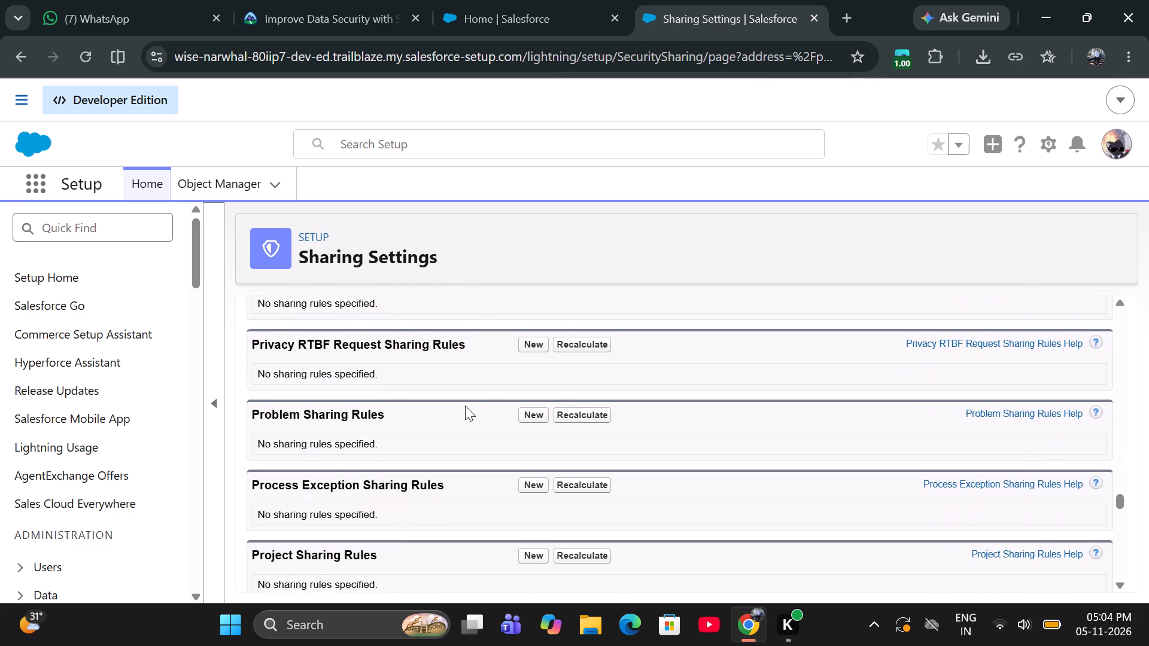
scroll(465, 406, down, 2)
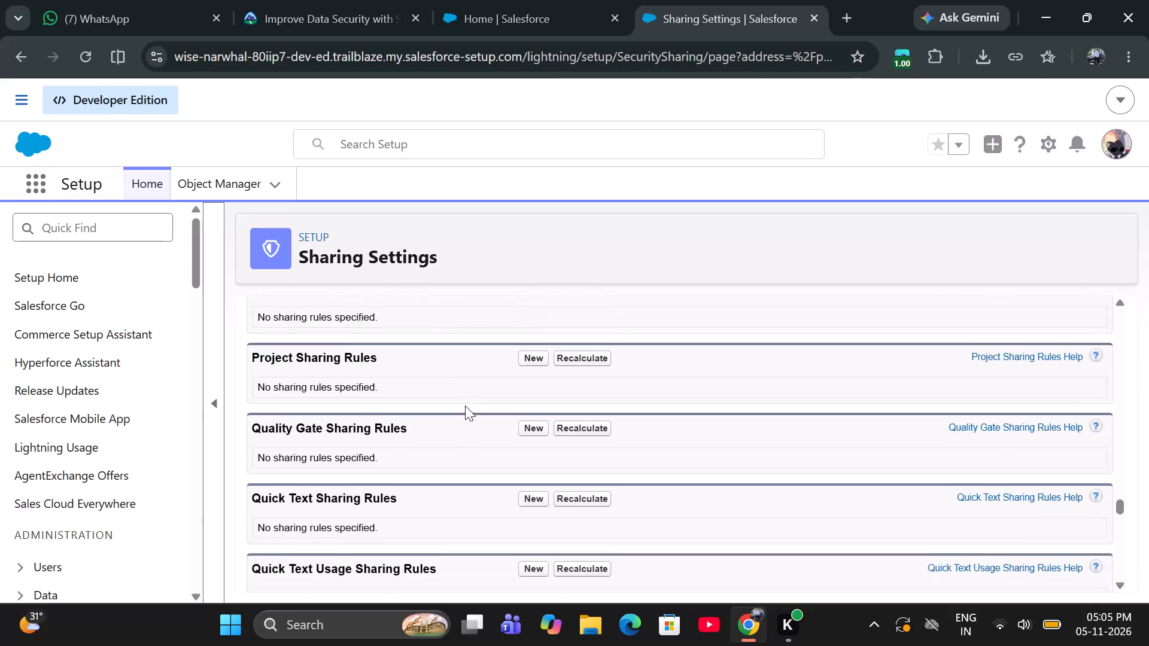
scroll(465, 406, down, 5)
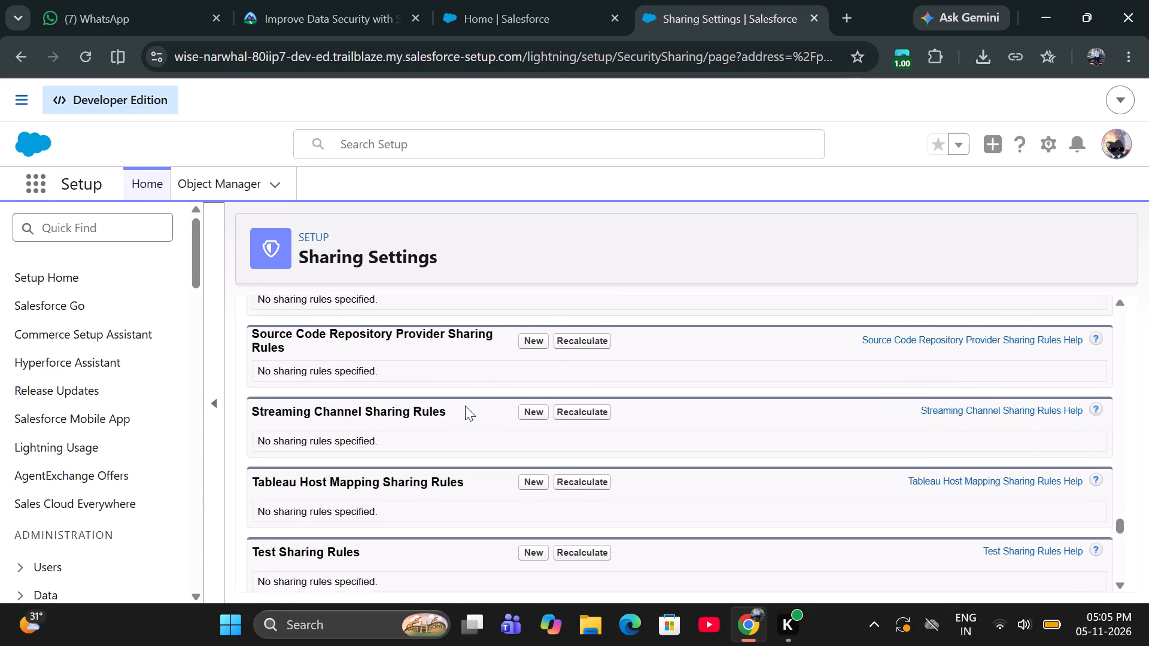
scroll(465, 406, down, 5)
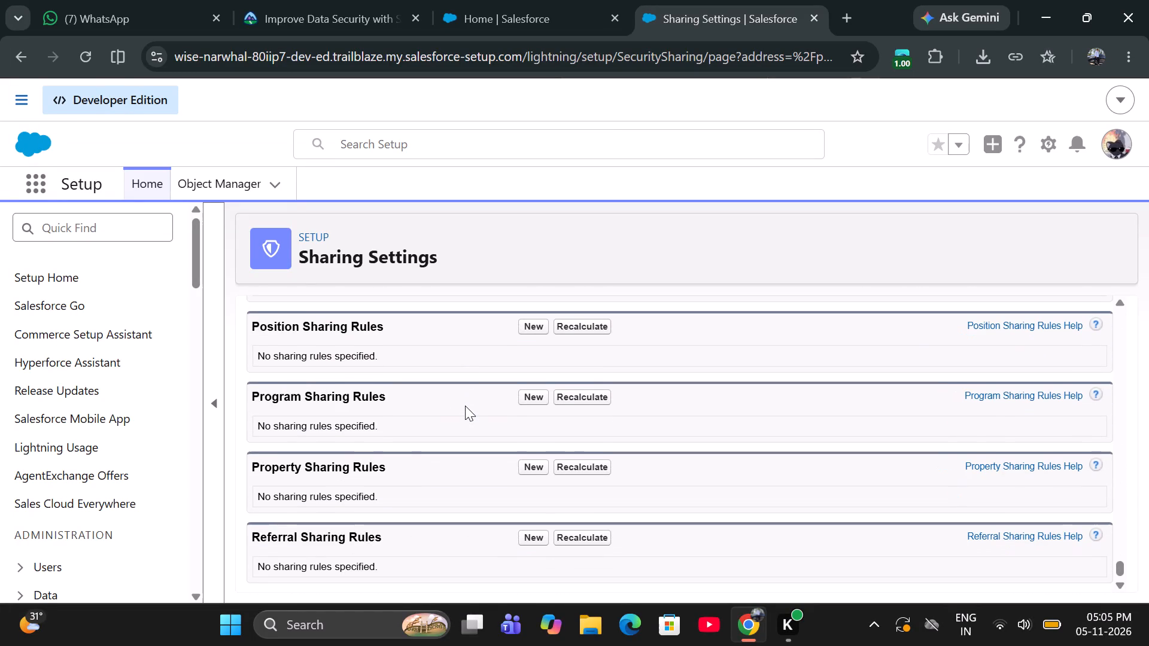
scroll(465, 406, down, 1)
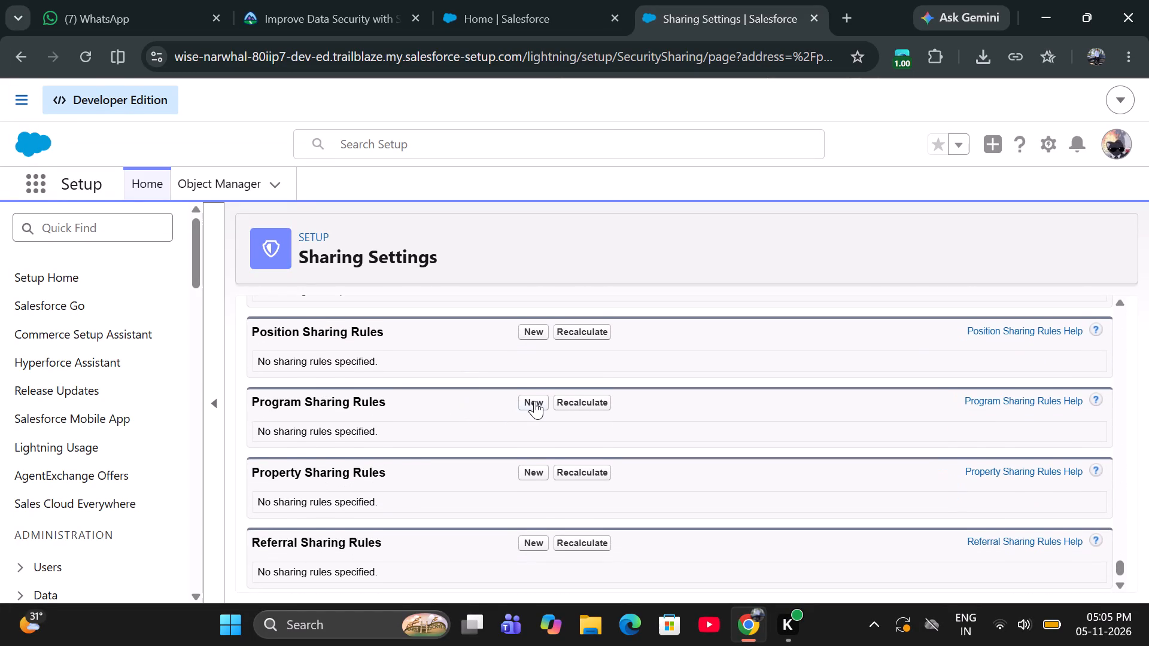
click(534, 401)
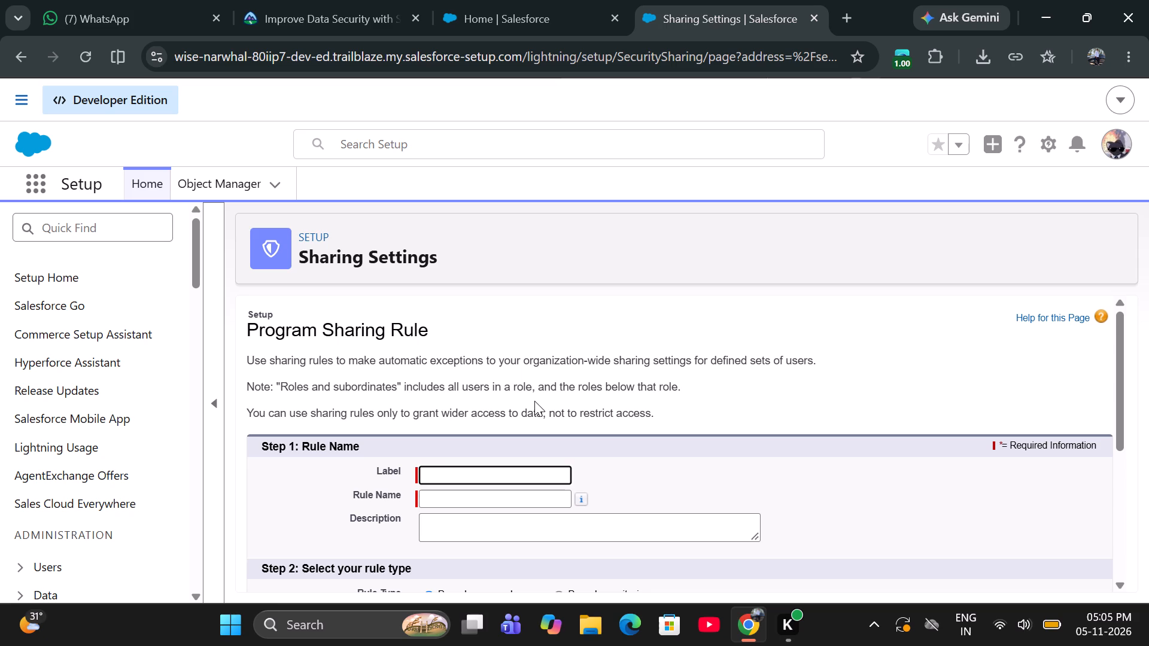
Label the Program sharing rule Campus Outreach Programs and let its rule name fill in from the label.
scroll(536, 391, down, 1)
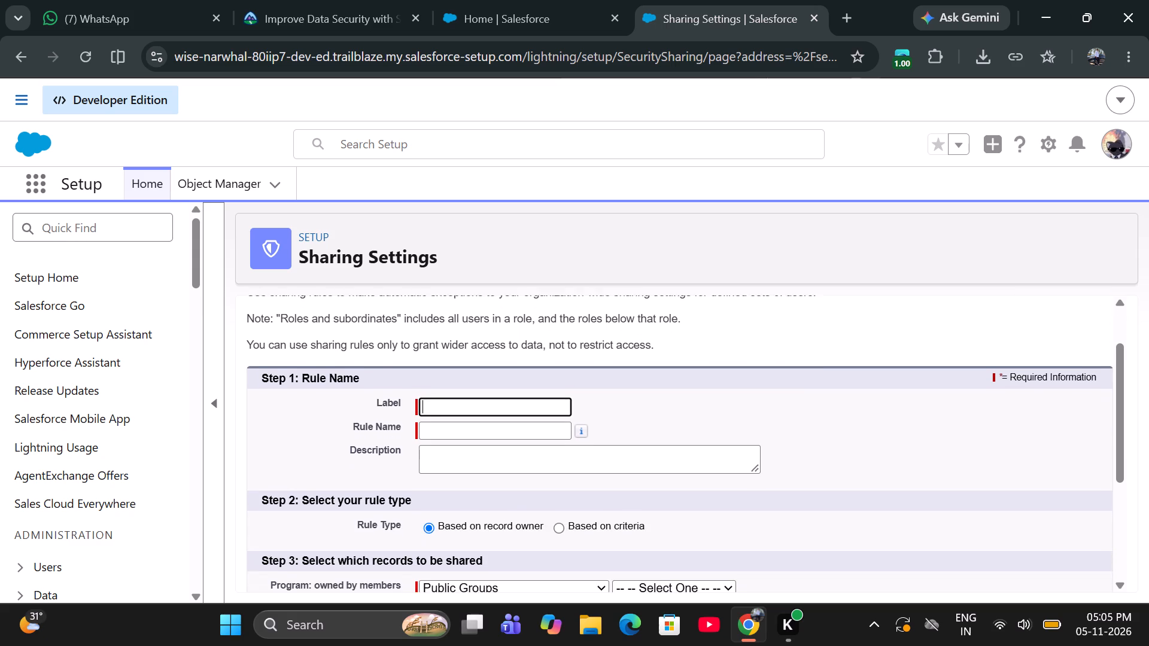
scroll(536, 391, down, 1)
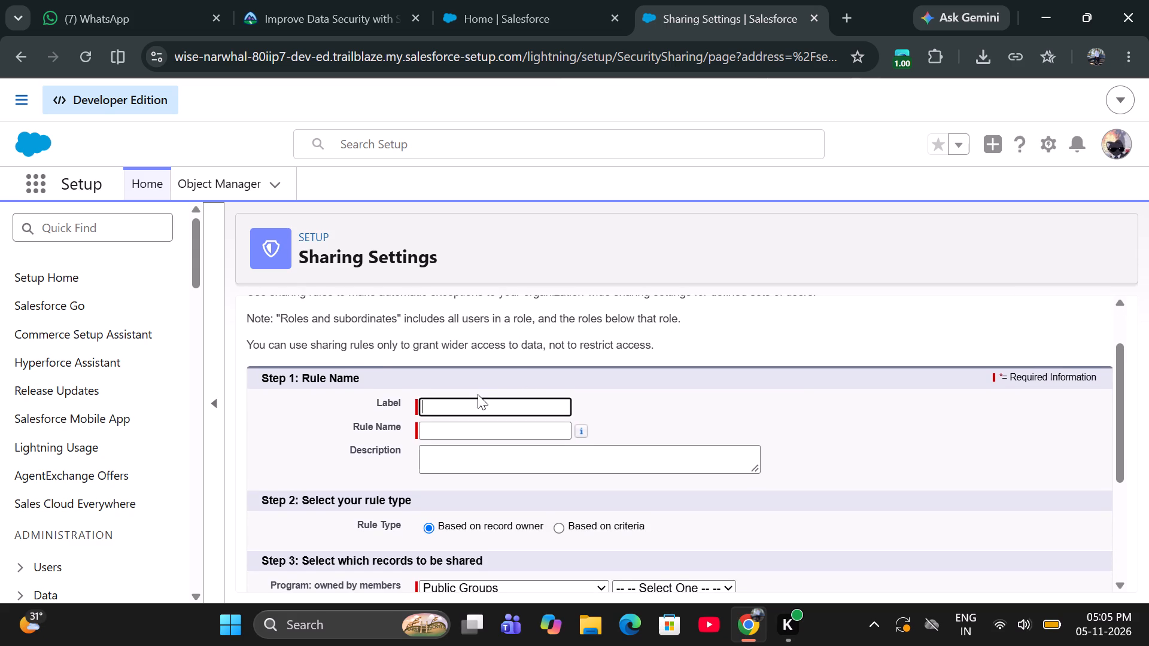
click(476, 399)
text(Cq)
key(BackSpace)
key(a)
text(mpus)
key(space)
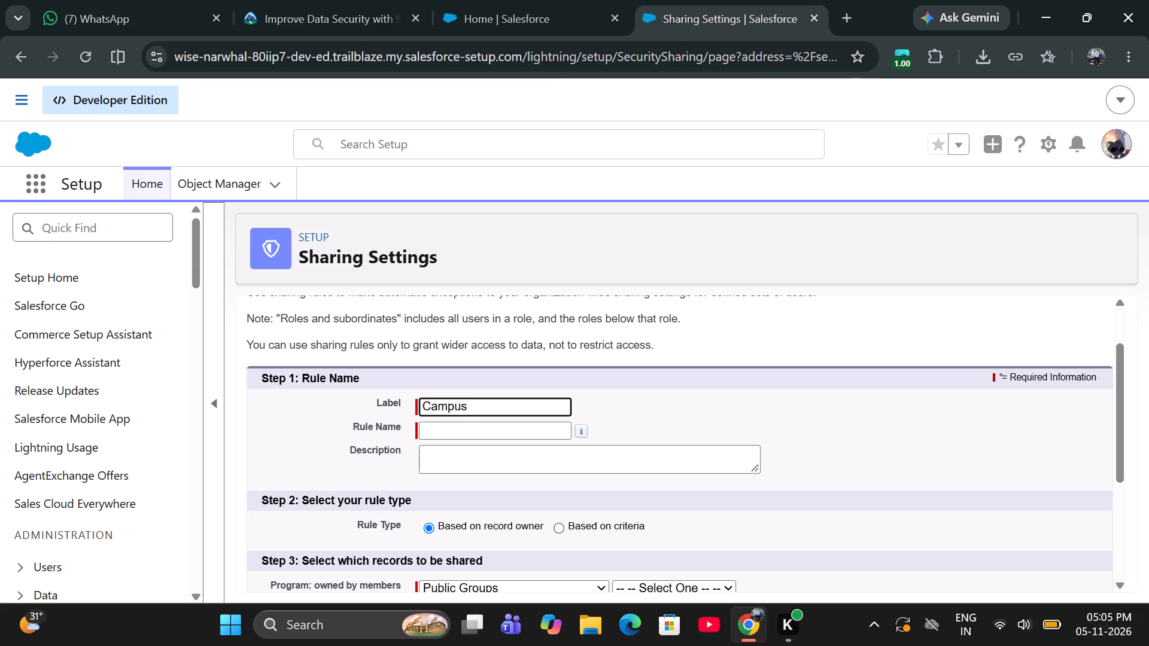
text(Outreach)
key(space)
key(shift+p)
text(rogram)
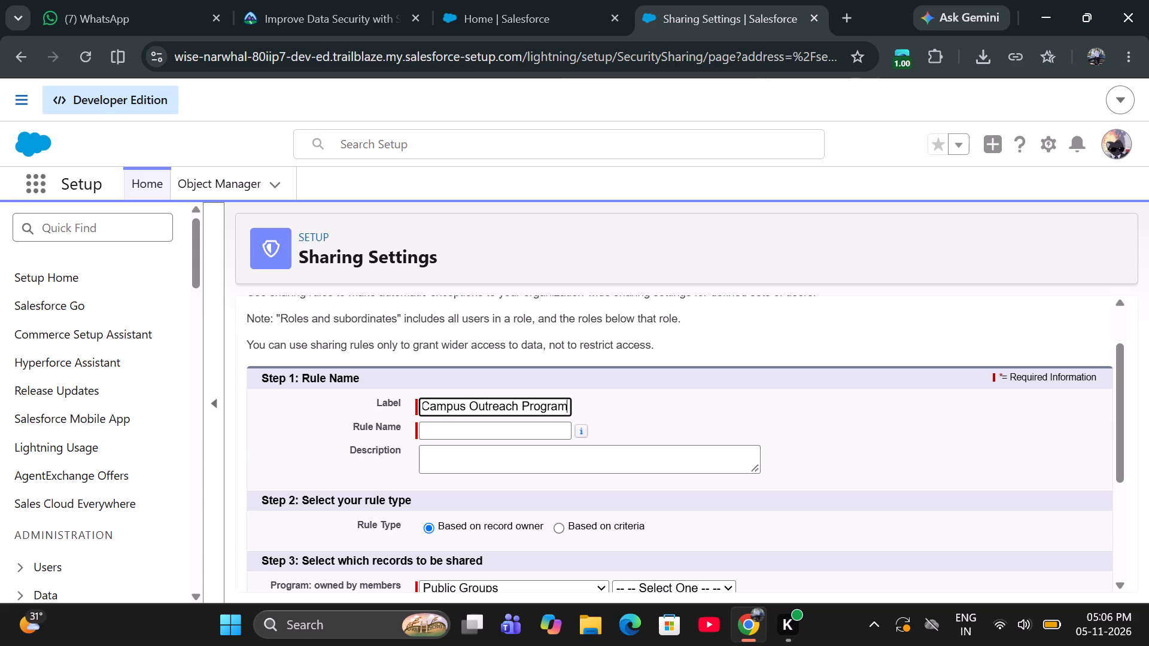
key(s)
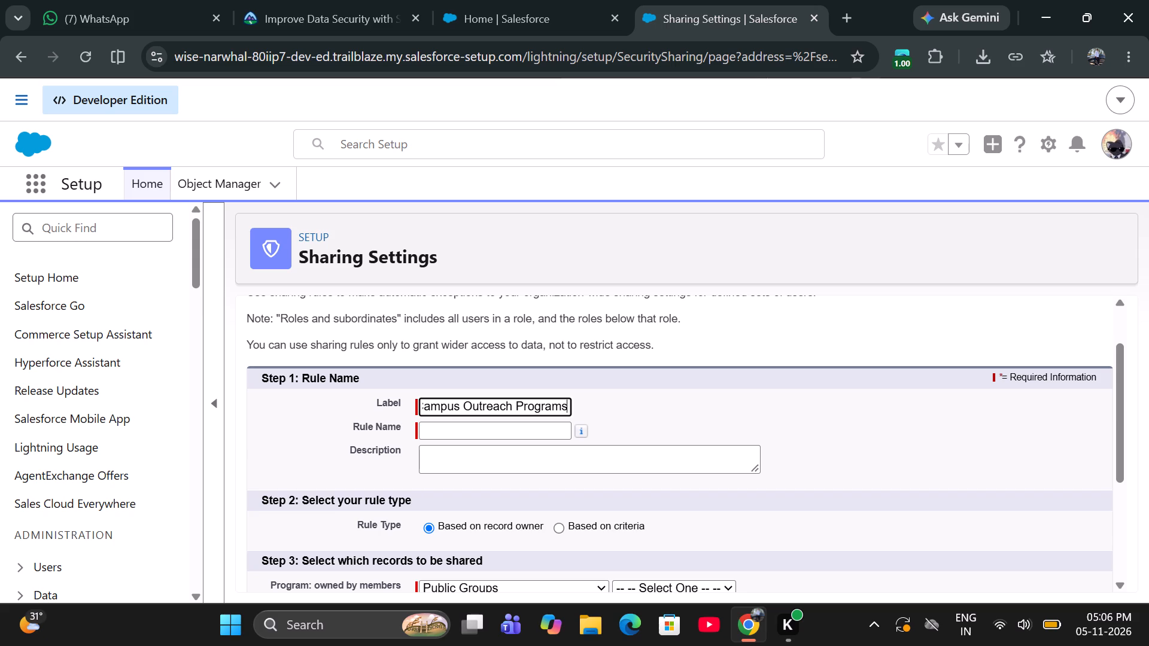
click(461, 431)
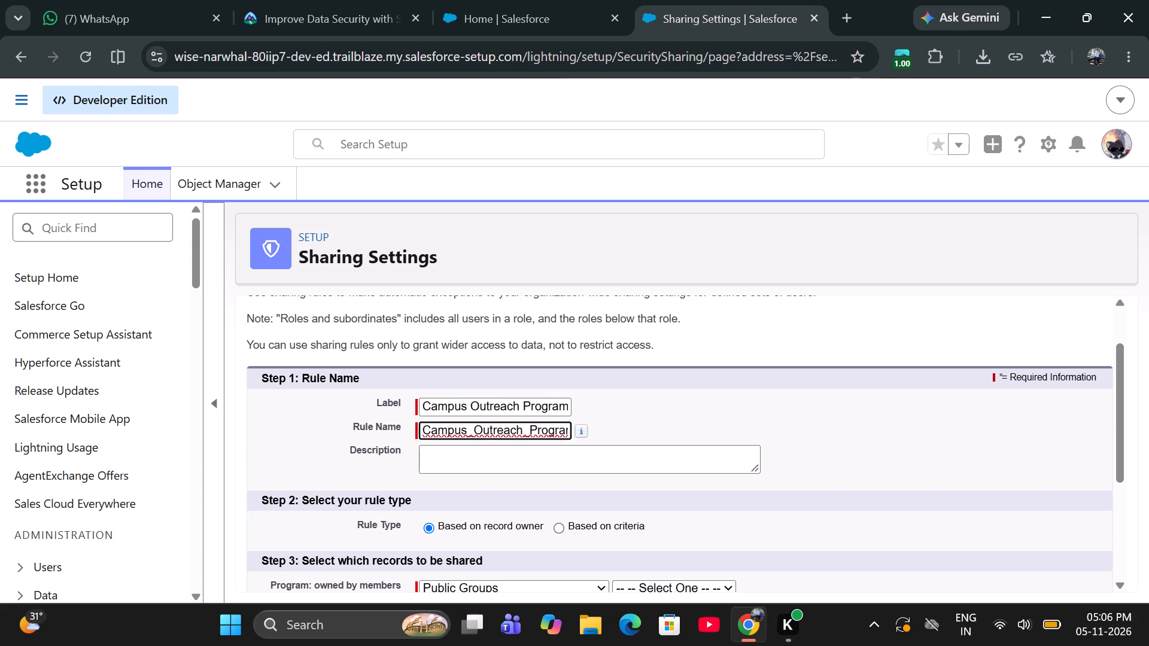
click(474, 458)
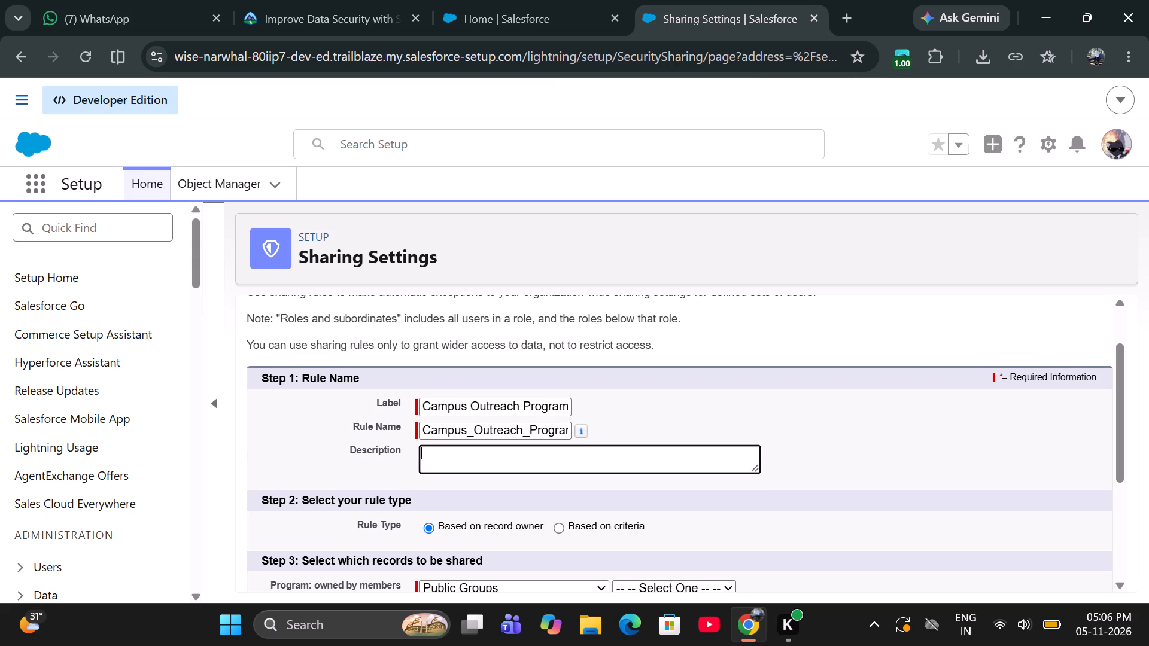
Set the sharing rule's type to Based on criteria and bring up its record criteria.
scroll(474, 458, down, 2)
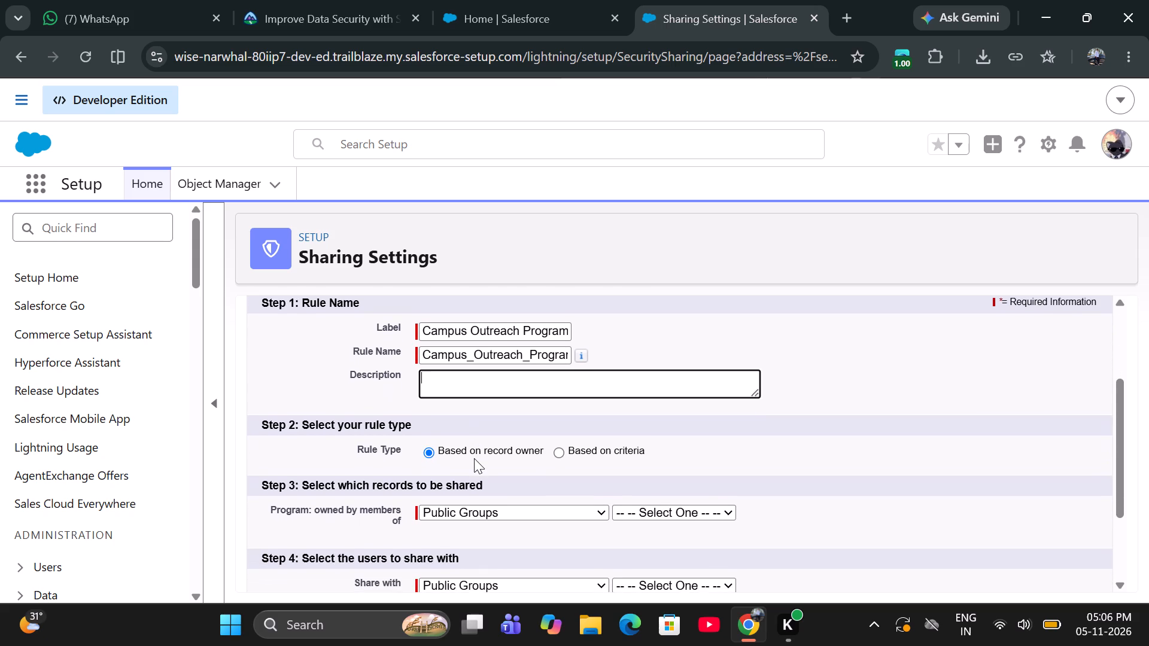
click(560, 452)
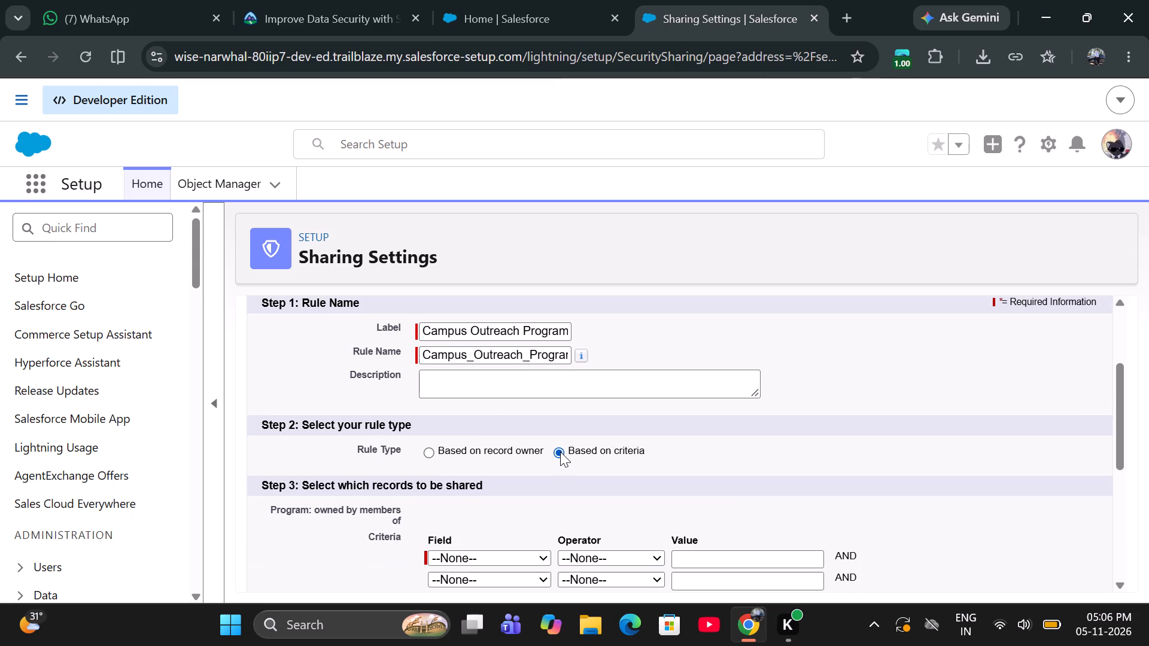
scroll(560, 452, down, 3)
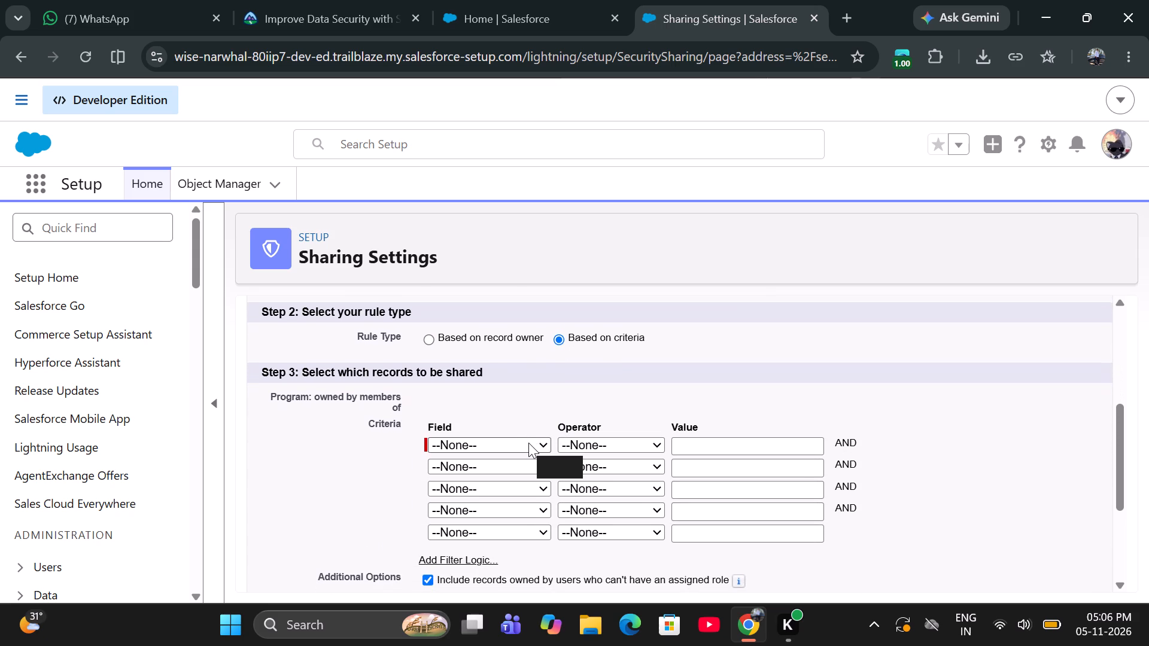
scroll(528, 443, down, 1)
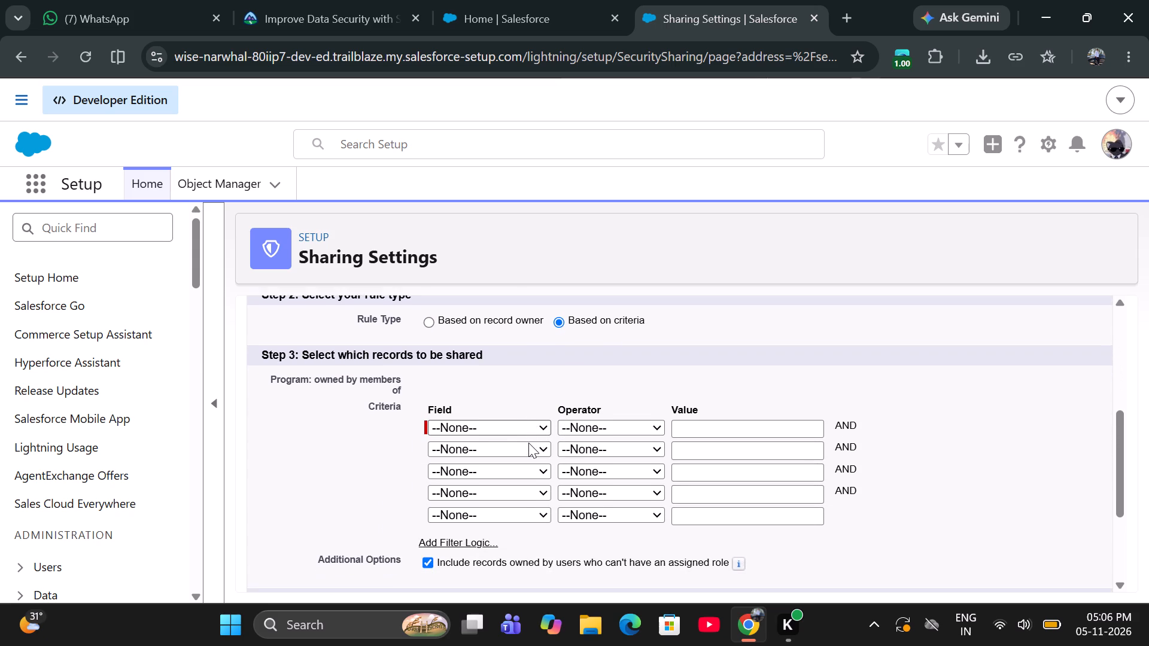
Check the challenge's sharing rule requirements on Trailhead and set the Program rule to share with Roles.
scroll(528, 443, down, 1)
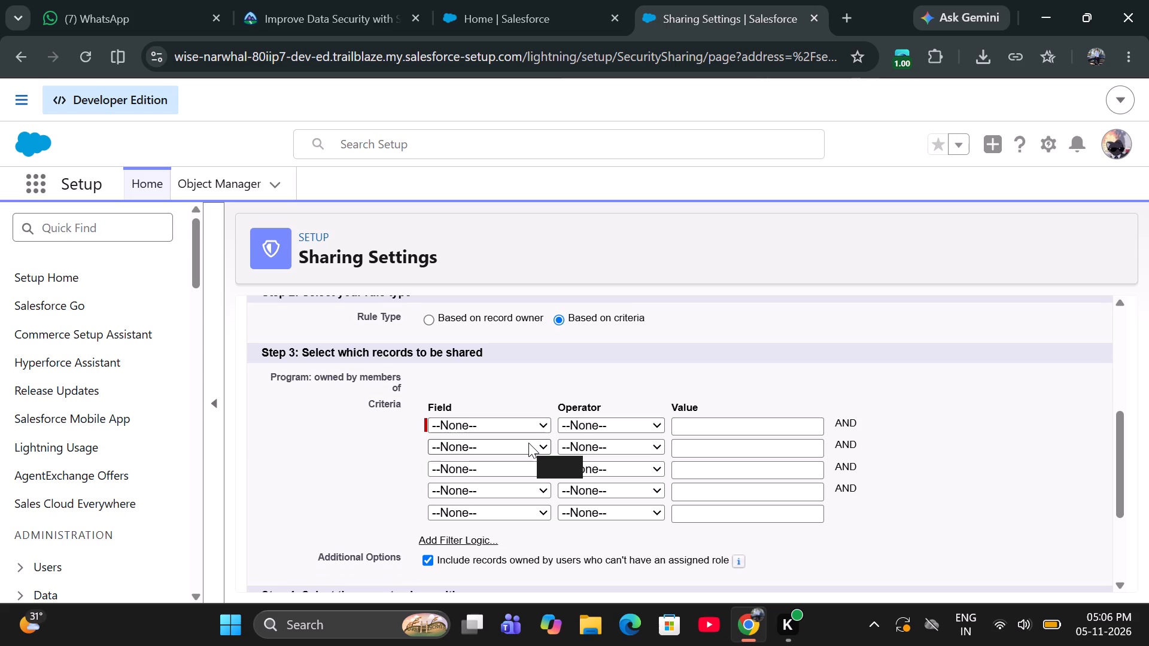
click(359, 6)
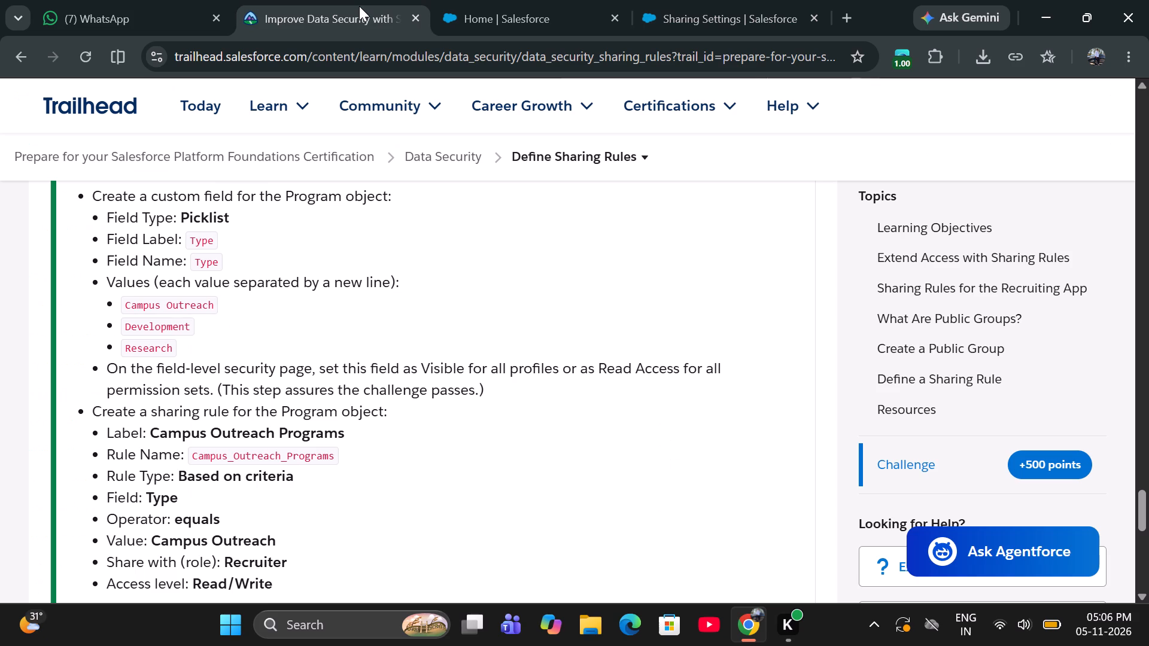
scroll(359, 6, down, 1)
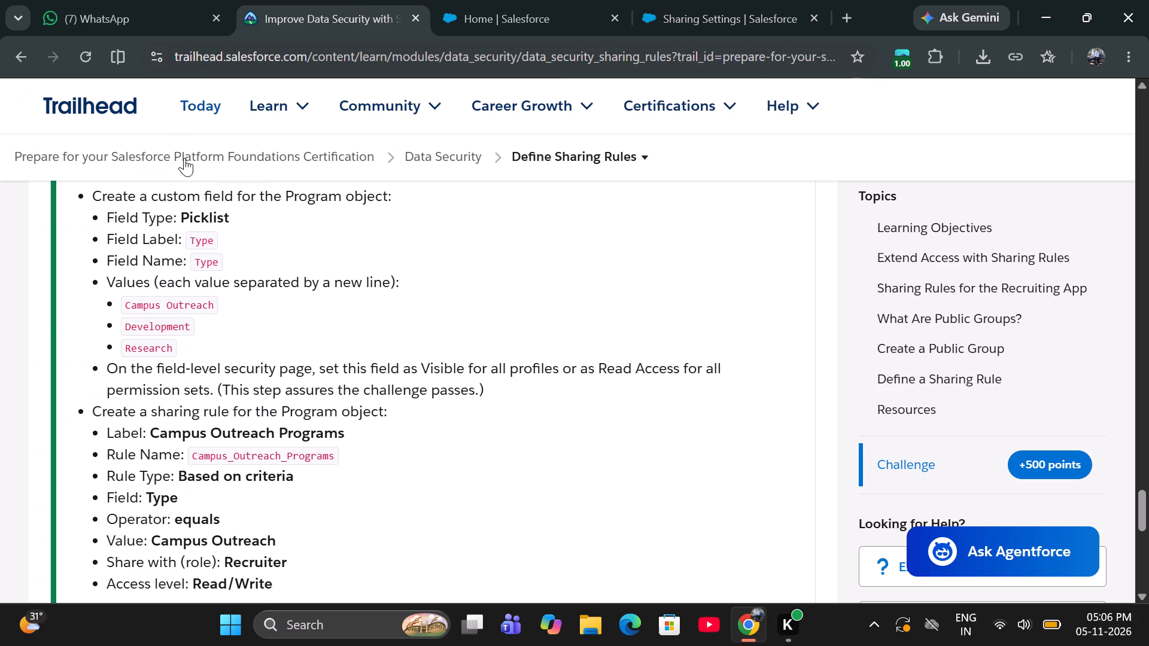
scroll(211, 385, down, 1)
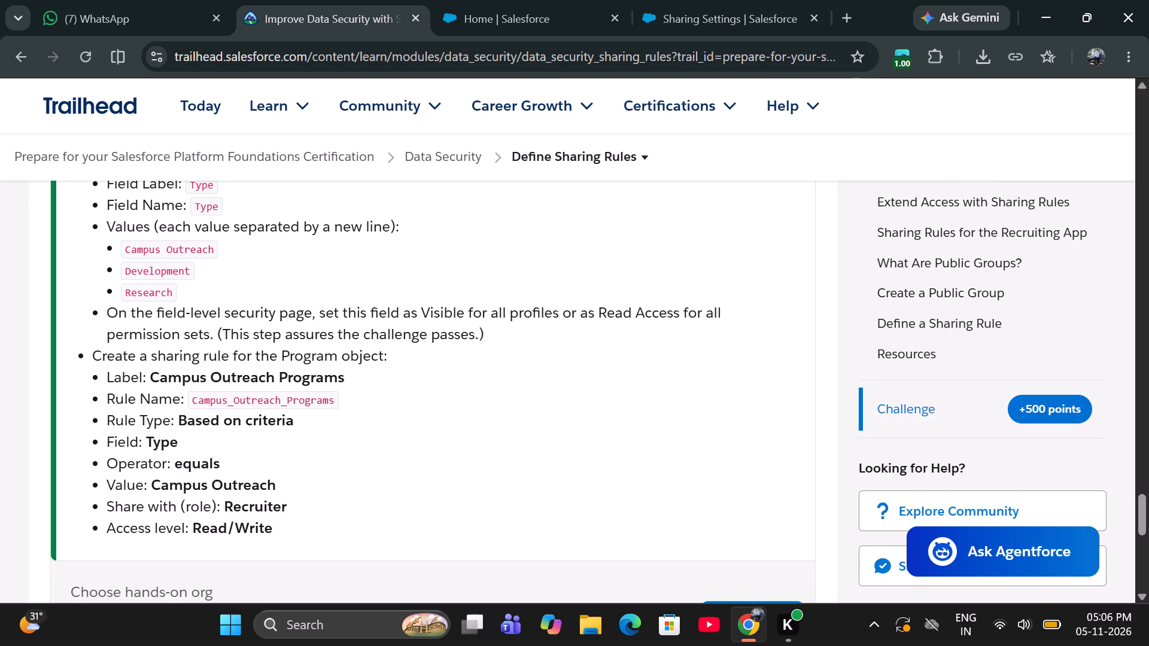
click(690, 11)
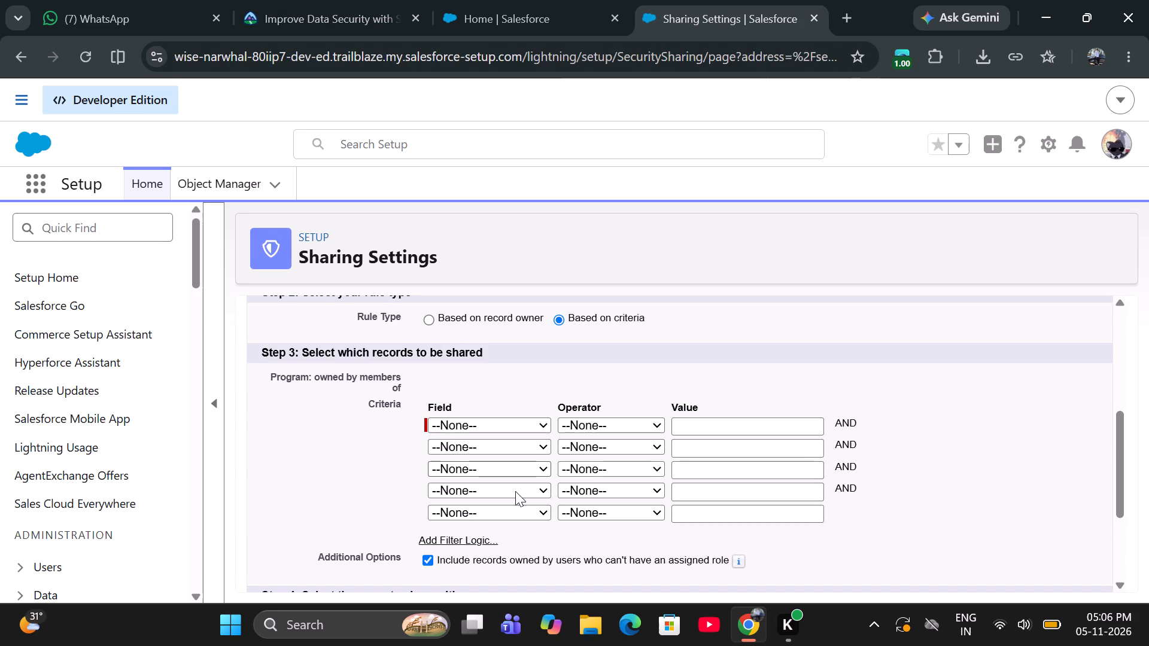
scroll(515, 491, down, 2)
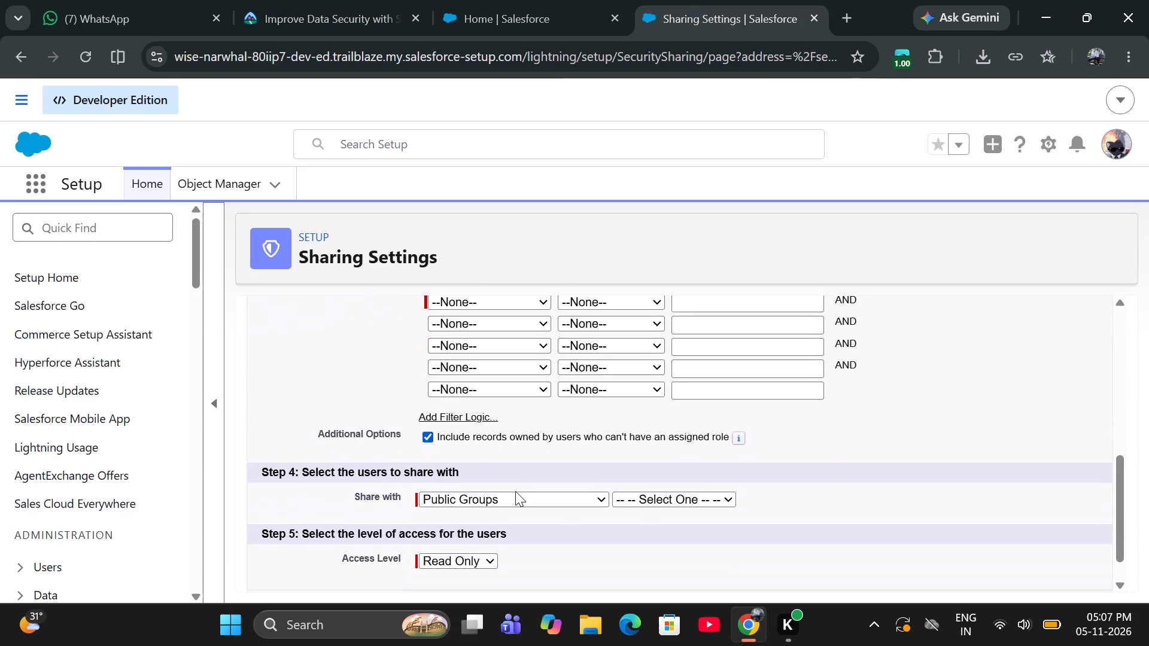
scroll(515, 491, down, 3)
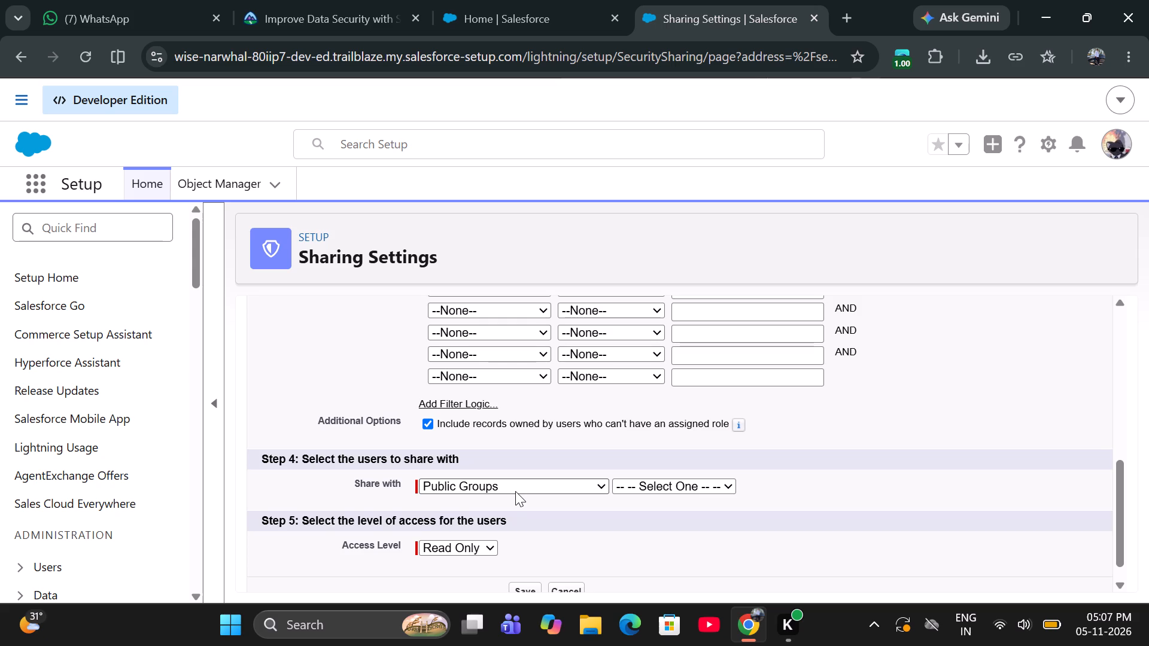
scroll(515, 491, down, 4)
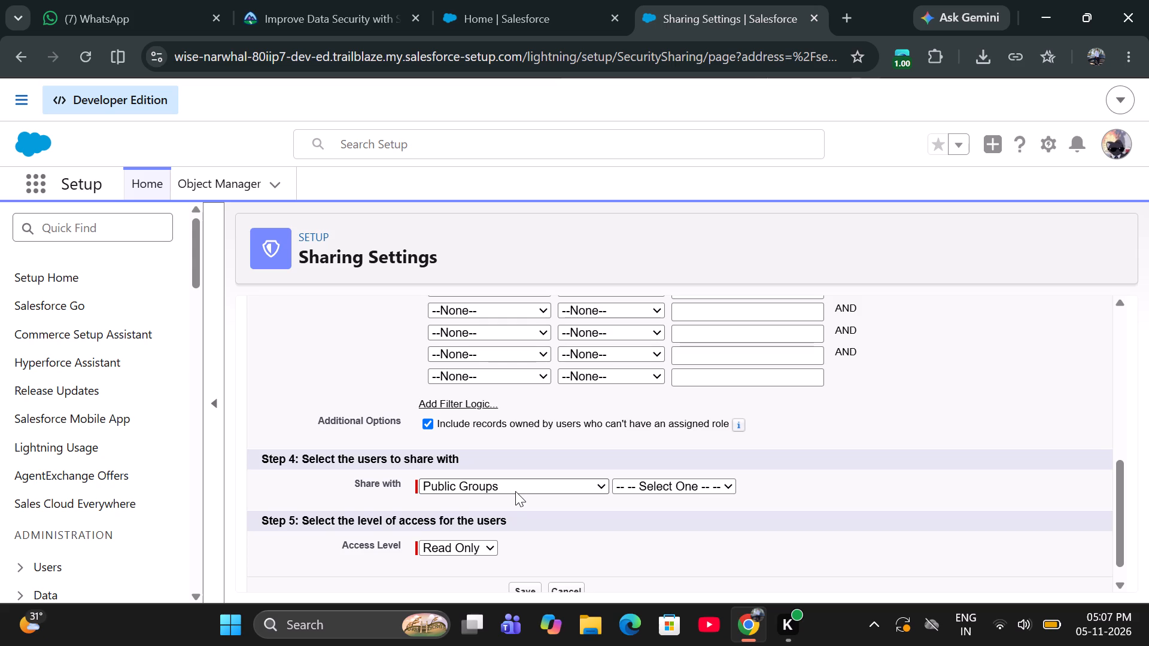
scroll(515, 491, down, 1)
click(520, 486)
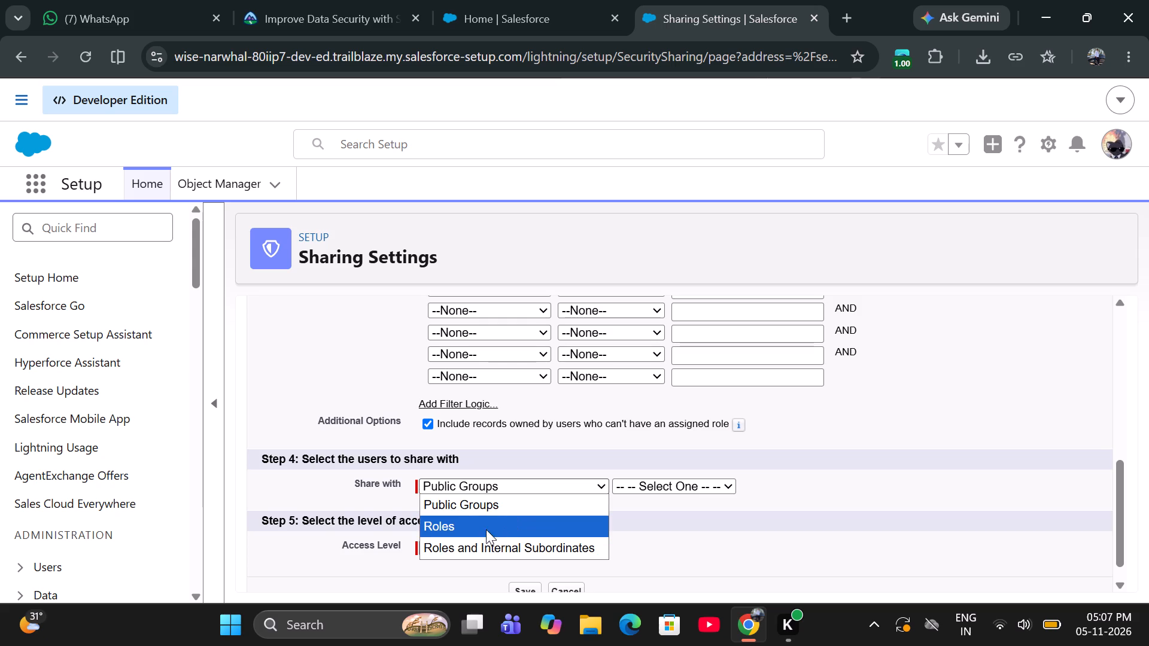
click(479, 534)
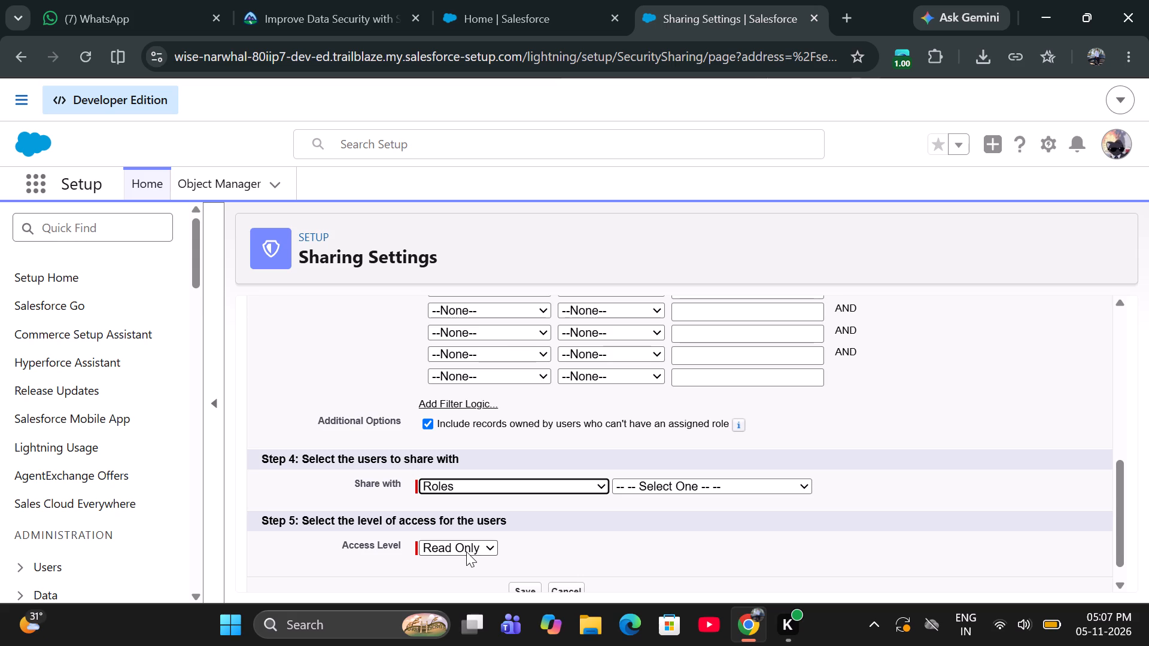
Set the Program sharing rule's access level to Read/Write and view the roles available for sharing.
click(466, 551)
click(457, 586)
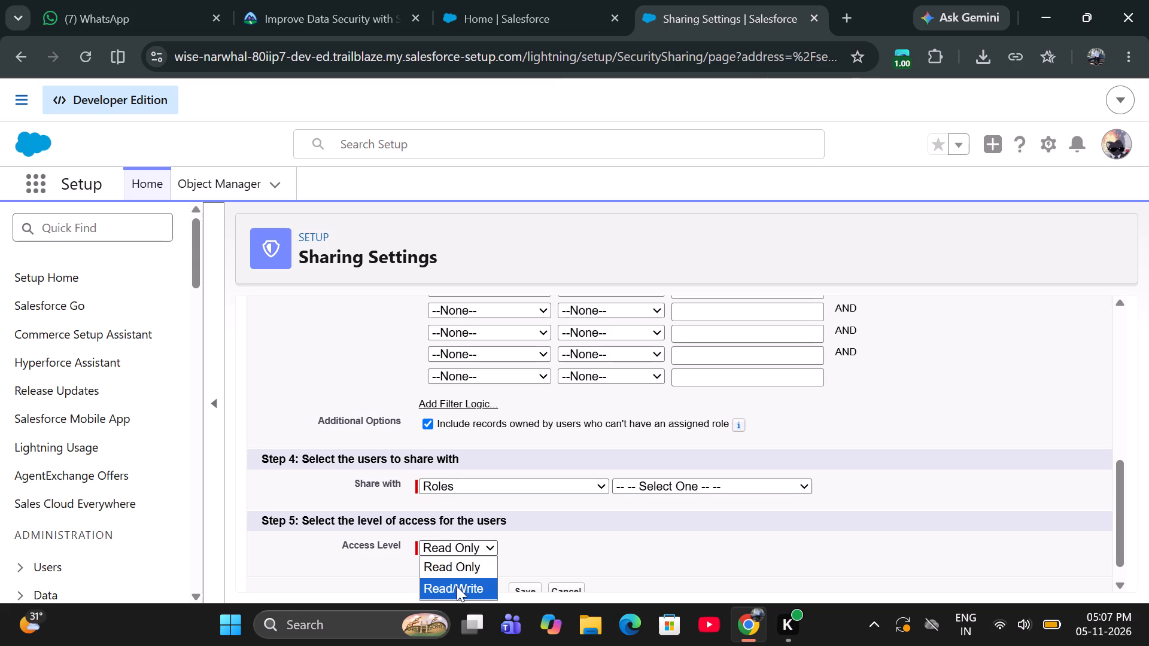
scroll(457, 586, down, 1)
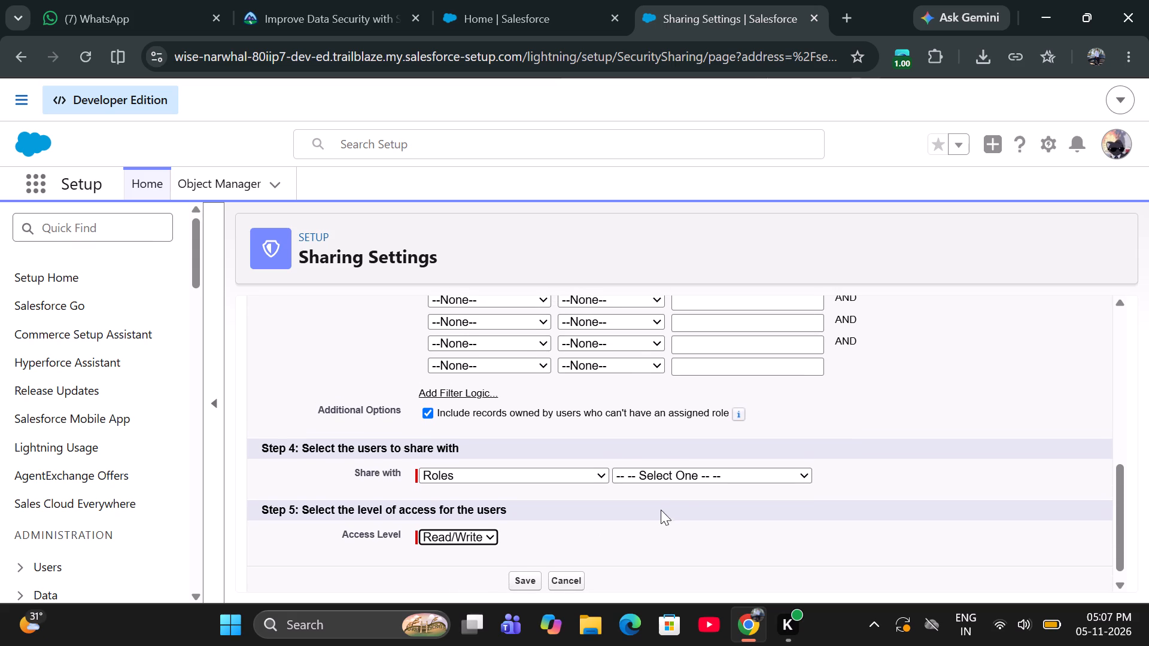
click(676, 471)
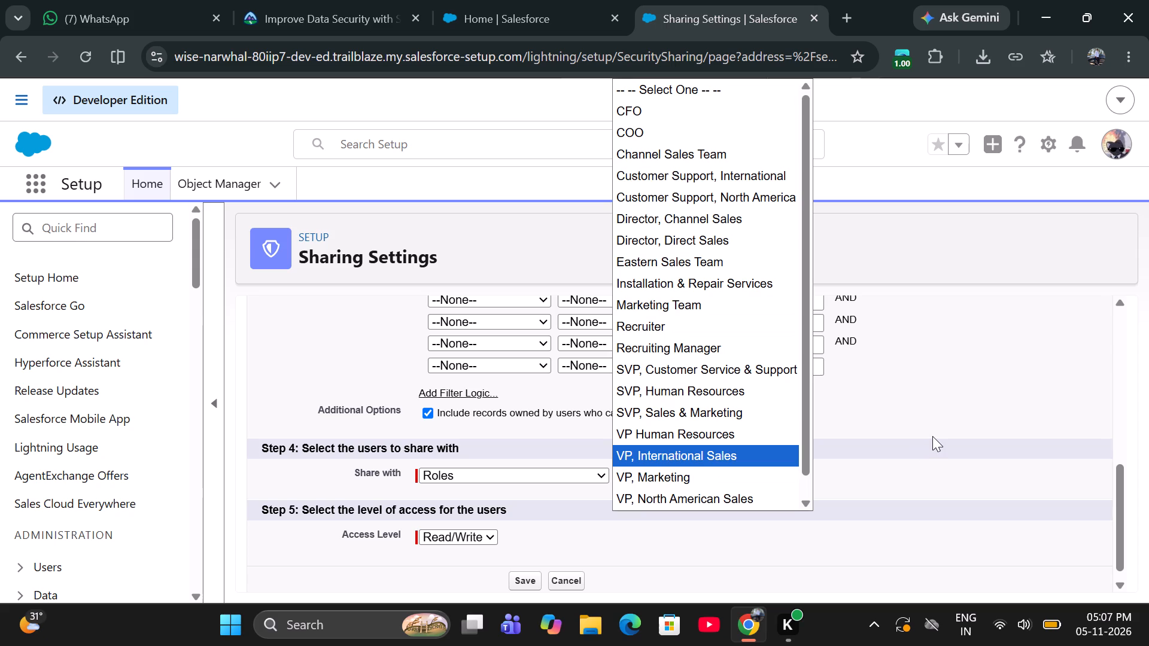
click(933, 376)
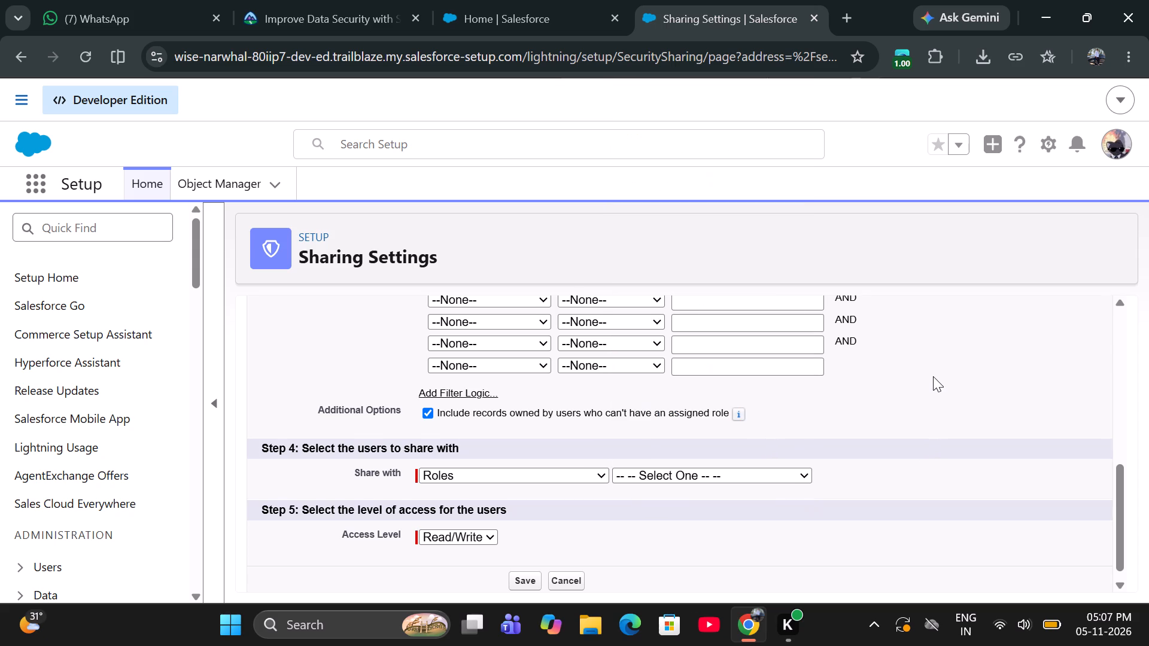
Define the rule's first record criterion as field Type, operator equals, value Campus Outreach.
scroll(933, 376, up, 1)
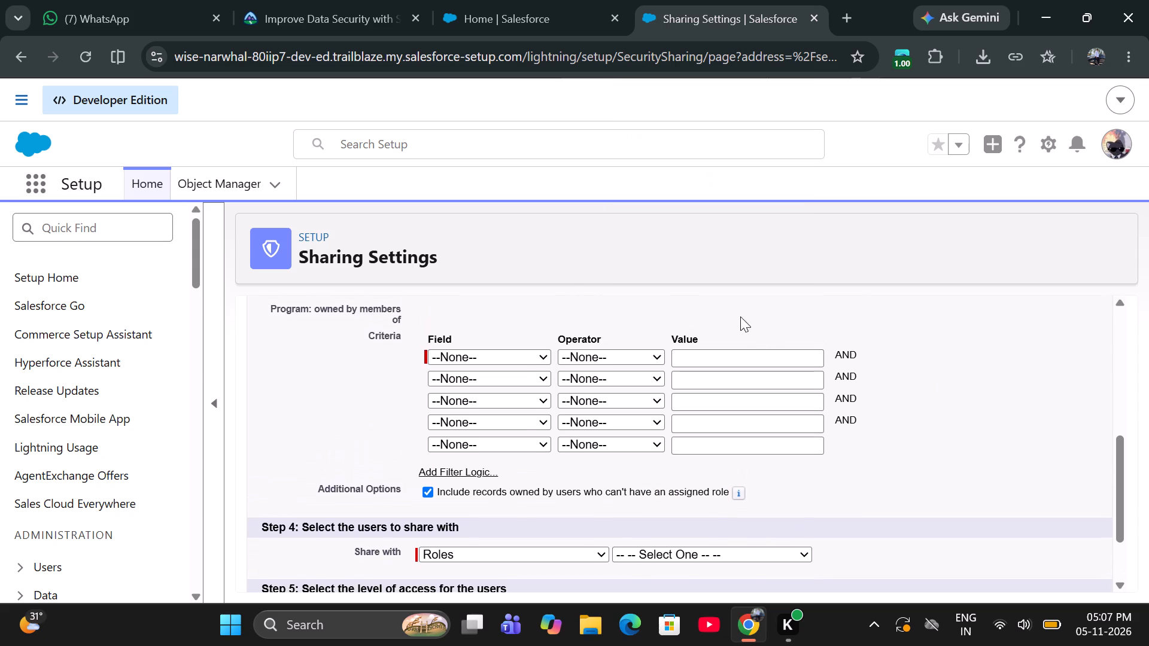
click(526, 355)
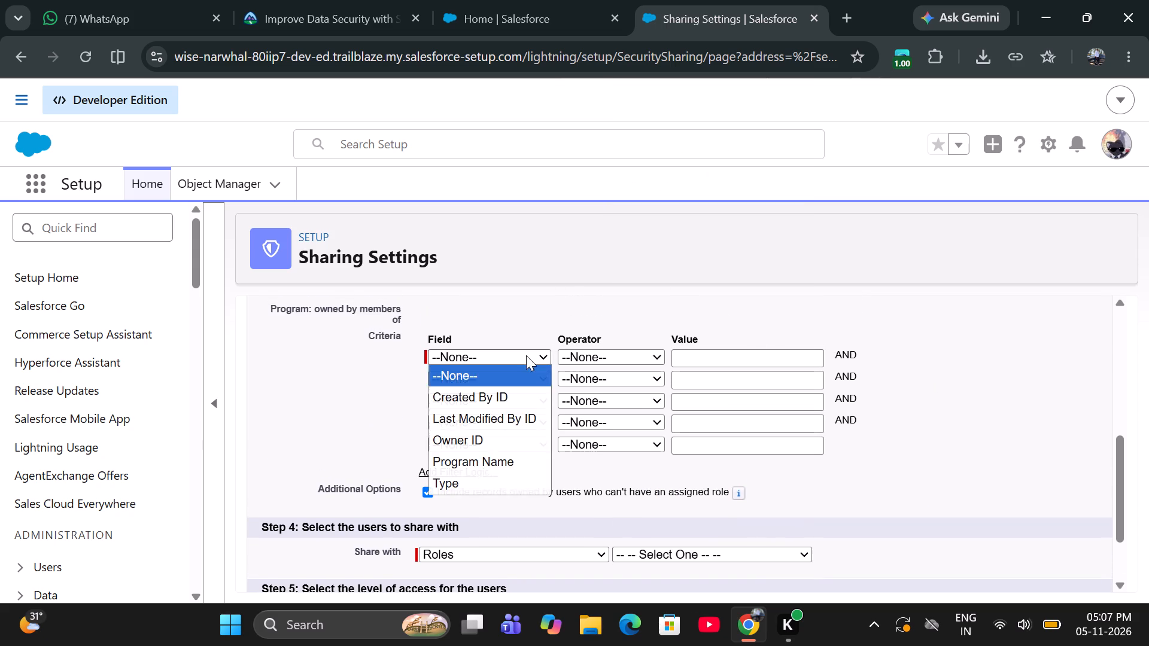
click(478, 489)
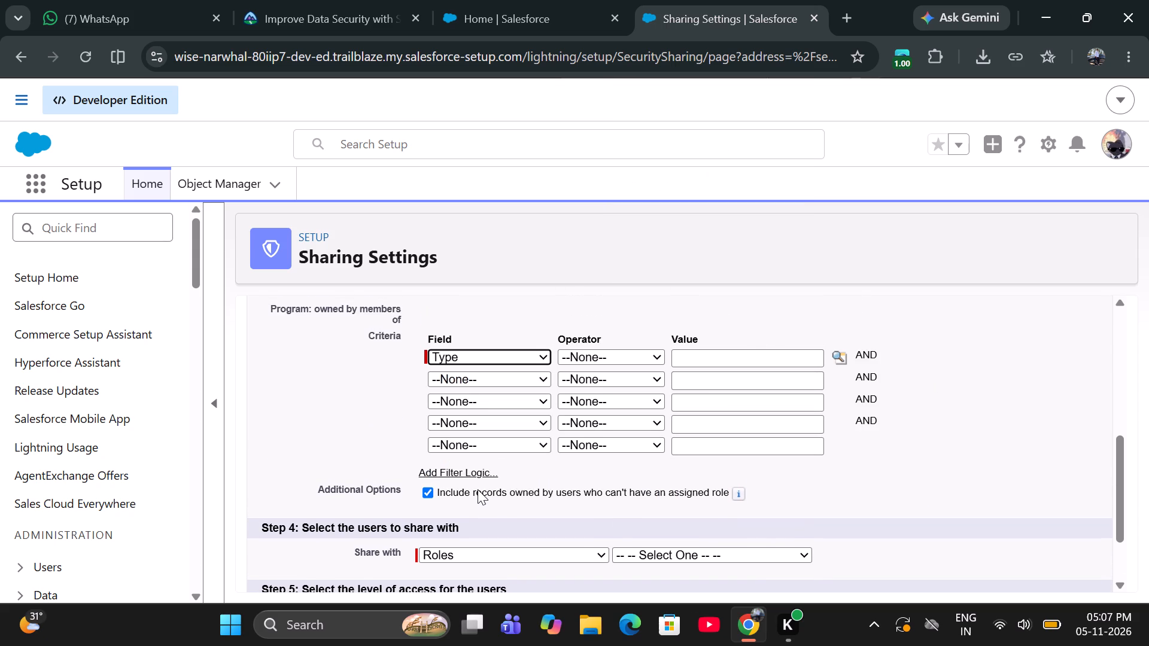
click(601, 360)
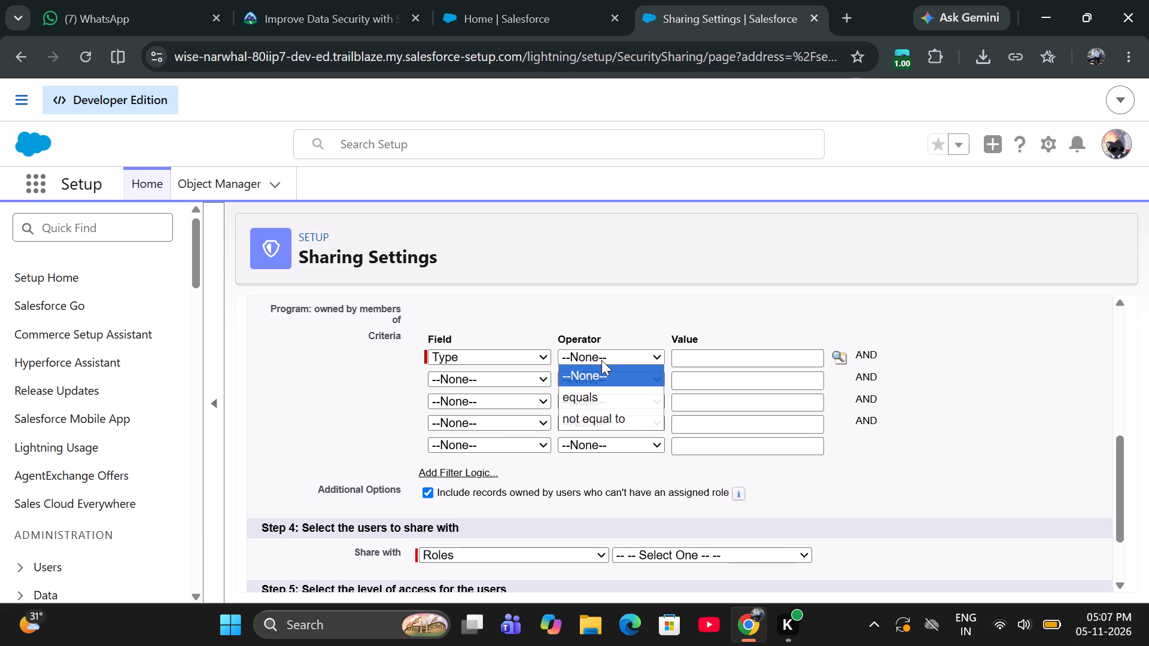
click(597, 393)
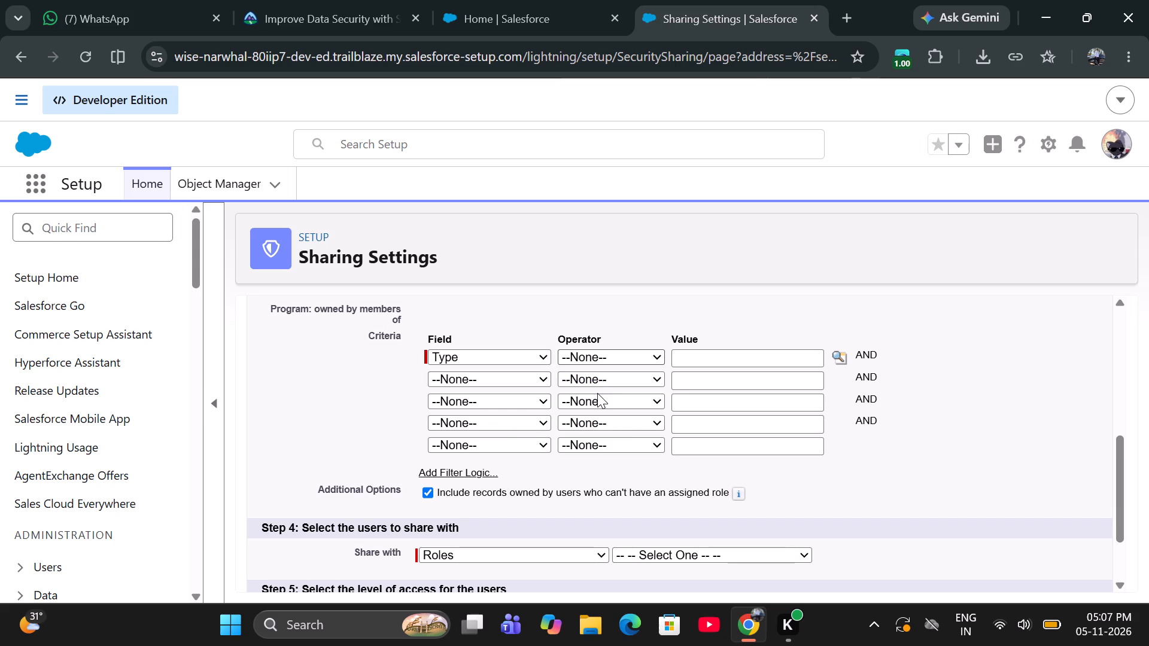
click(709, 358)
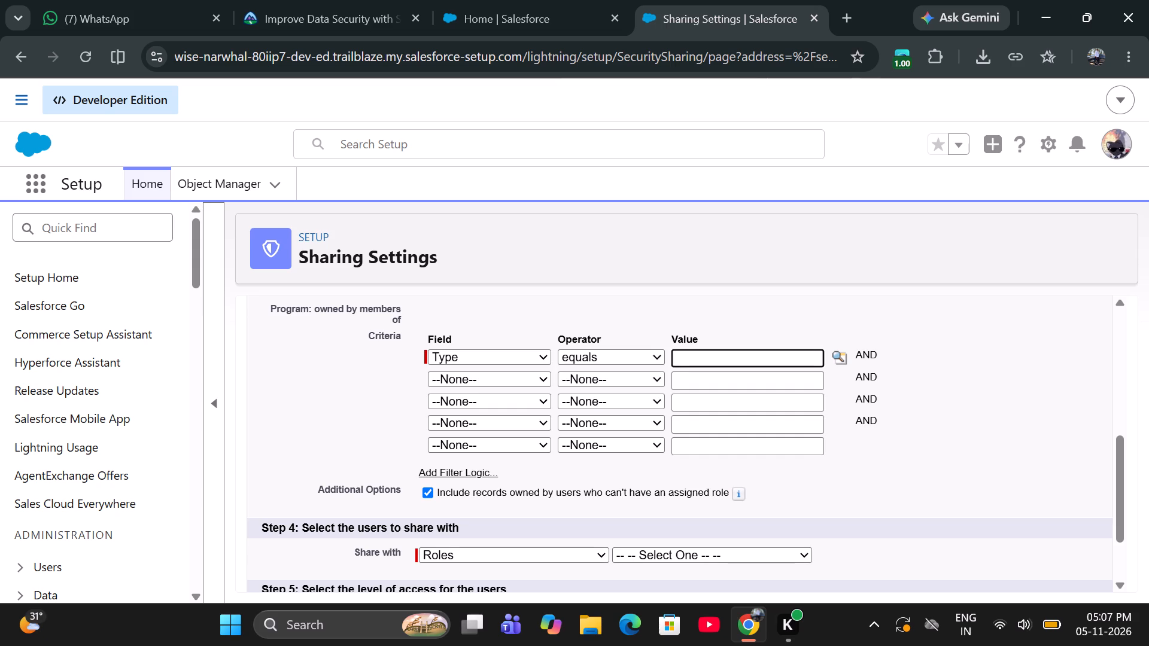
text(Ca)
text(mpus)
key(space)
text(Outreach)
click(905, 440)
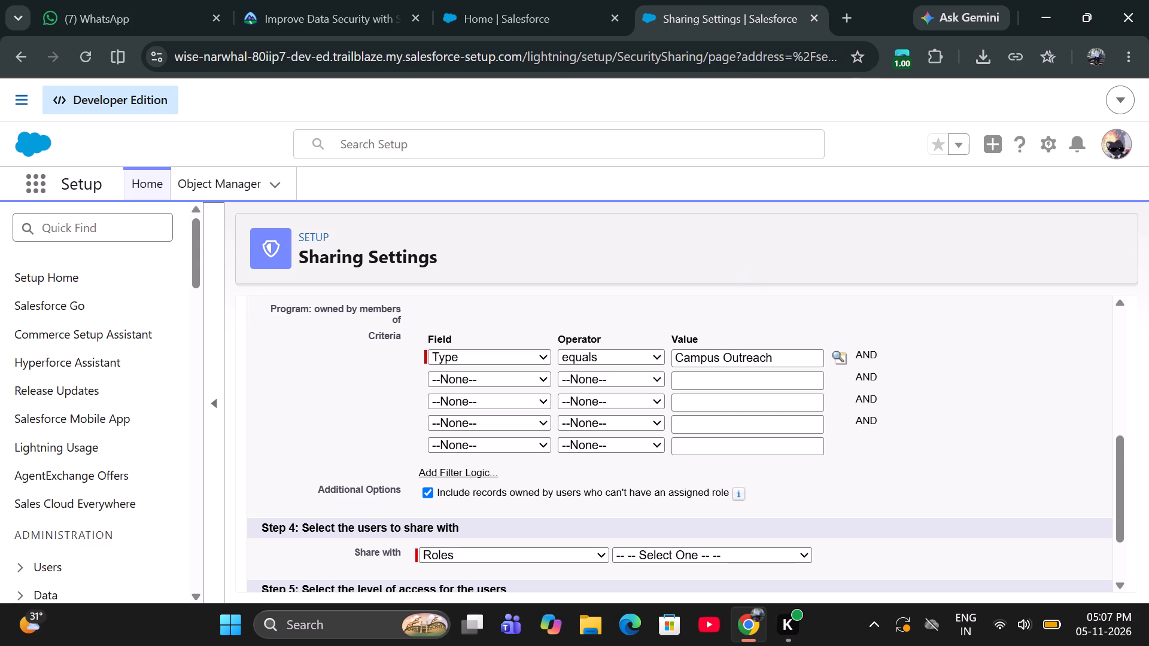
Review the sharing rule requirements in the Trailhead challenge and compare them with the rule's sharing and access settings.
click(372, 5)
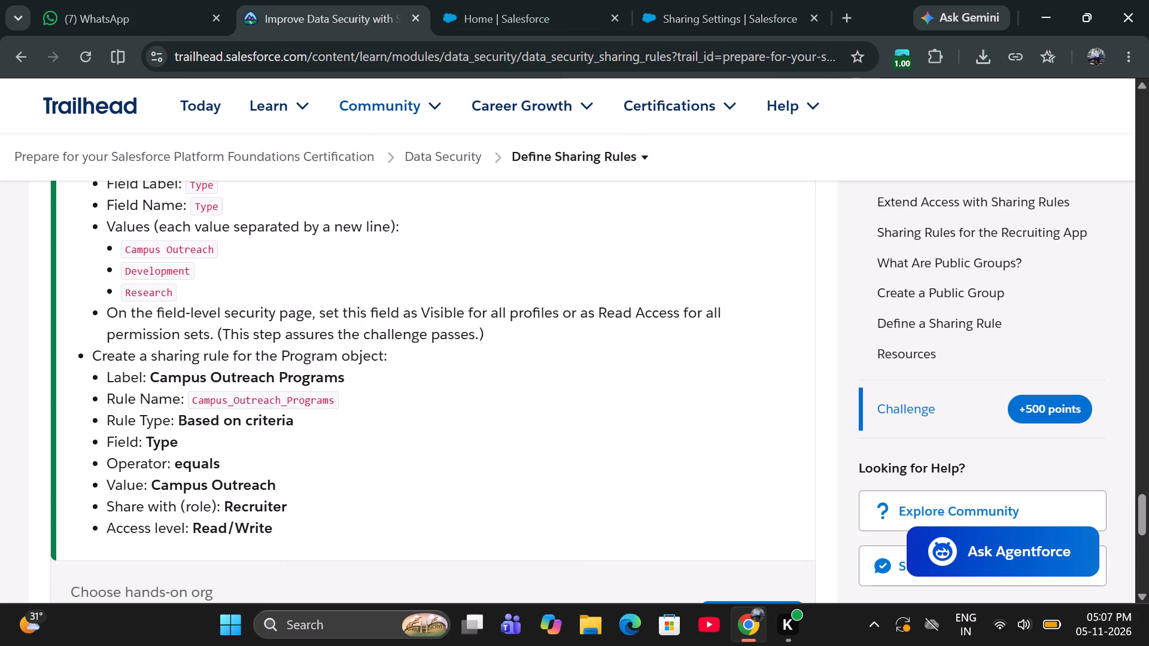
scroll(239, 384, down, 1)
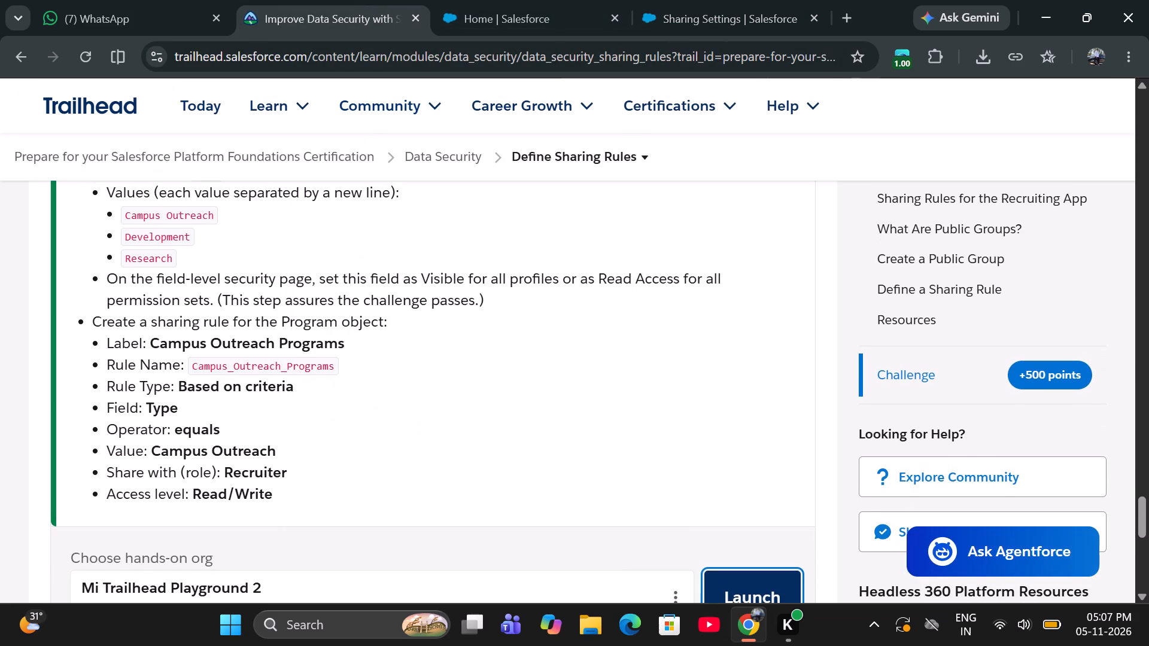
scroll(239, 384, down, 1)
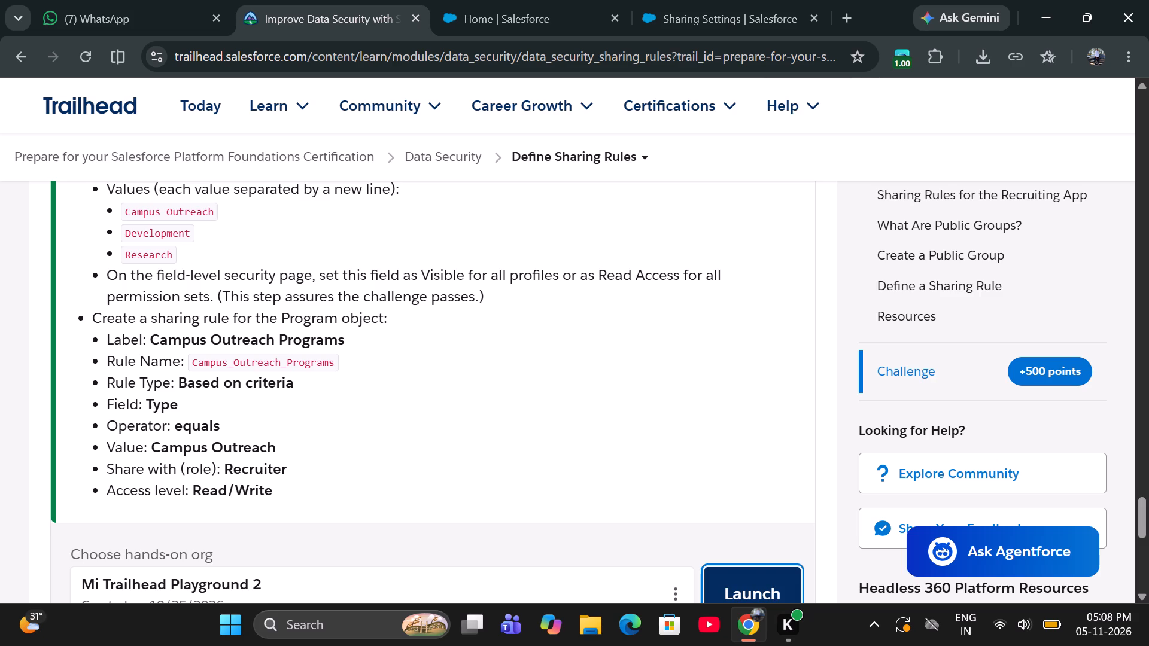
scroll(239, 384, down, 1)
scroll(239, 384, up, 1)
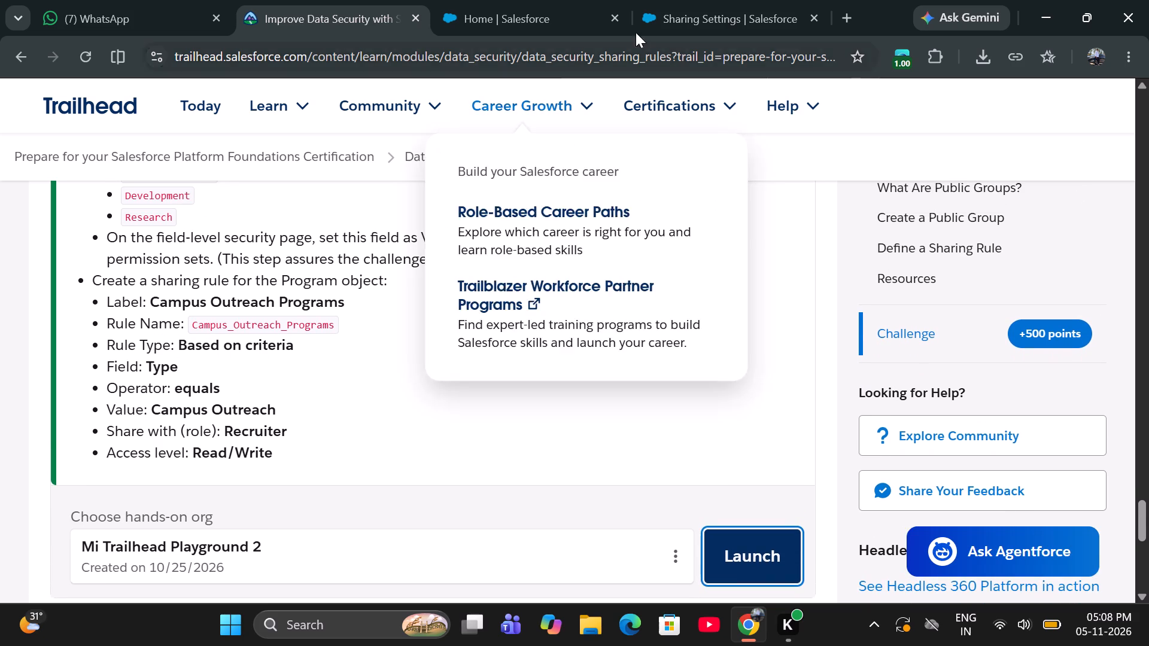
click(662, 4)
scroll(547, 397, down, 2)
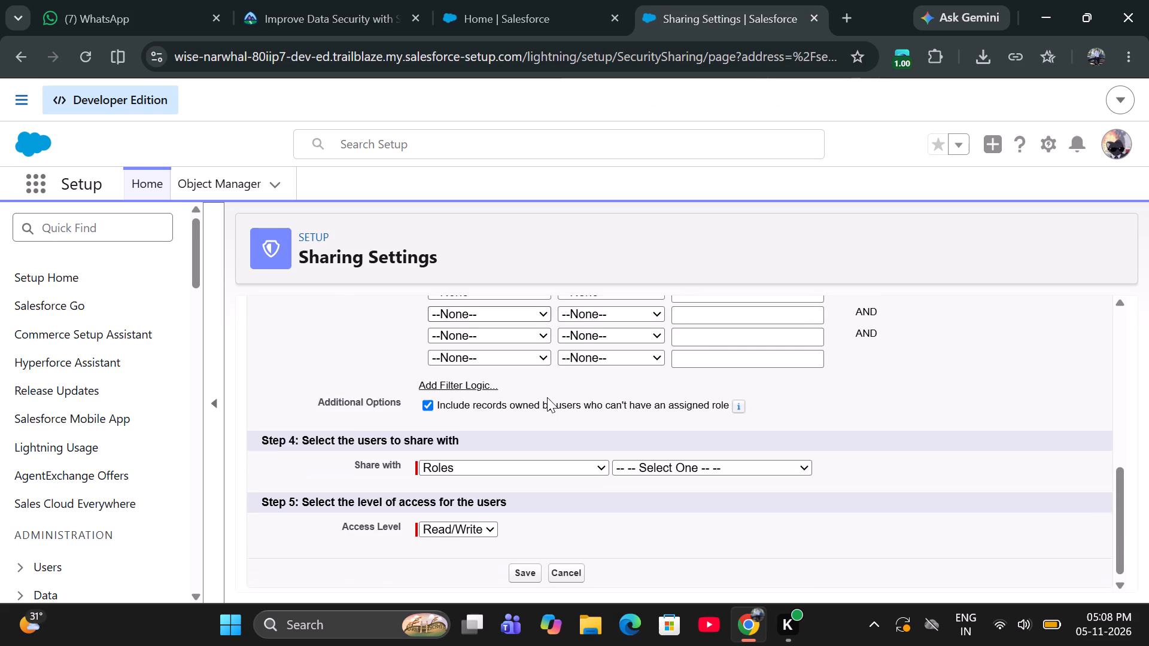
scroll(547, 397, down, 2)
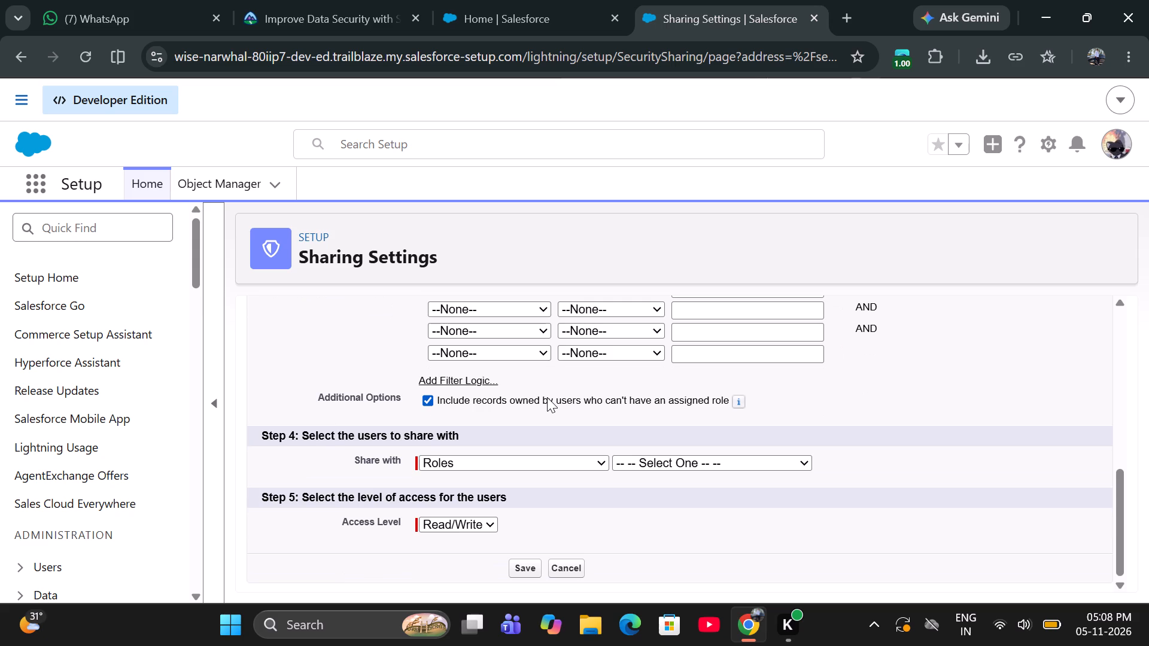
scroll(547, 397, right, 1)
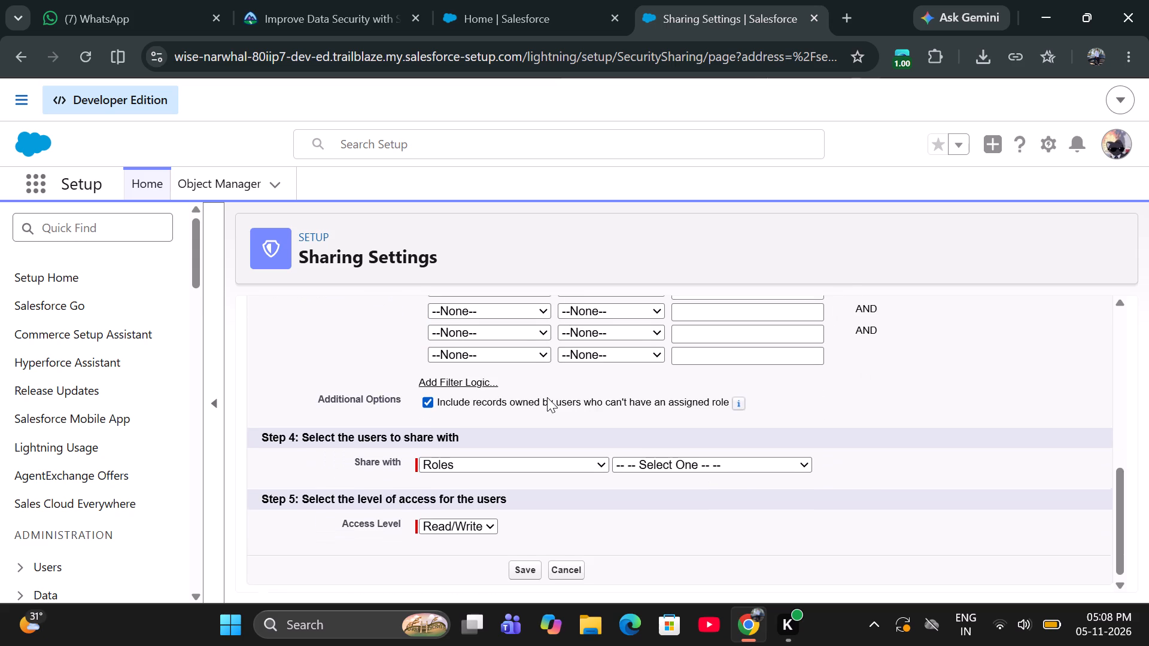
scroll(547, 397, right, 1)
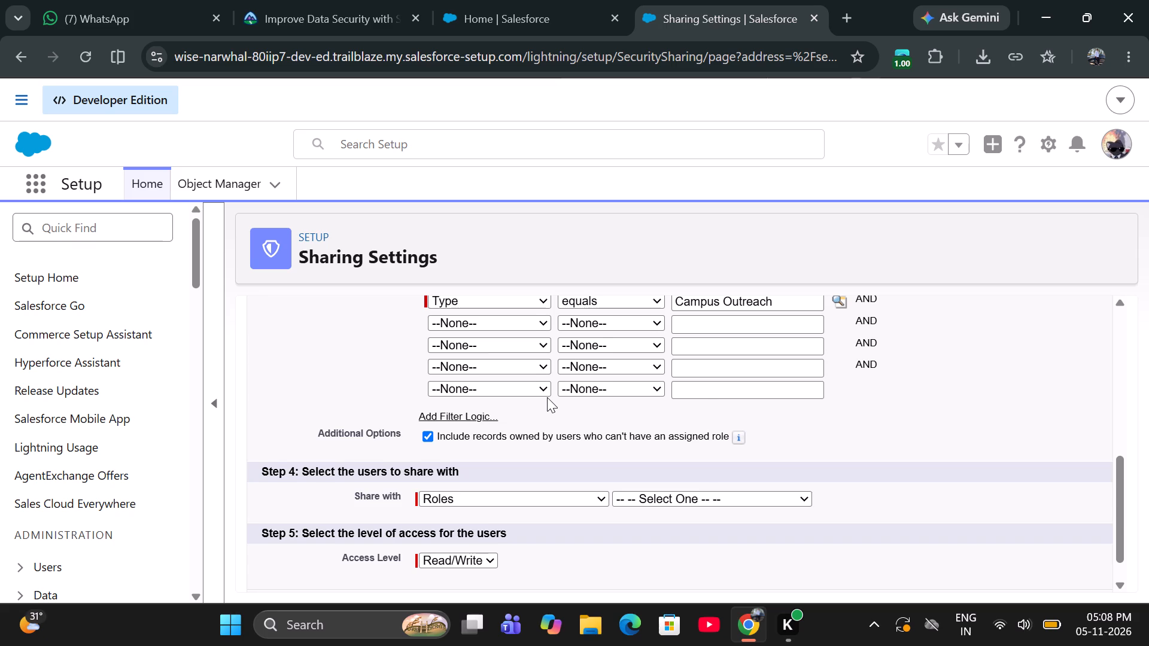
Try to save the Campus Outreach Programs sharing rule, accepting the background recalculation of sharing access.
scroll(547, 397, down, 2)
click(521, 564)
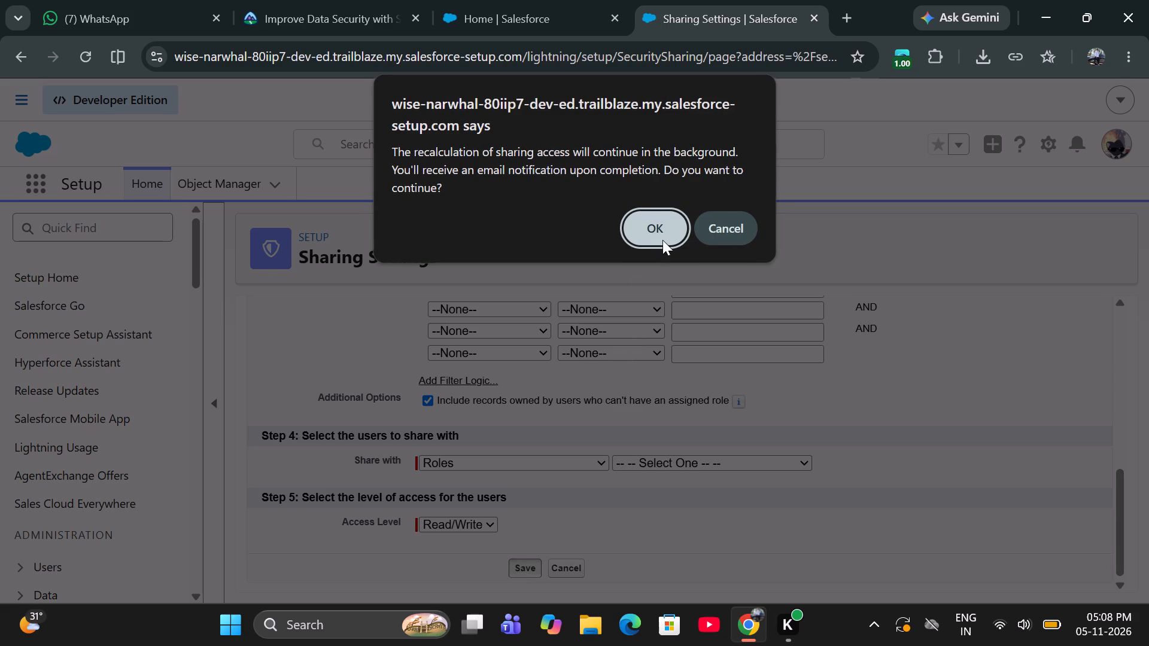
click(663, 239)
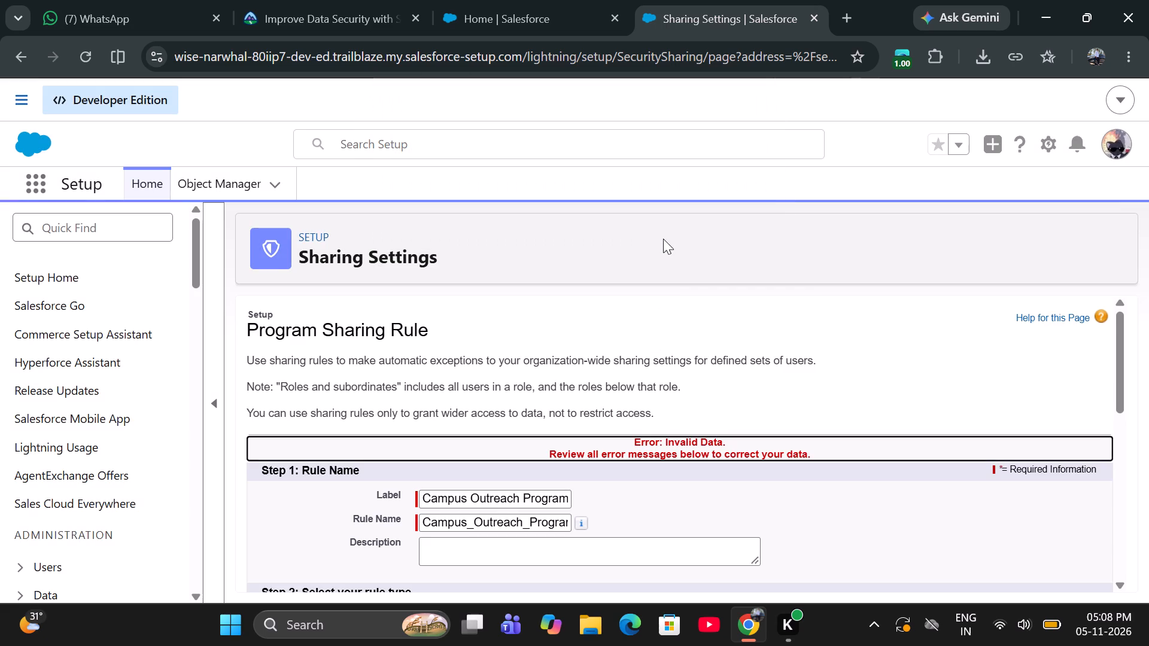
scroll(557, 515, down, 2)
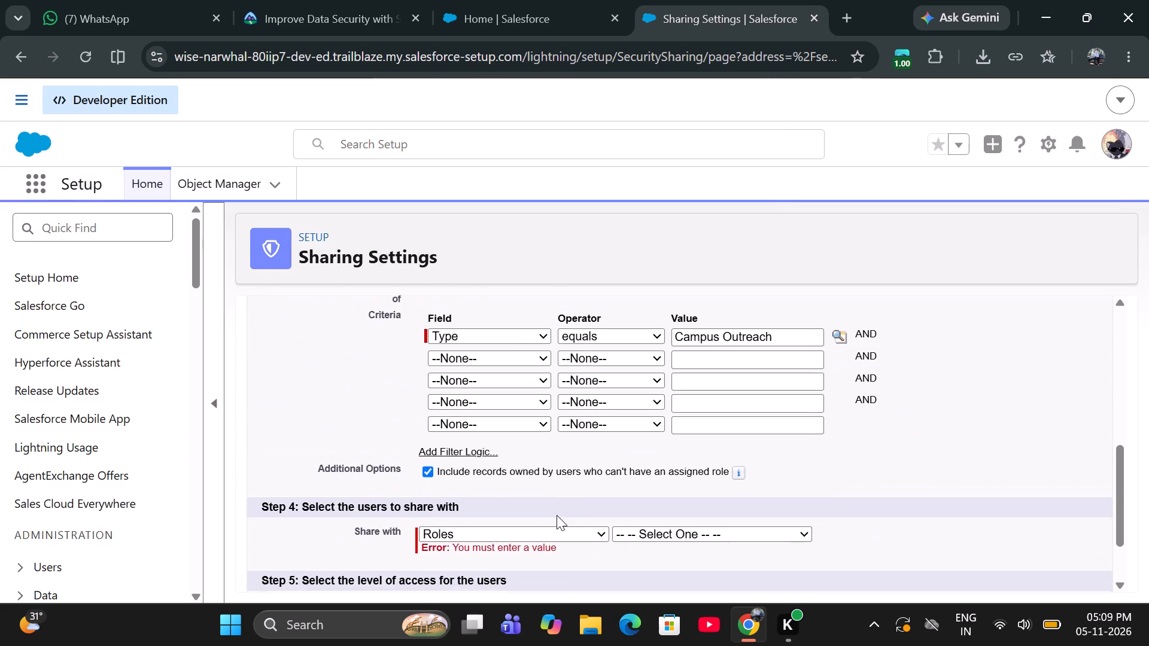
Share the Campus Outreach Programs rule with the Recruiter role and save it, accepting the background recalculation of sharing access.
scroll(557, 515, down, 2)
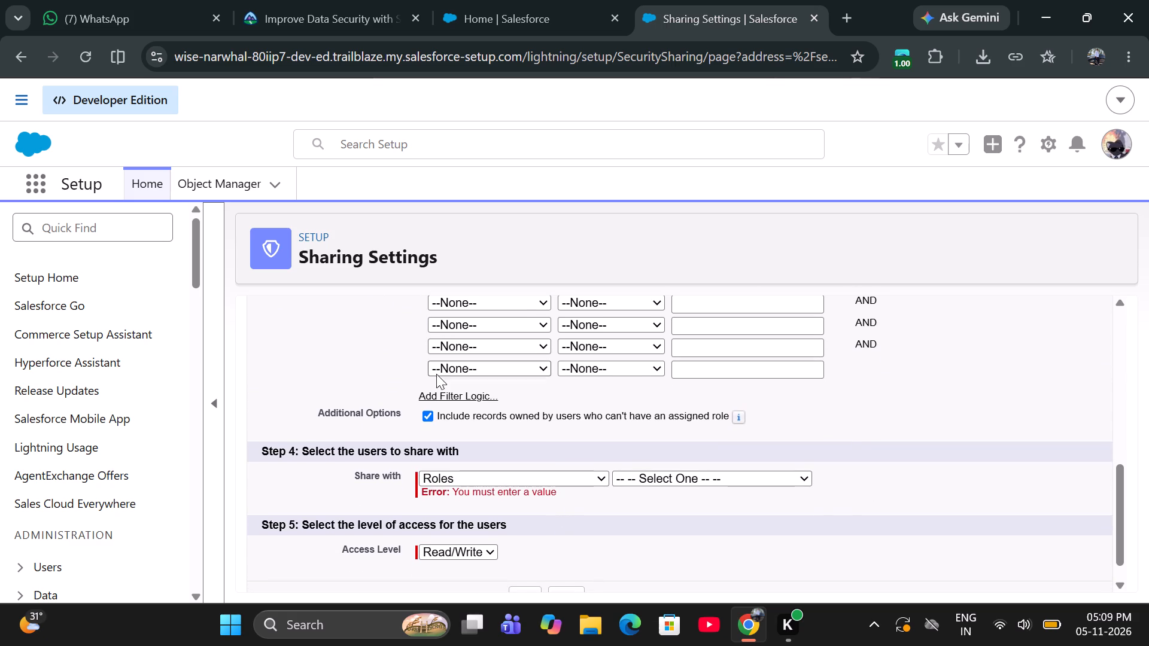
click(683, 477)
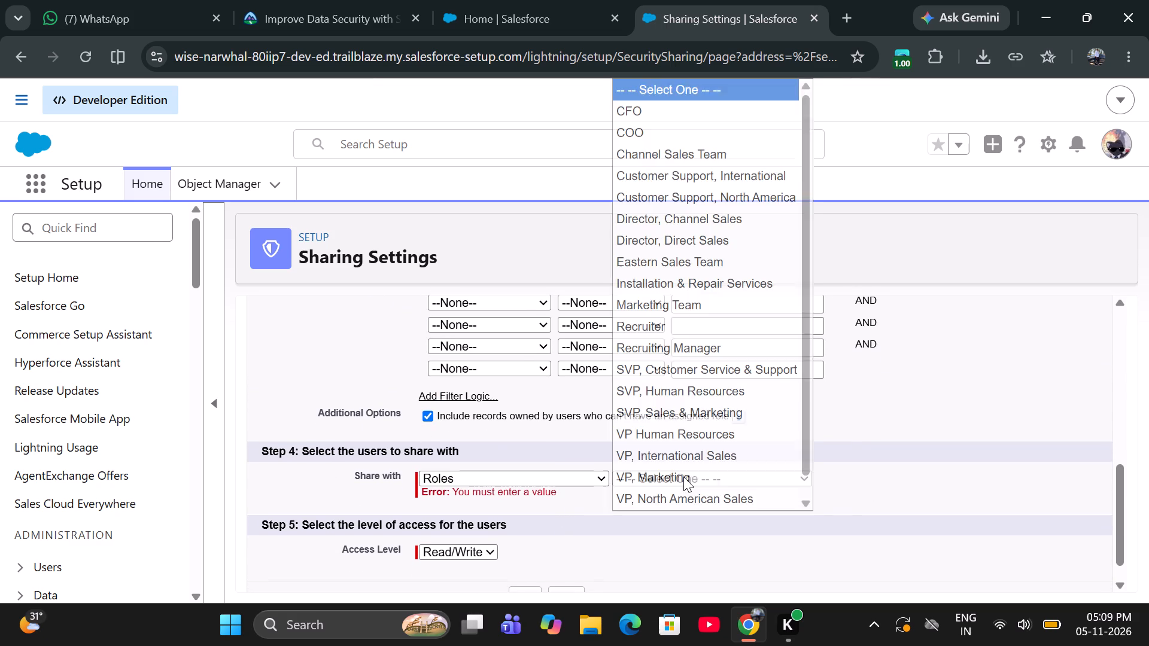
click(676, 331)
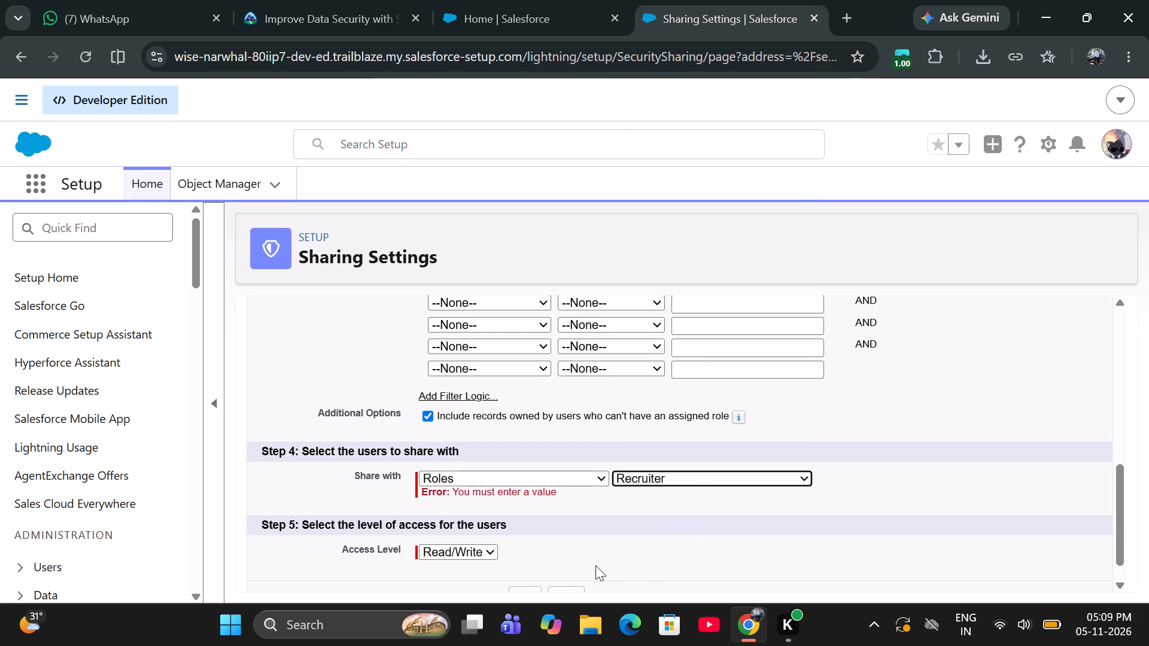
scroll(595, 565, down, 1)
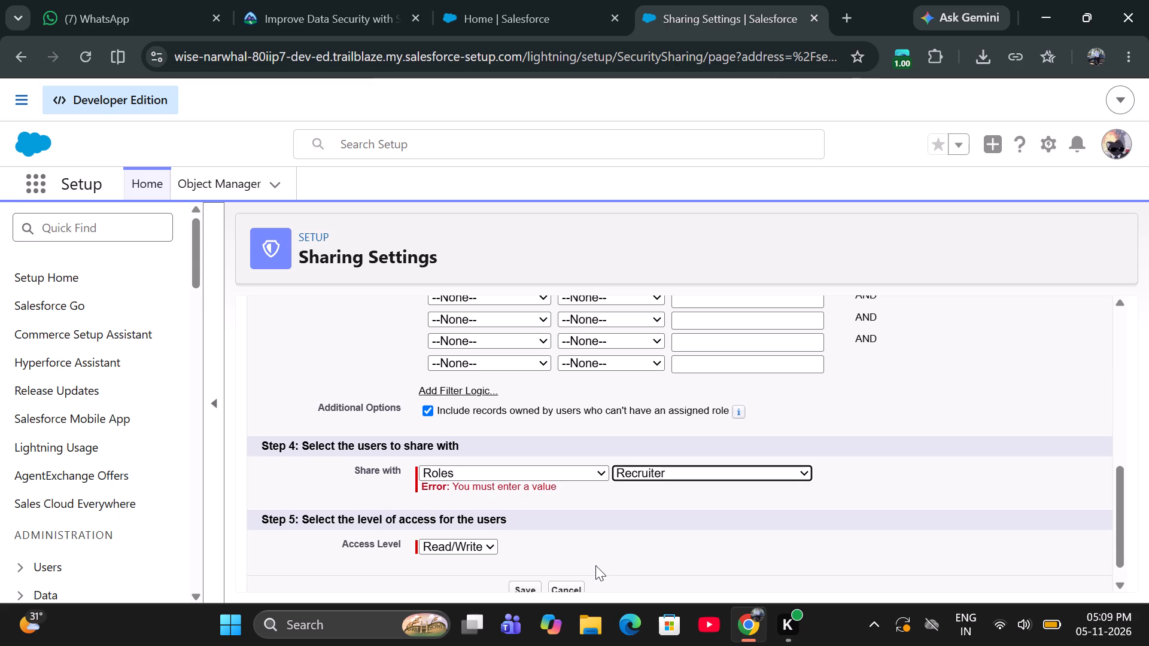
click(533, 572)
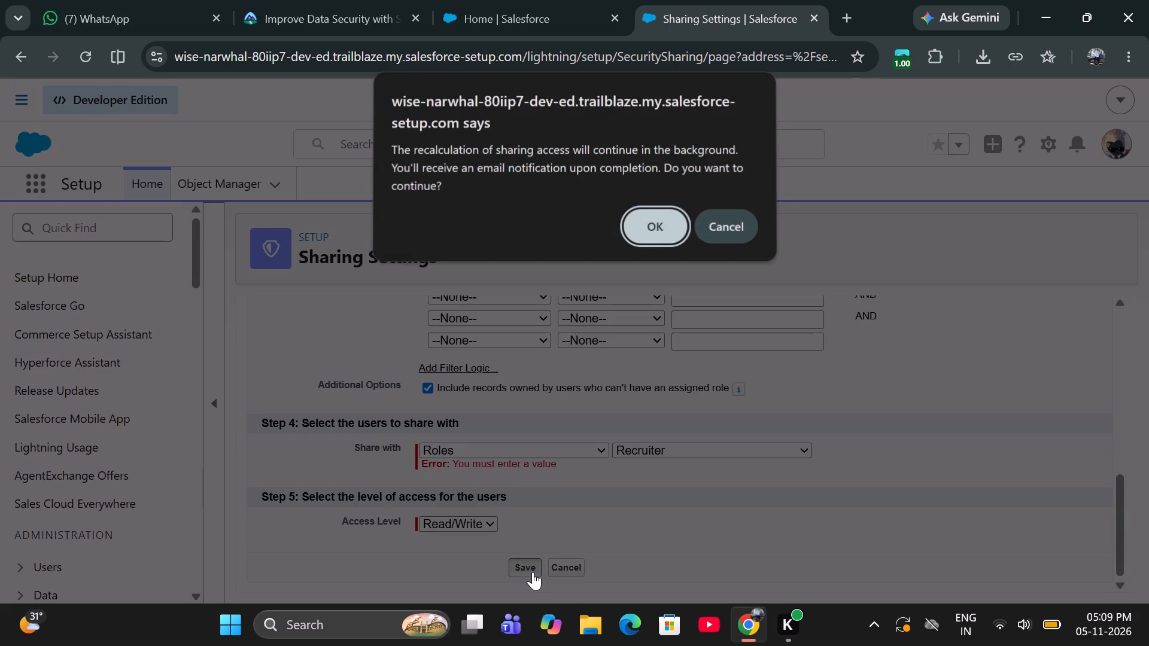
click(644, 240)
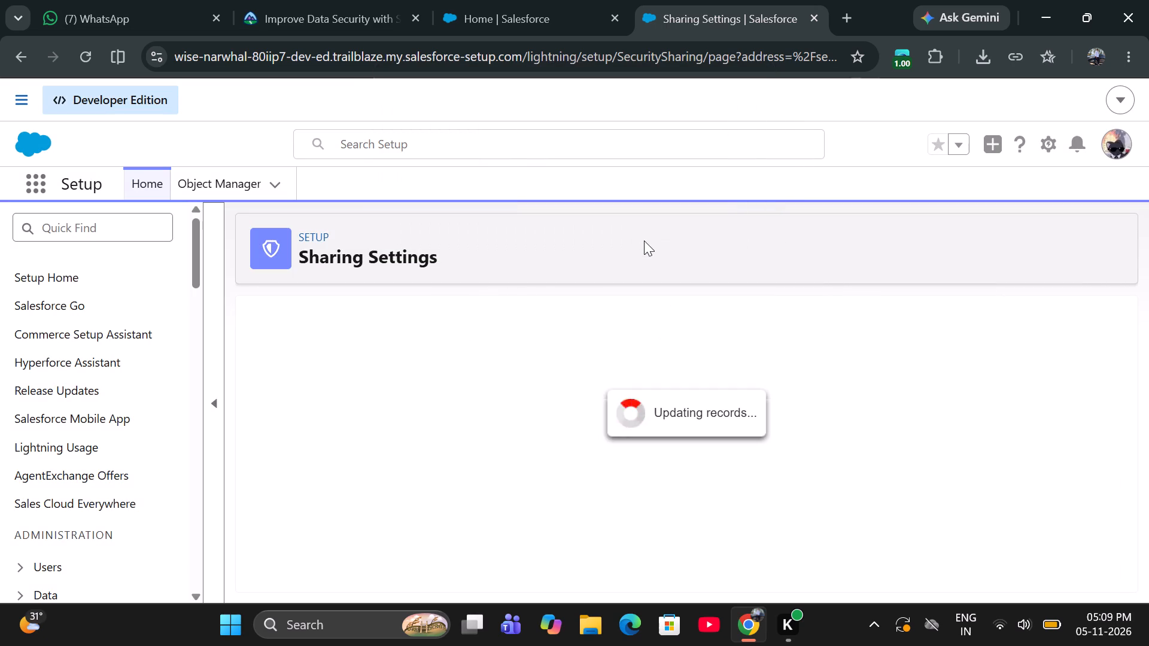
Submit the Define Sharing Rules challenge in Trailhead for checking against Mi Trailhead Playground 2.
click(312, 14)
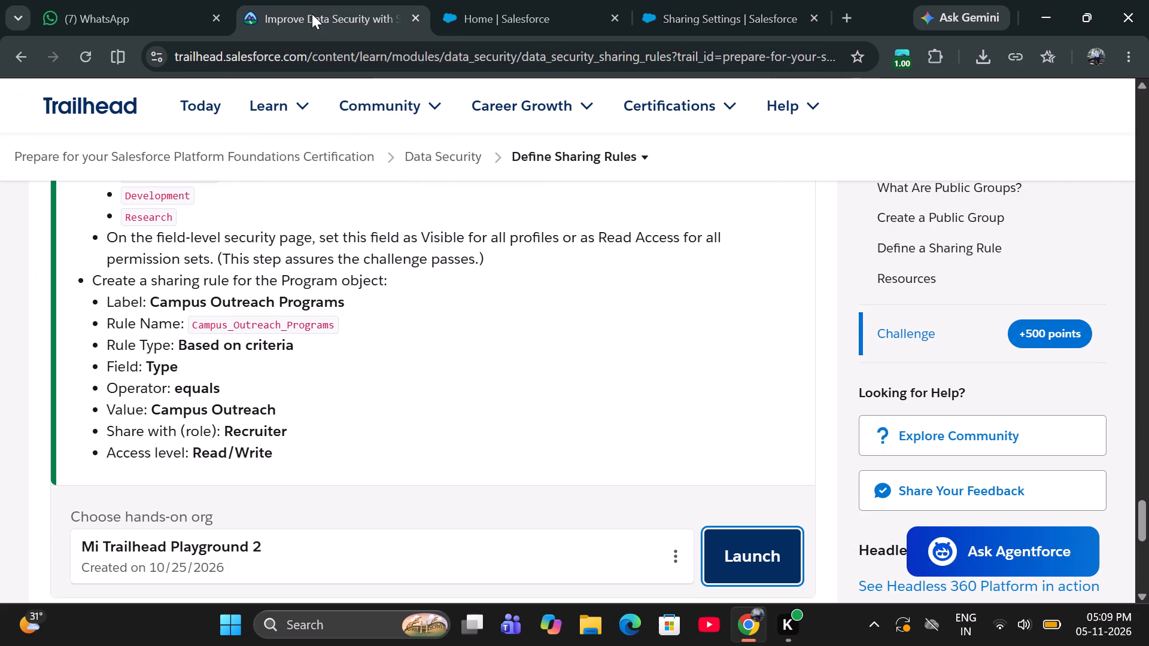
scroll(387, 337, down, 2)
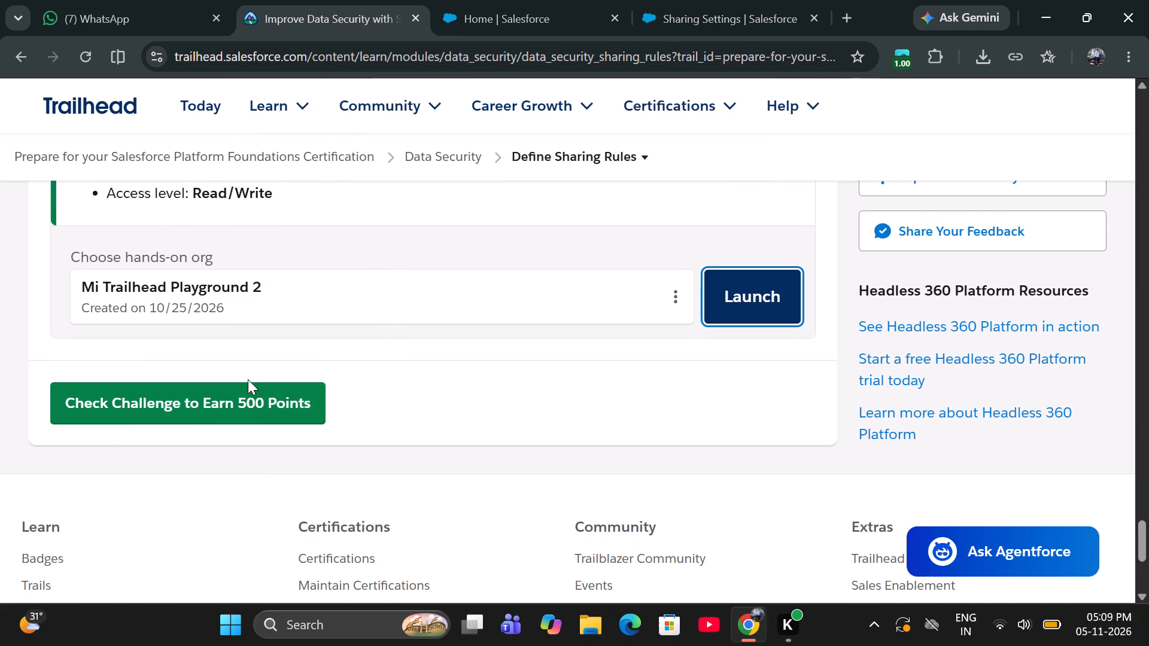
click(247, 385)
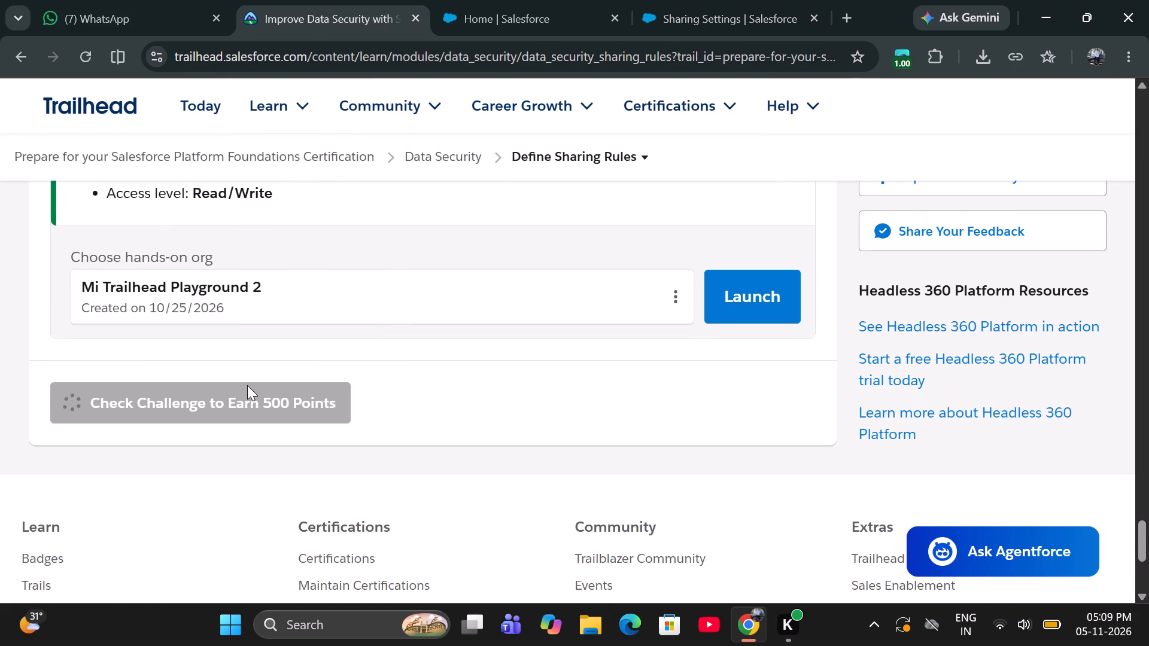
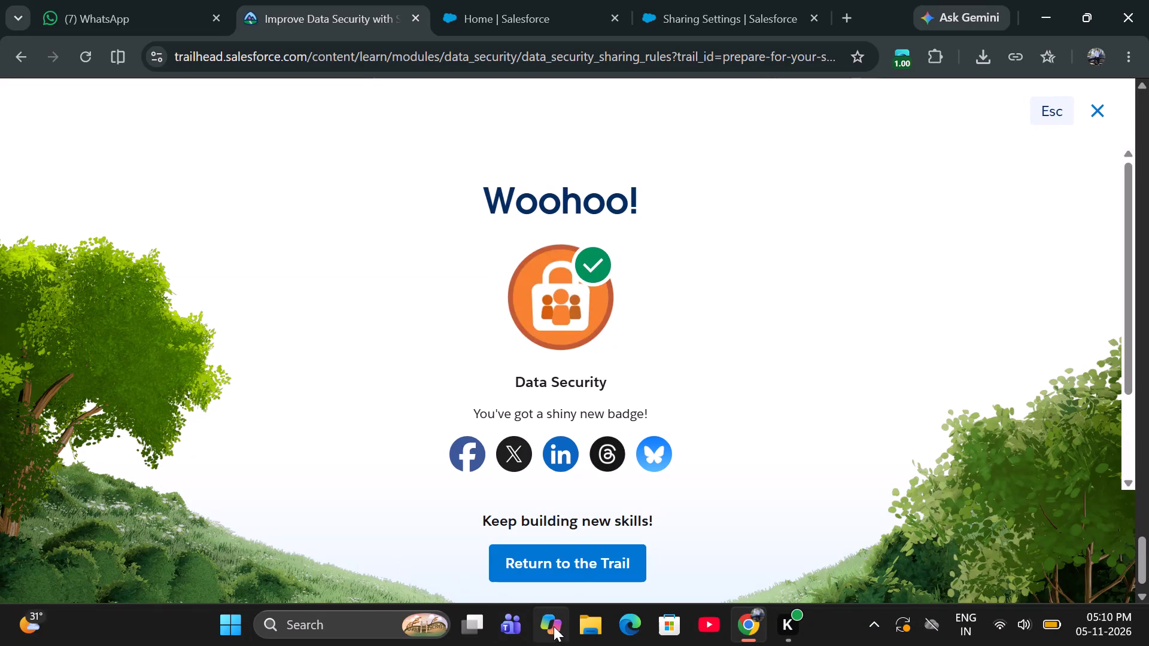
Return from the completed Data Security badge to the Prepare for your Salesforce Platform Foundations Certification trail.
click(594, 556)
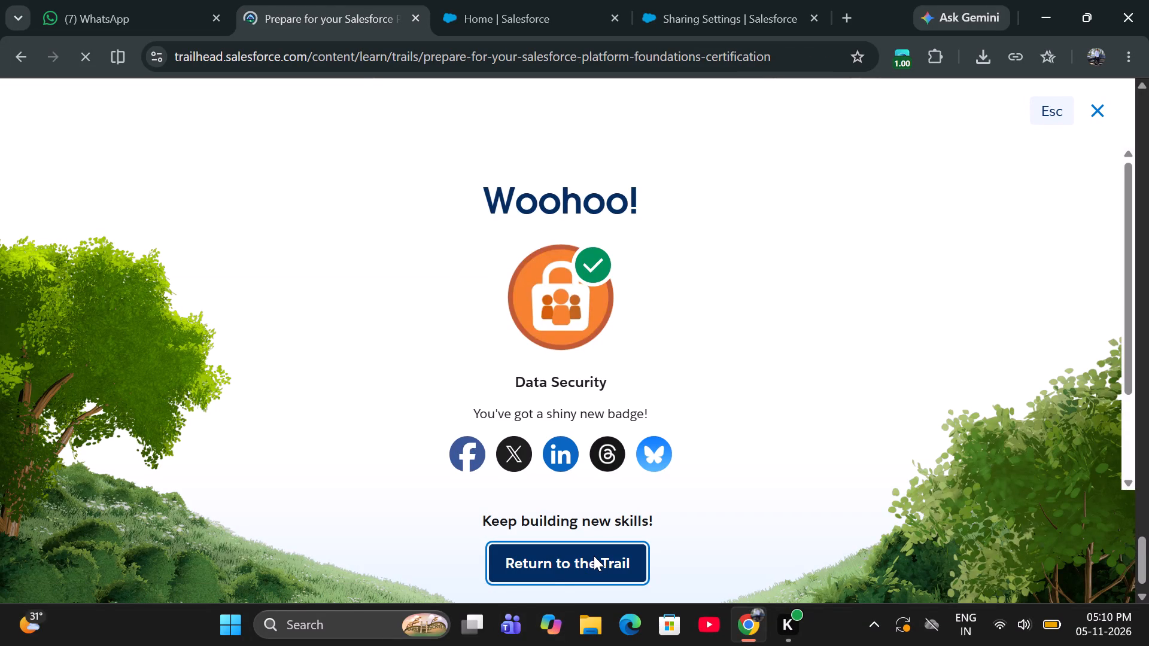
Close the Salesforce Sharing Settings and Home pages, keeping the Trailhead trail page open.
click(816, 16)
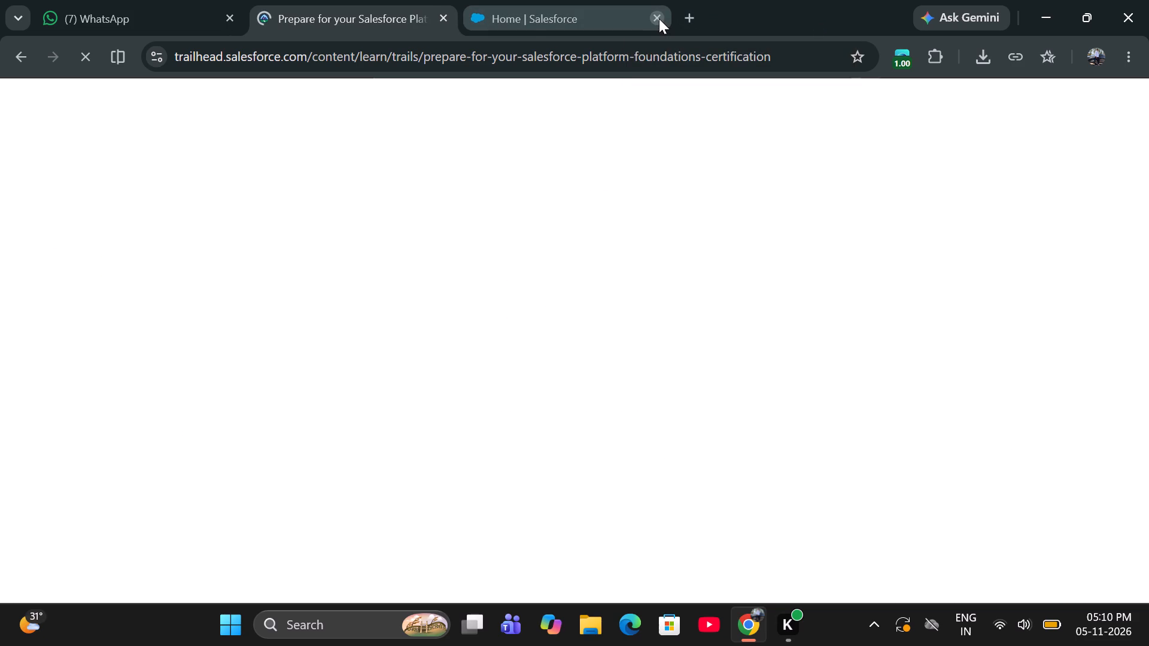
click(659, 19)
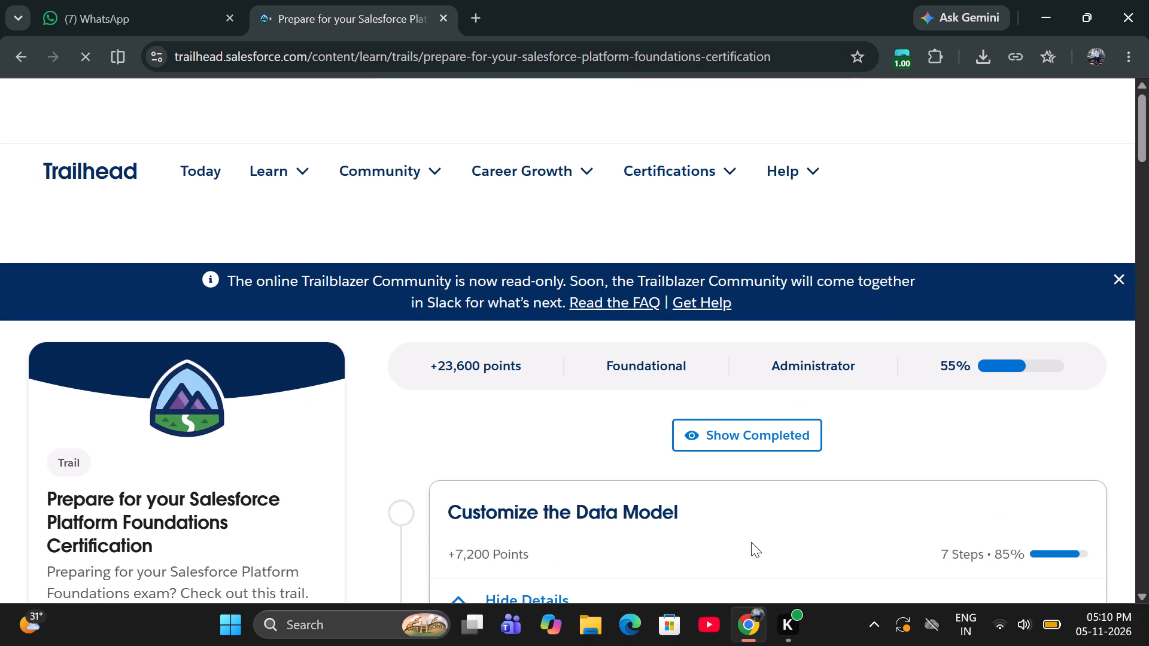
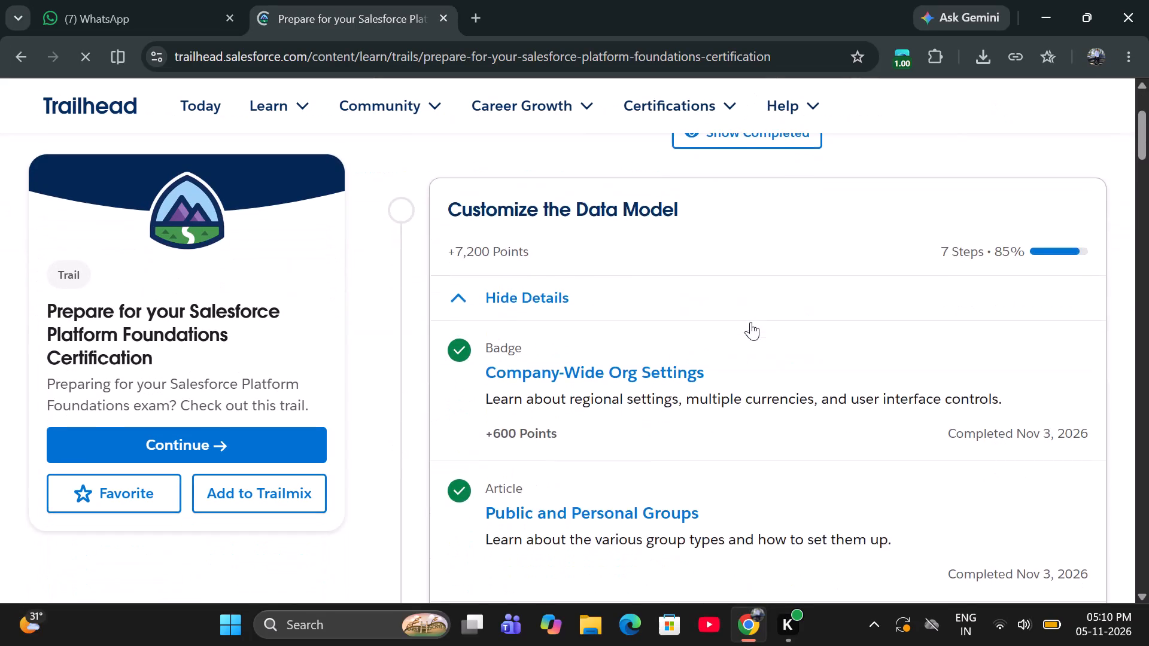
Open the Protect Your Data in Salesforce badge from the trail's Customize the Data Model section and view its list of units.
scroll(750, 322, up, 1)
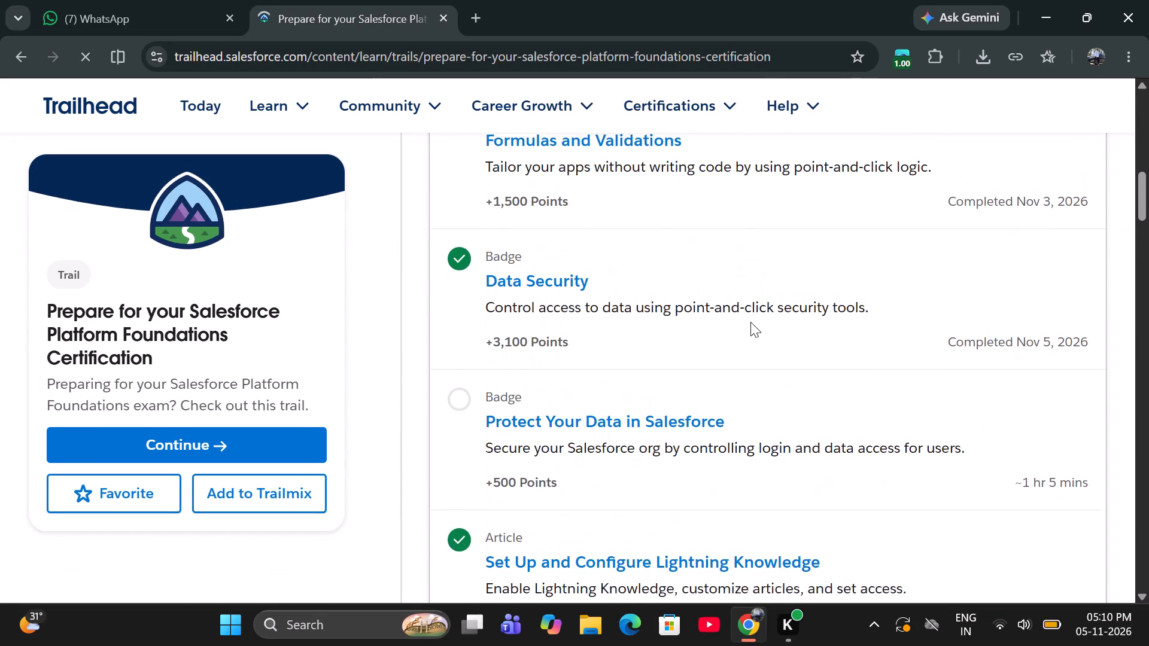
scroll(750, 322, down, 1)
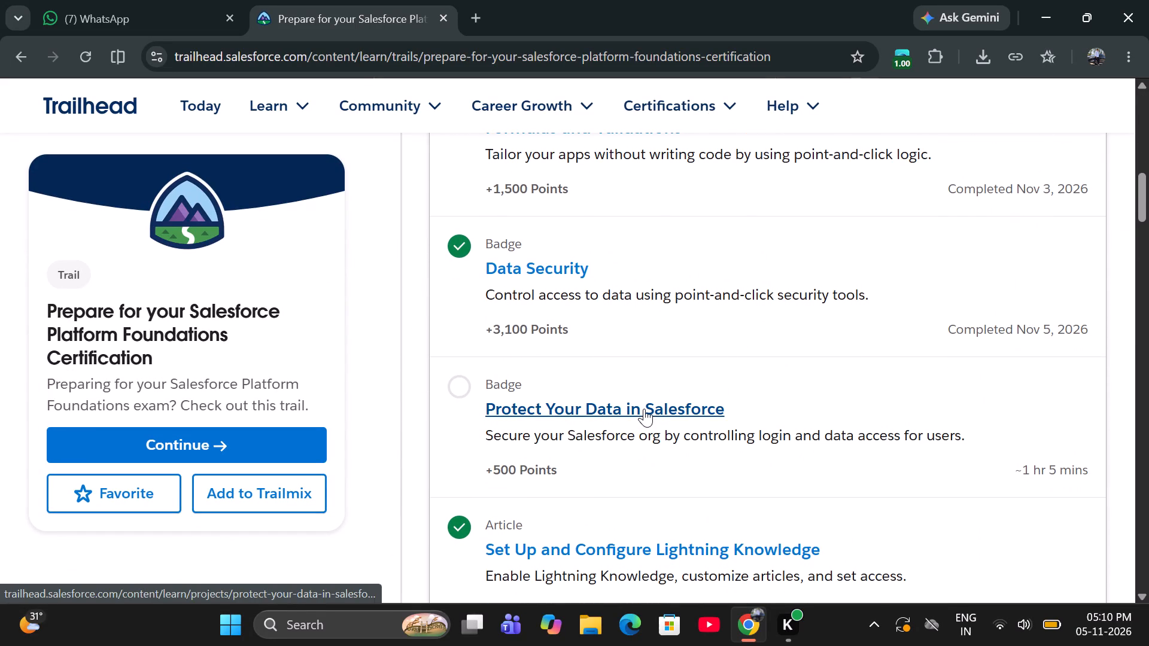
click(644, 409)
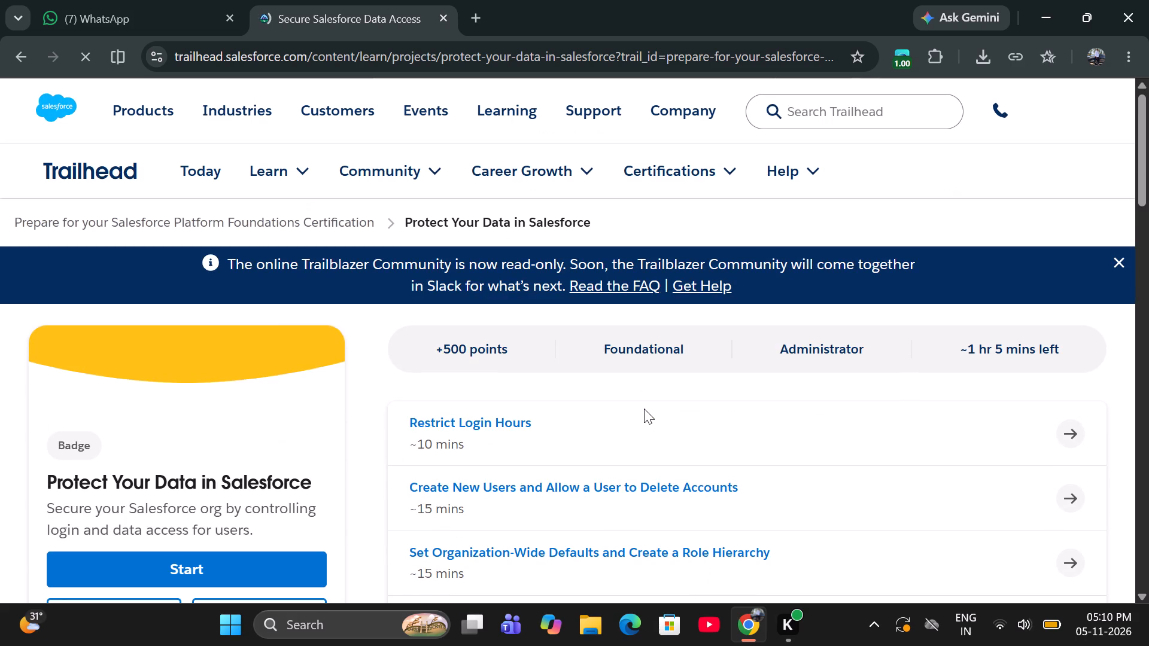
scroll(644, 409, down, 2)
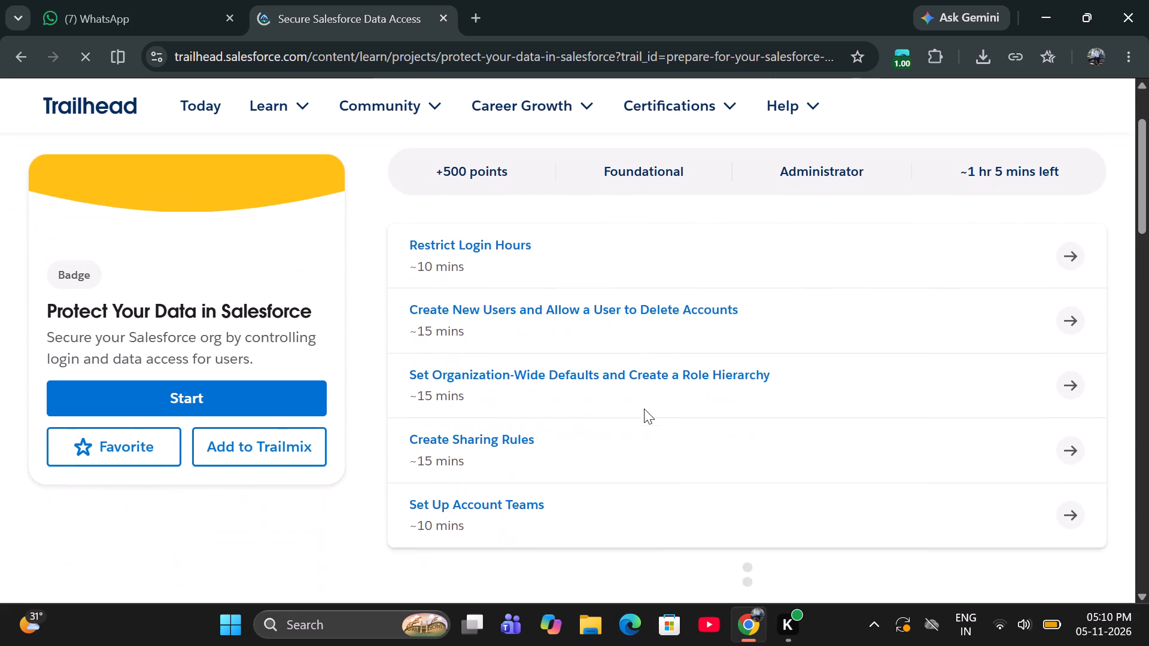
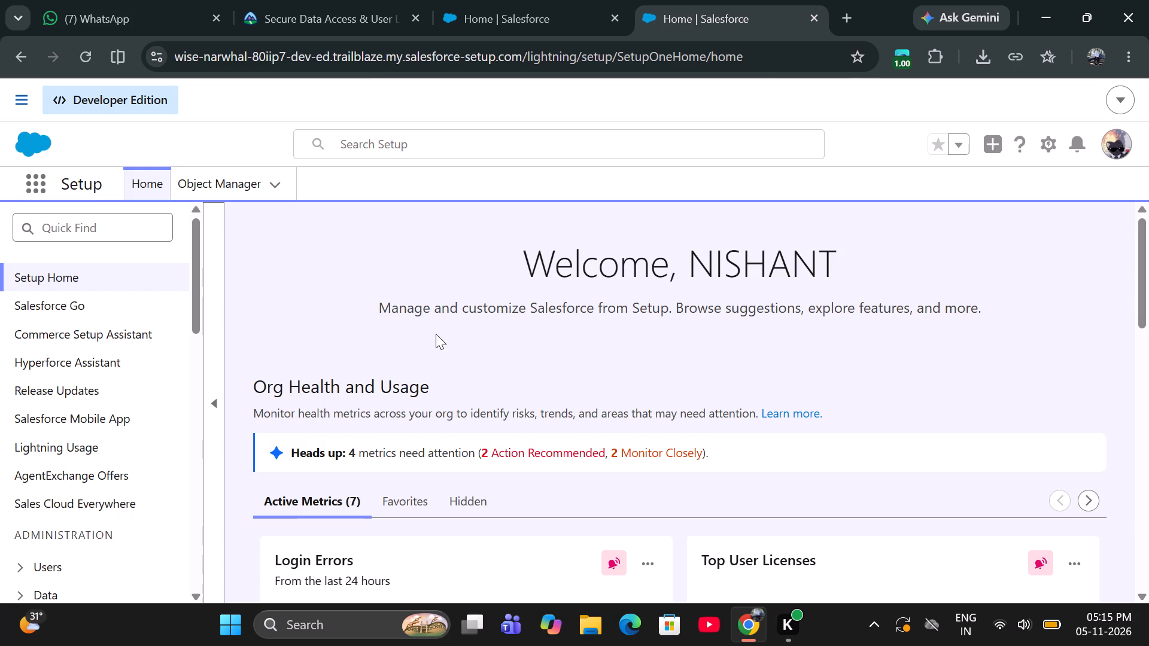
Look over the Setup Home page, from the Org Health and Usage metrics down to the list of custom objects, fields and roles.
scroll(436, 334, down, 1)
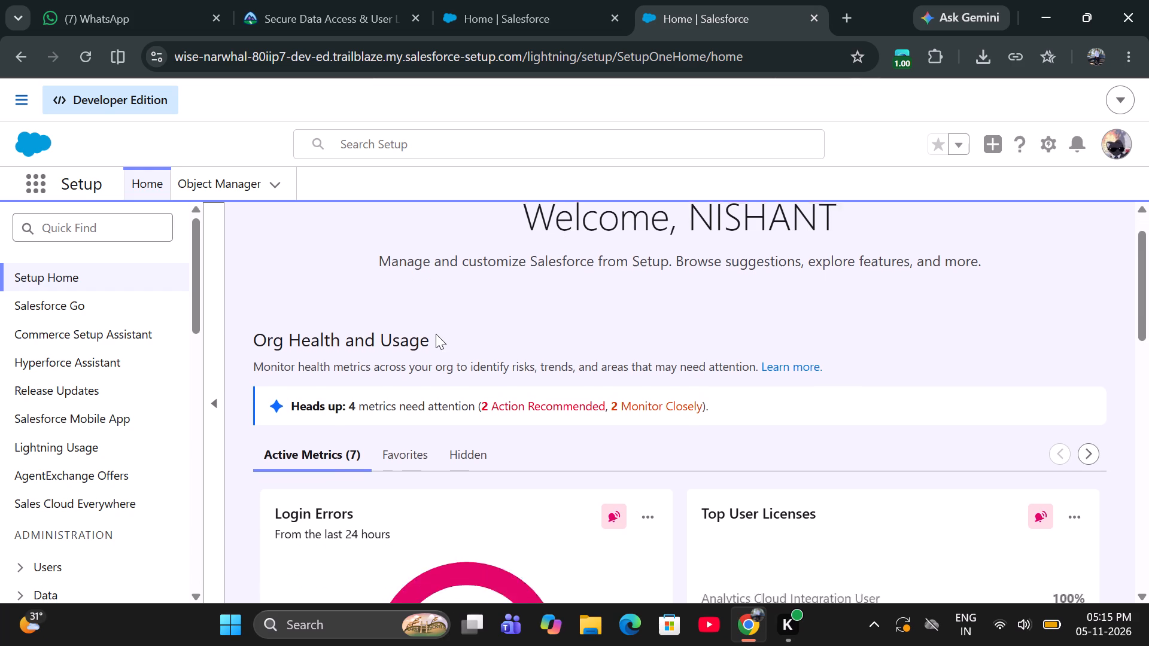
scroll(436, 334, down, 1)
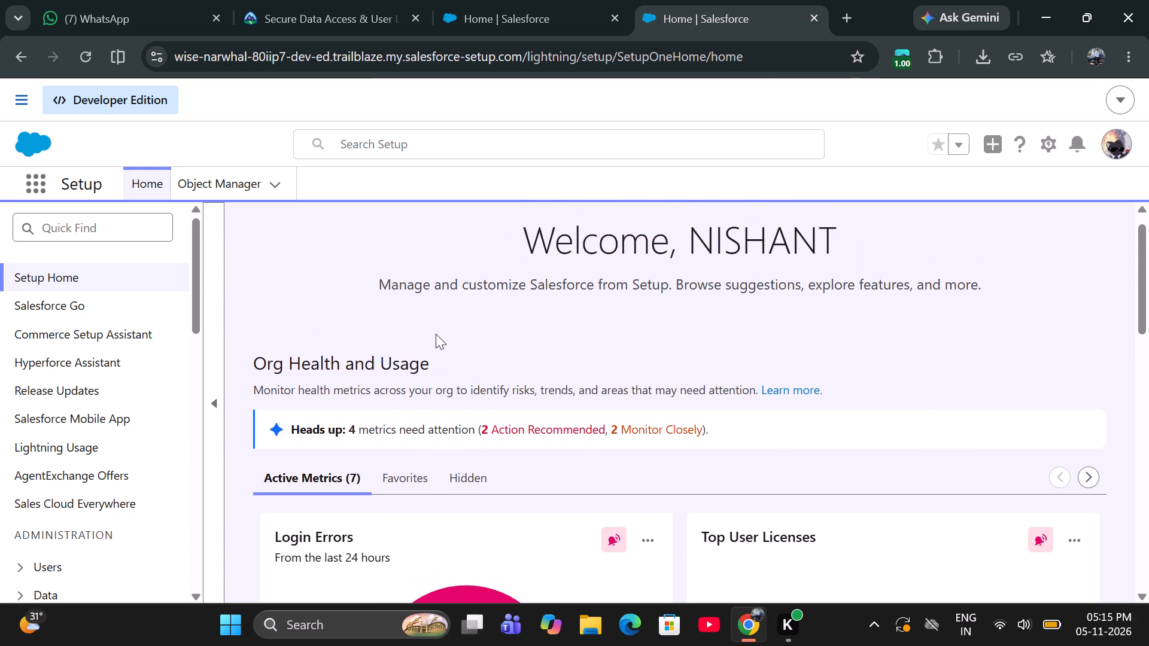
scroll(436, 334, down, 2)
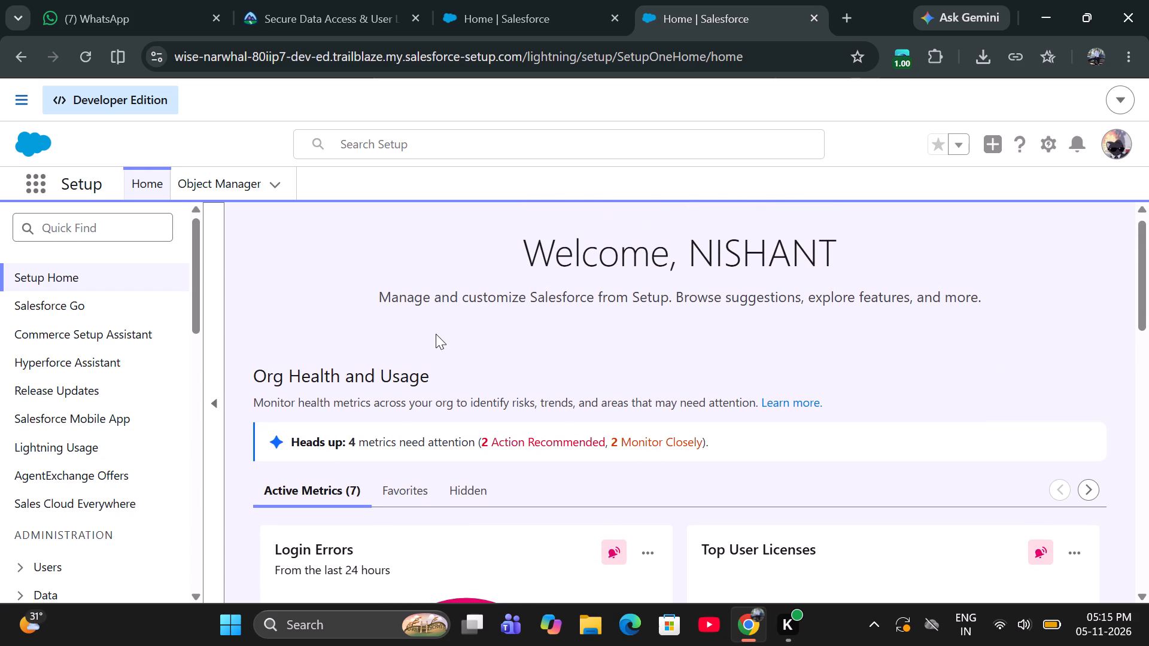
scroll(436, 334, down, 1)
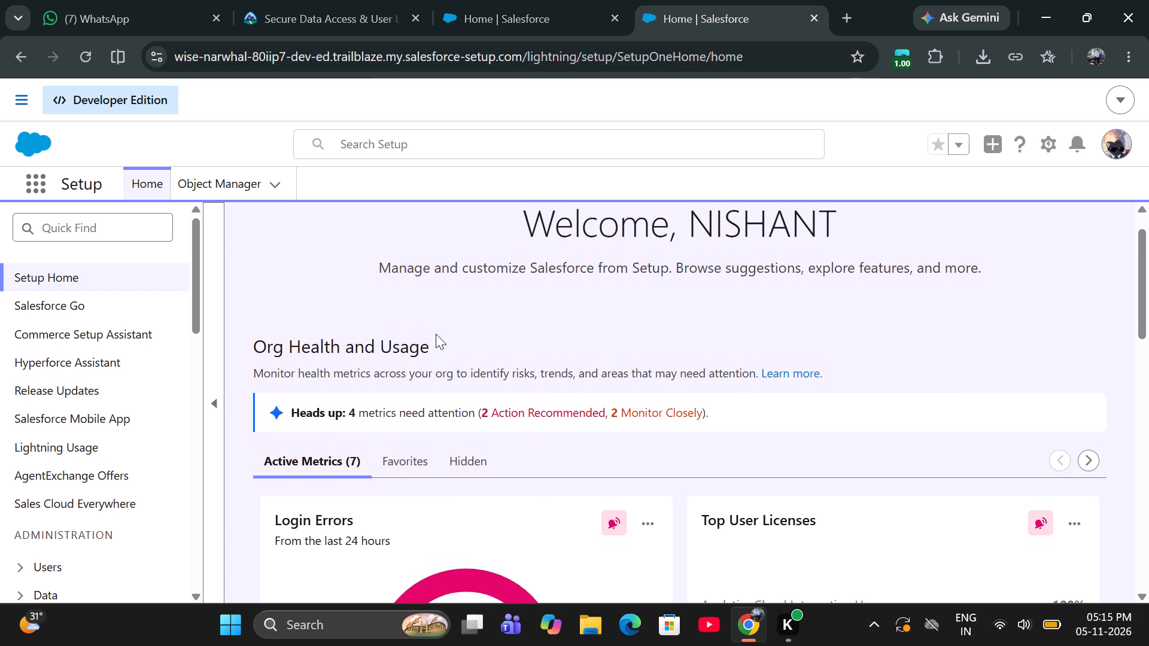
scroll(436, 334, down, 5)
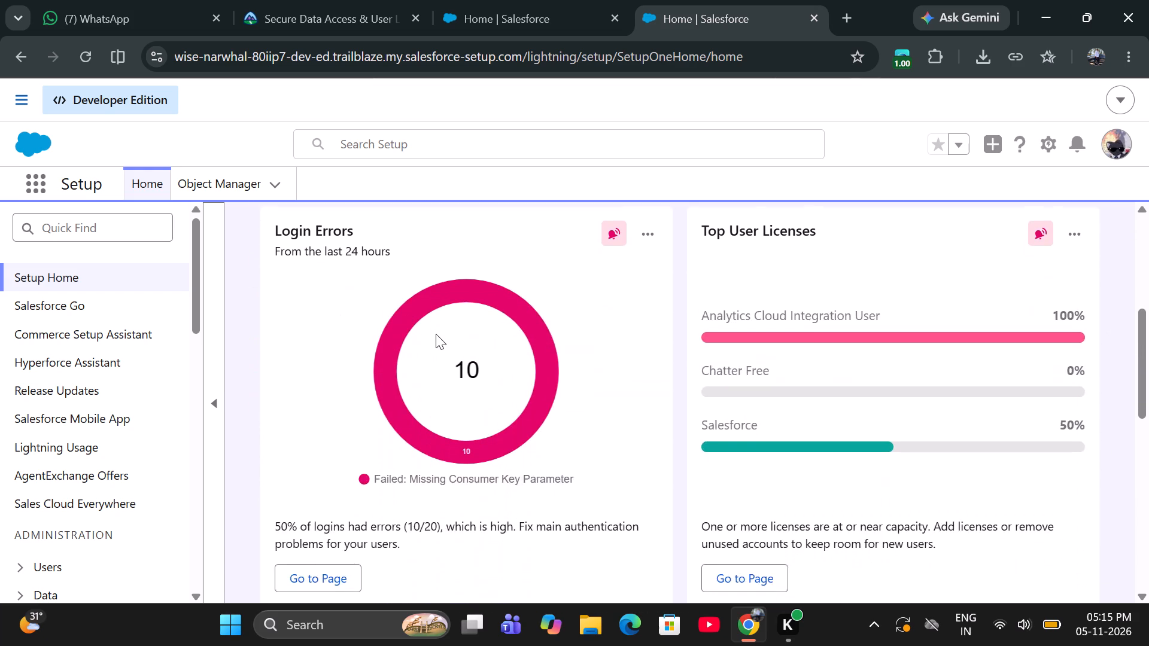
scroll(436, 334, down, 4)
scroll(436, 334, up, 1)
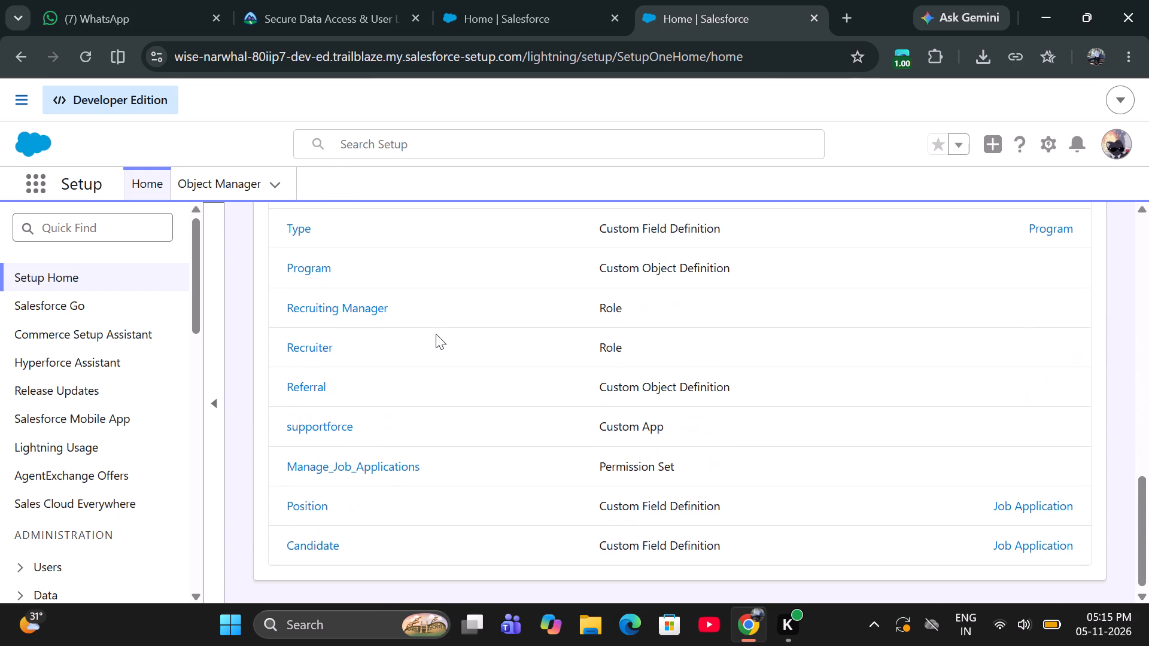
scroll(436, 334, up, 2)
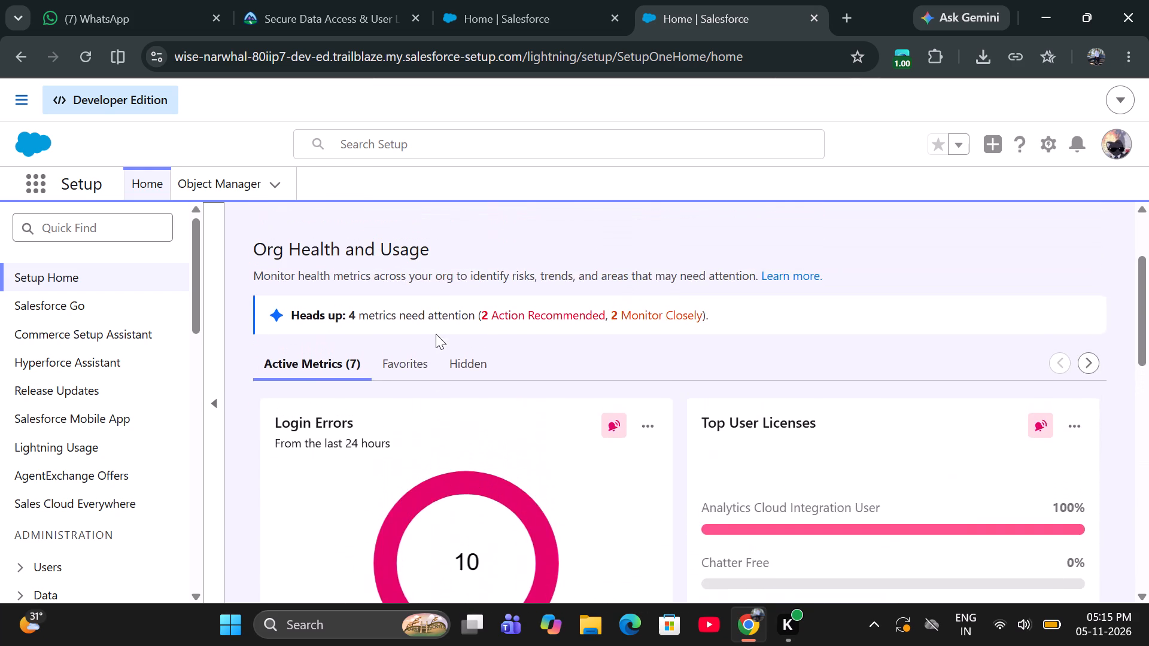
scroll(436, 334, up, 2)
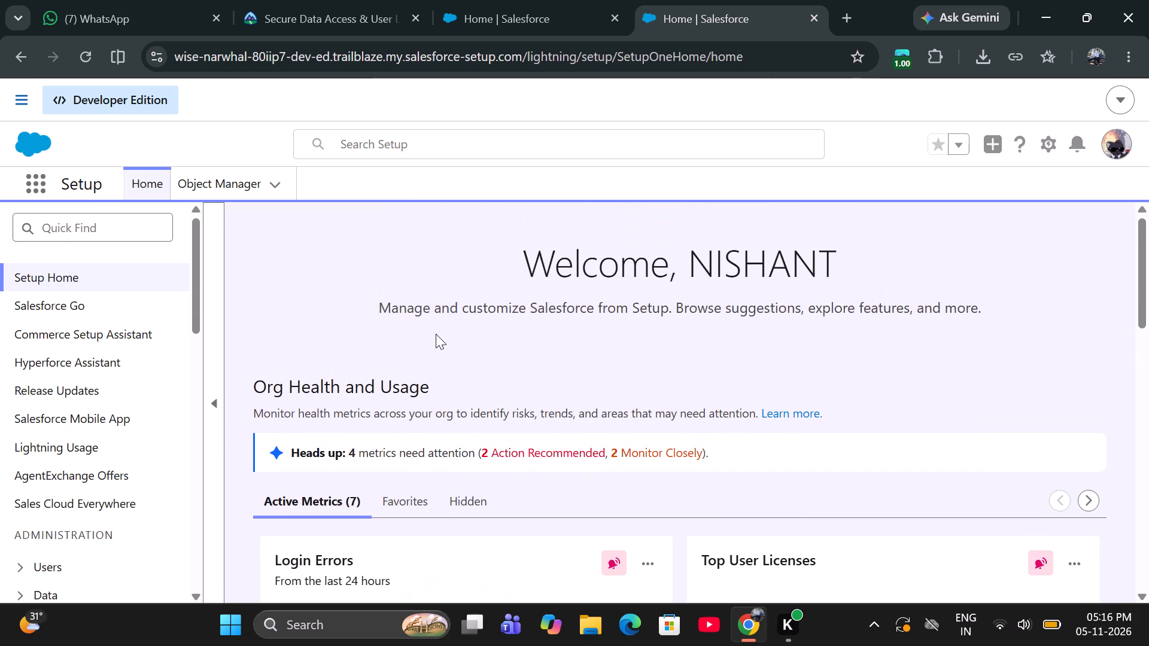
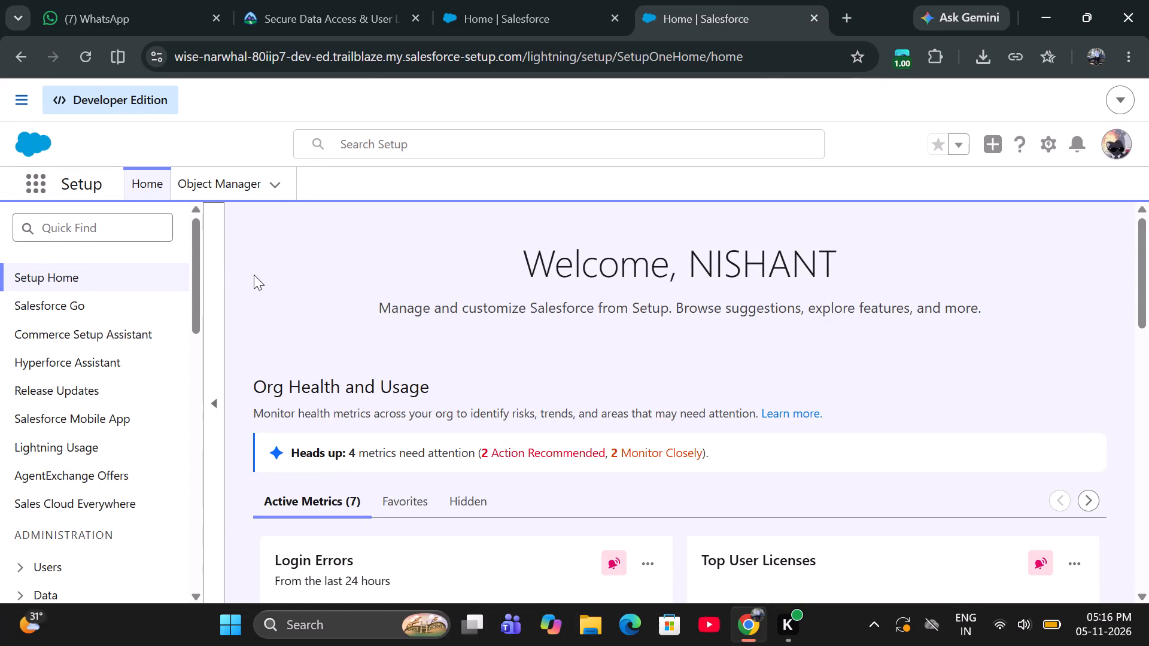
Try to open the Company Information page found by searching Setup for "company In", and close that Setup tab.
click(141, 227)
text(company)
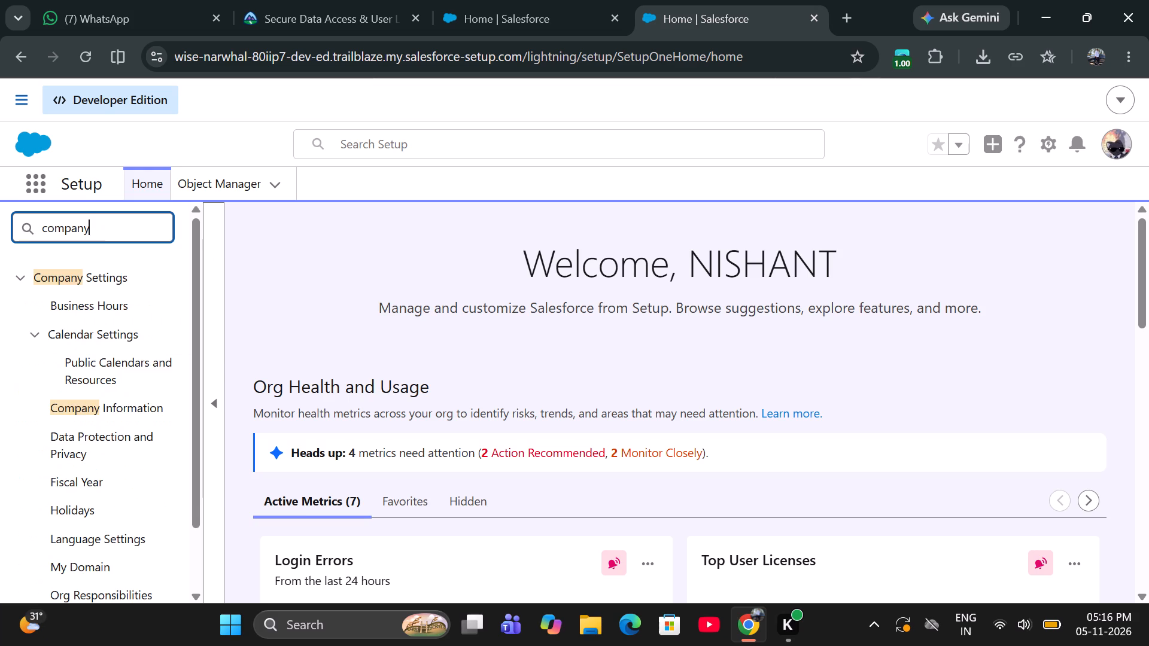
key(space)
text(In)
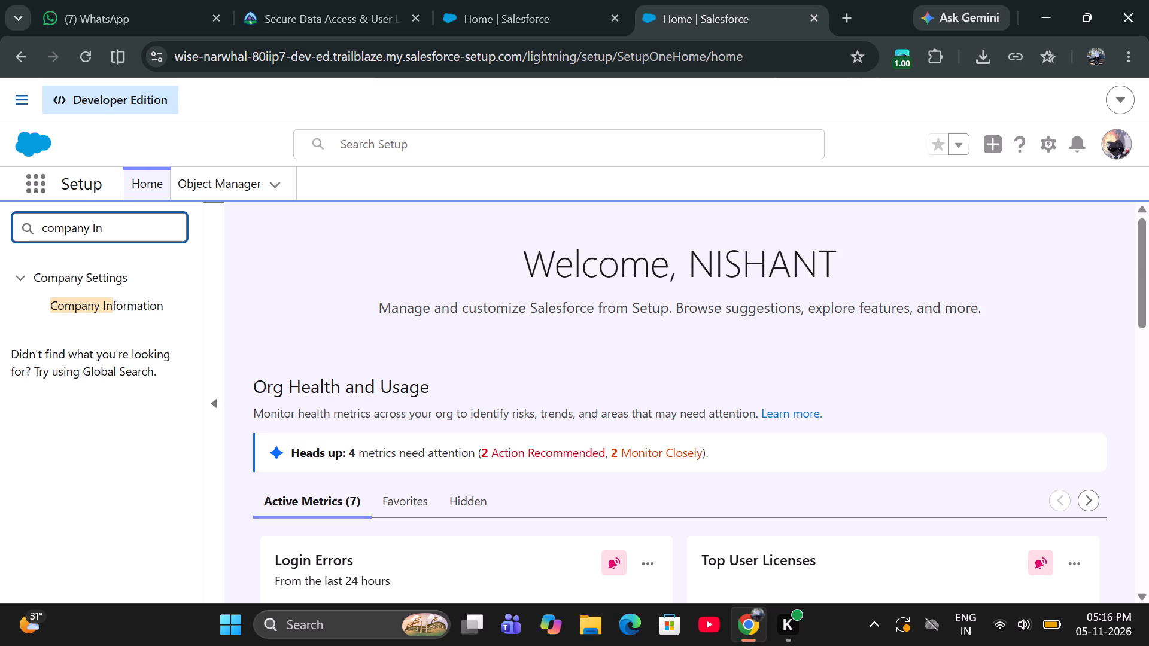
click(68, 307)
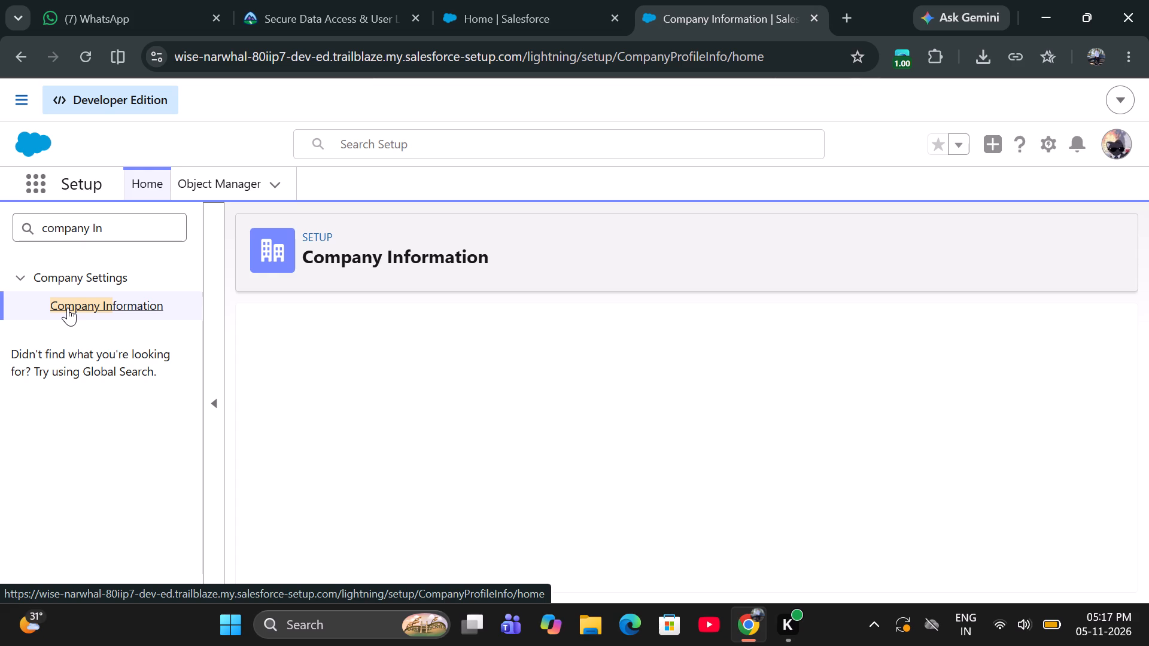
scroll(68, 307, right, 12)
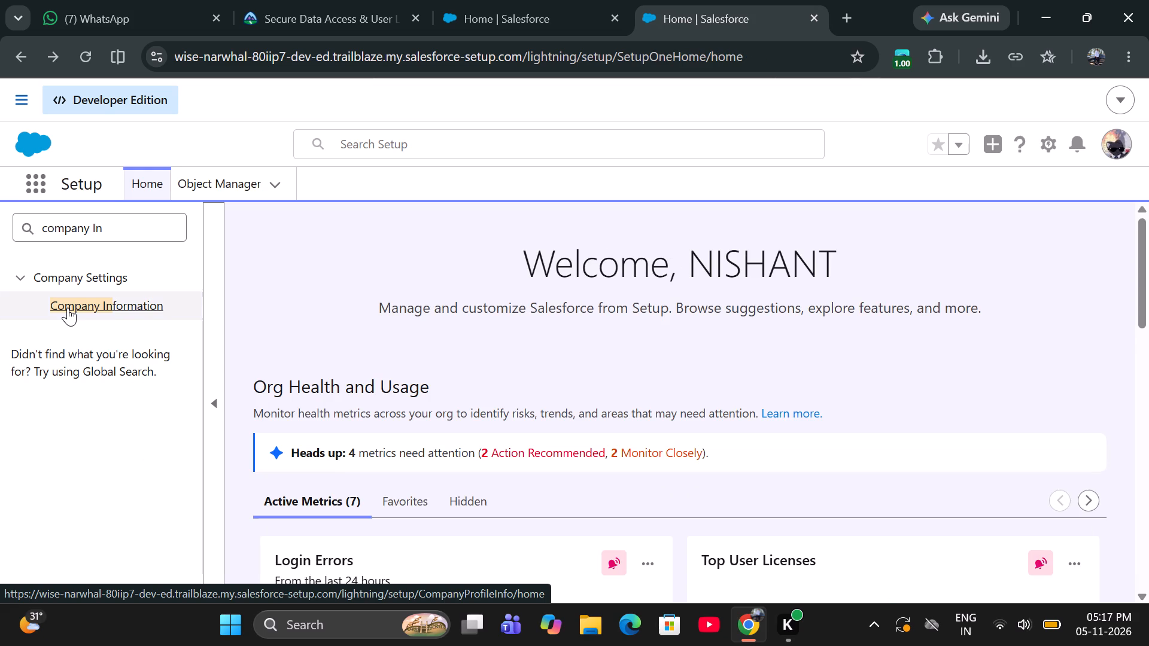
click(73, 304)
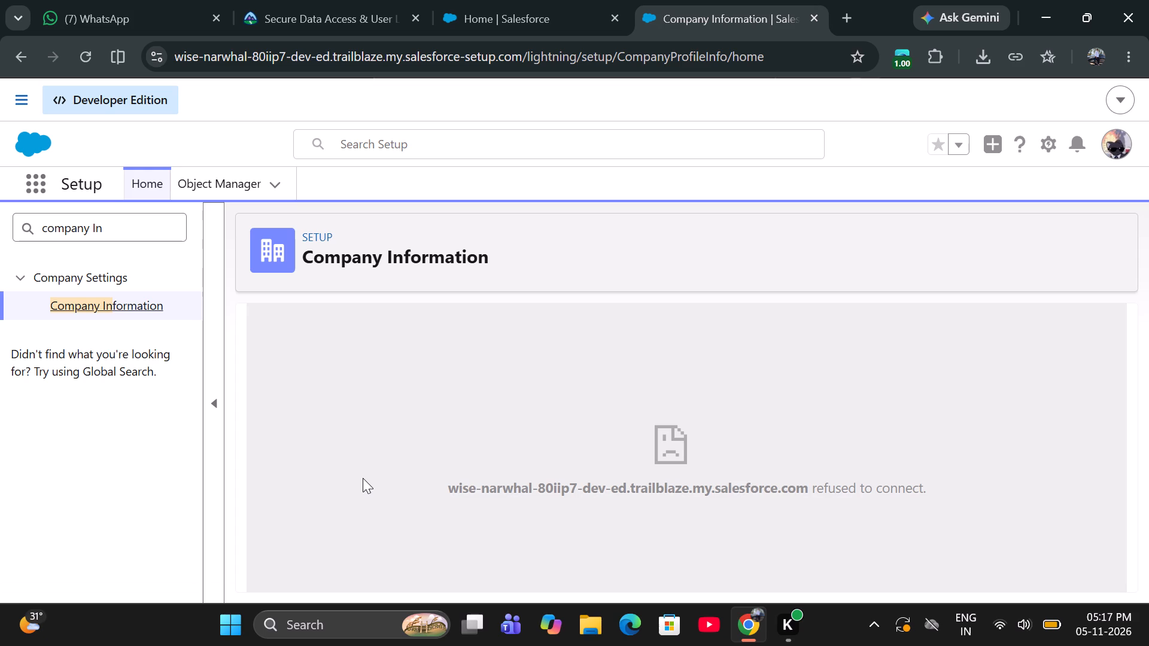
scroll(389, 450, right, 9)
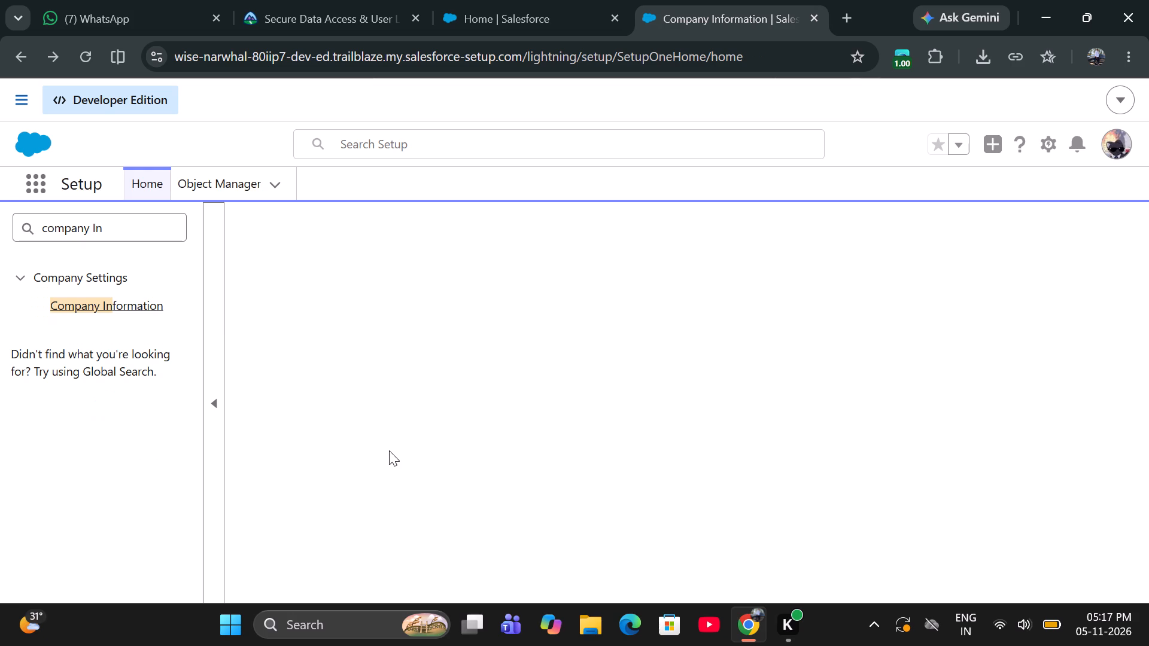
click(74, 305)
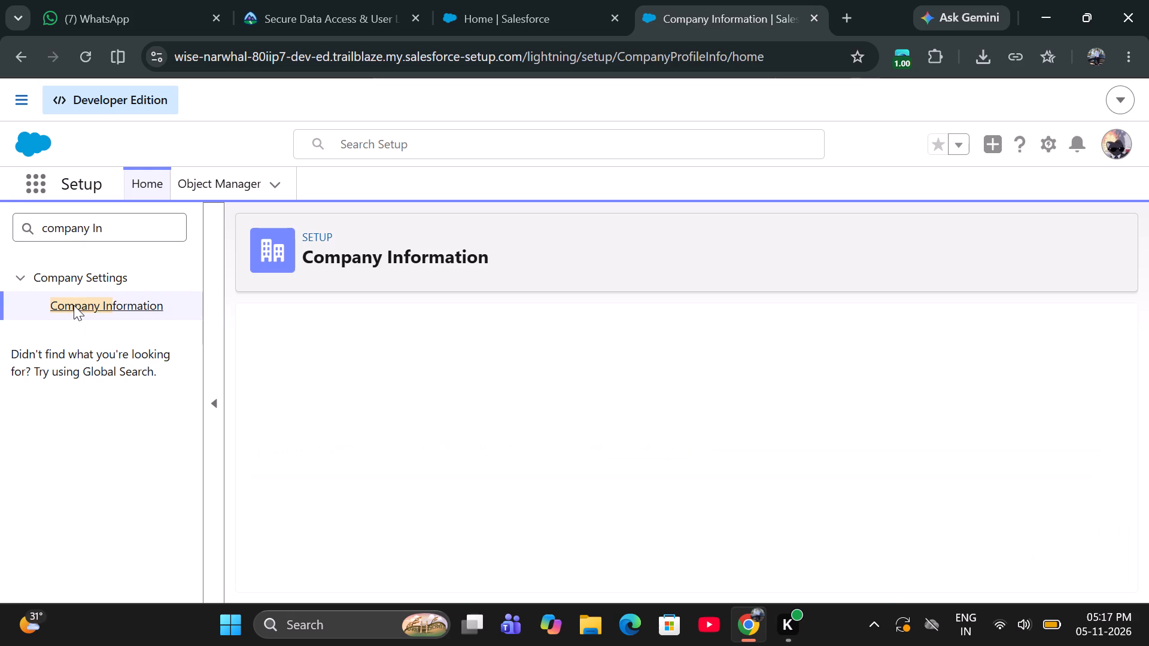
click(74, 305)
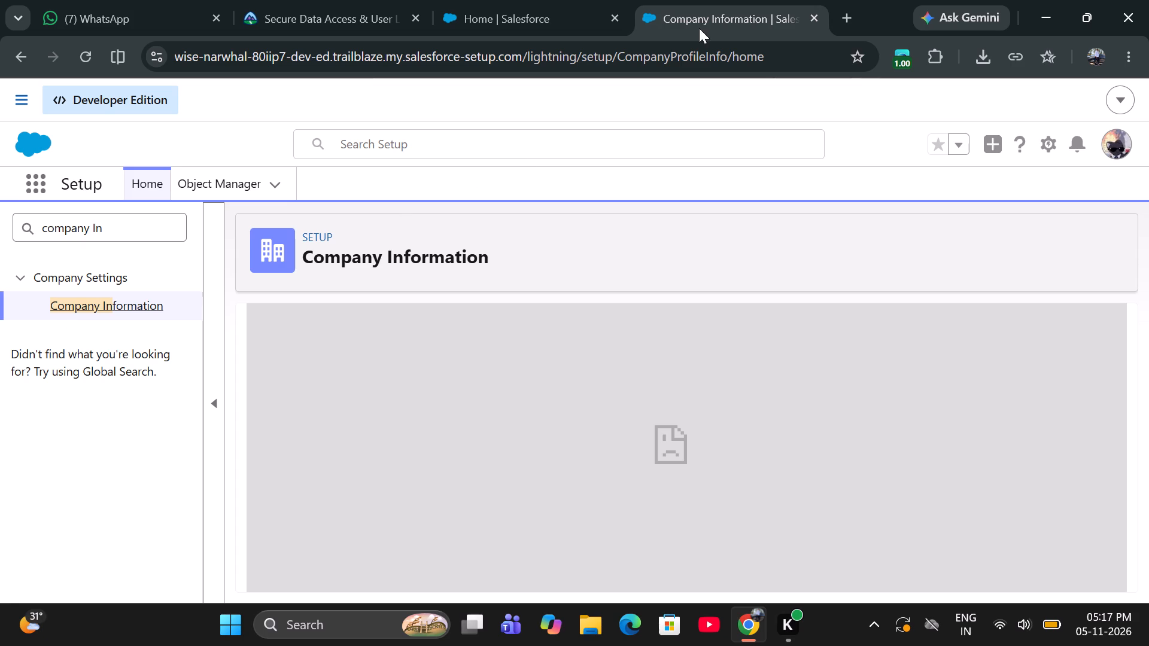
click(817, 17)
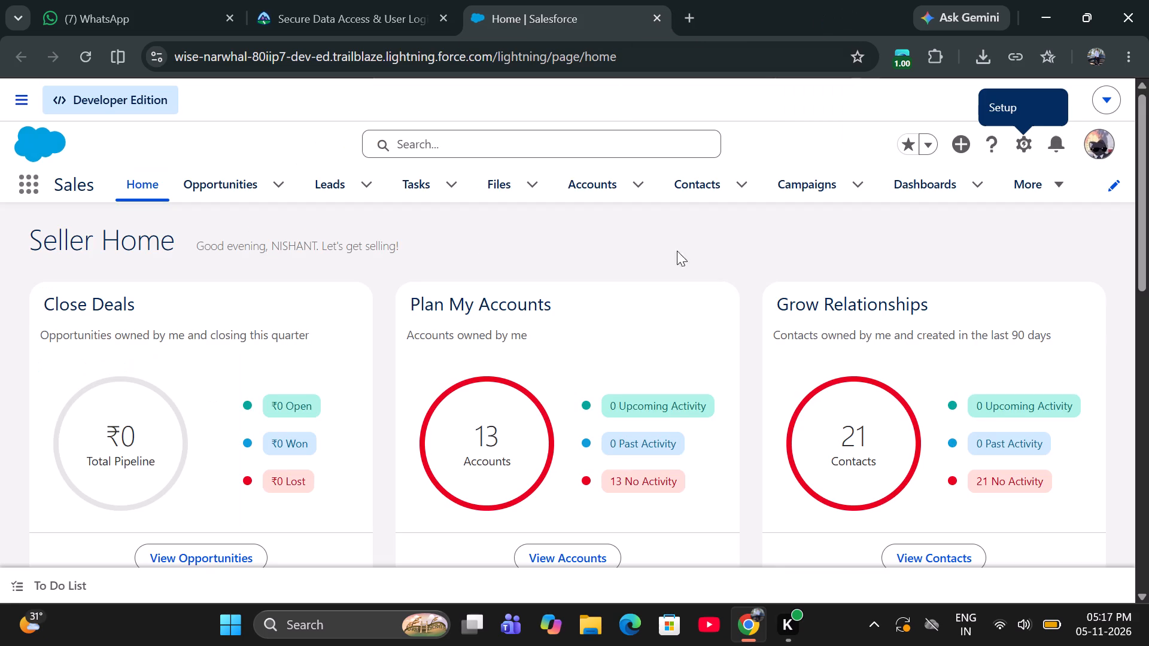
Reopen Setup from the Sales home page, find "company" and open the Company Information page.
click(1028, 143)
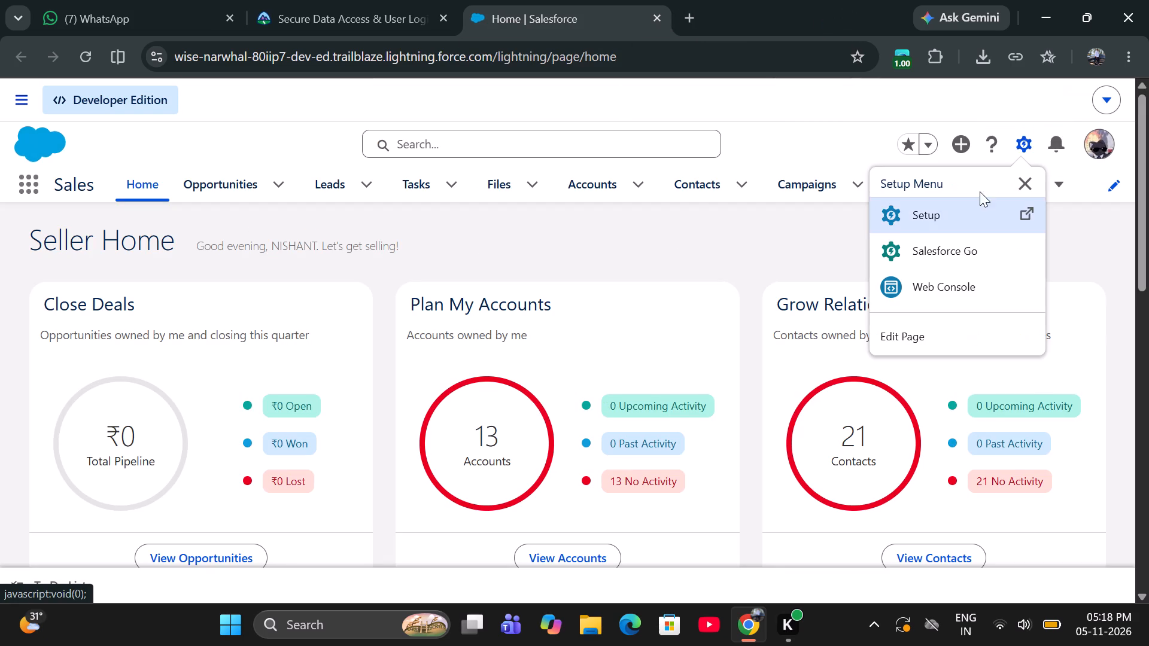
click(959, 224)
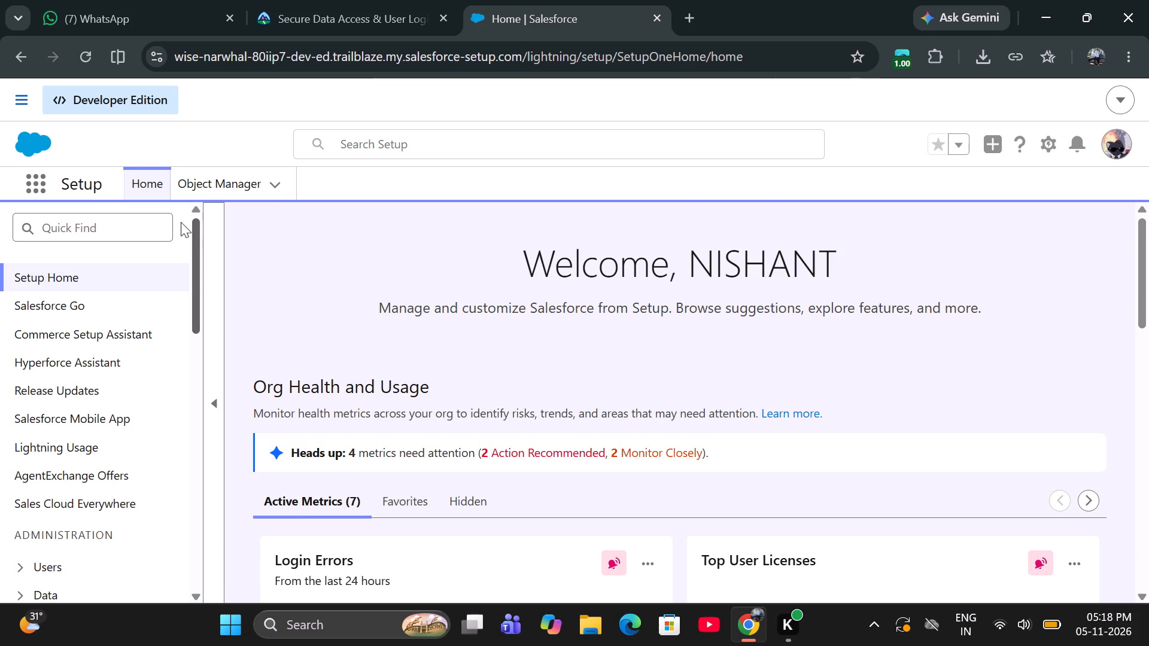
click(157, 228)
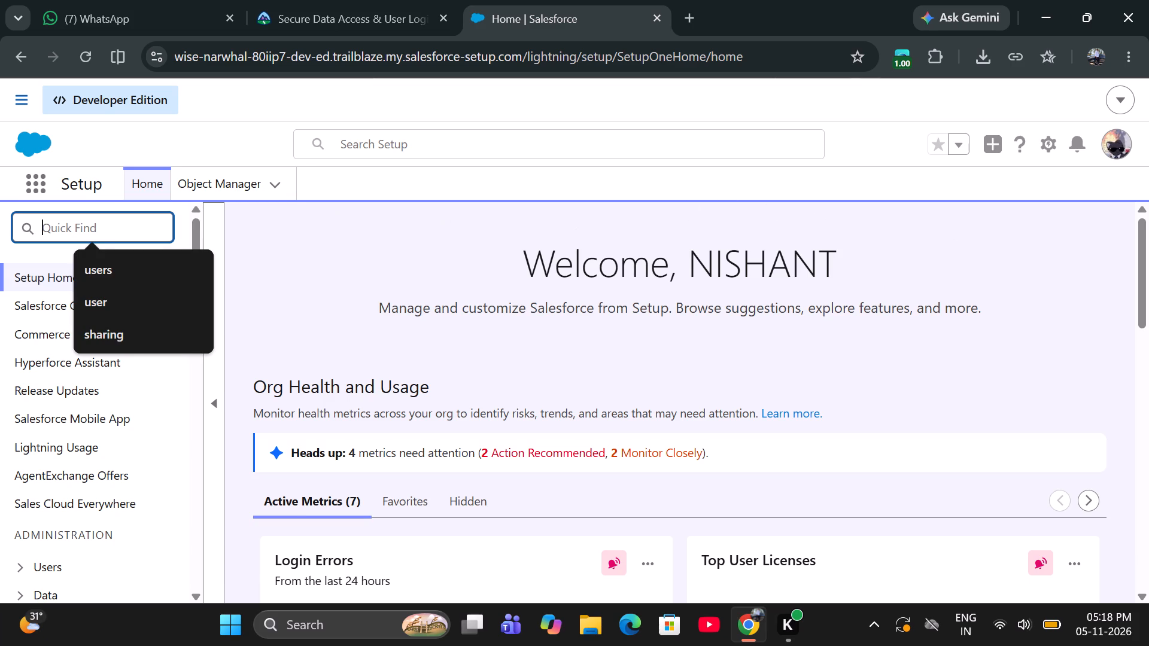
text(comp)
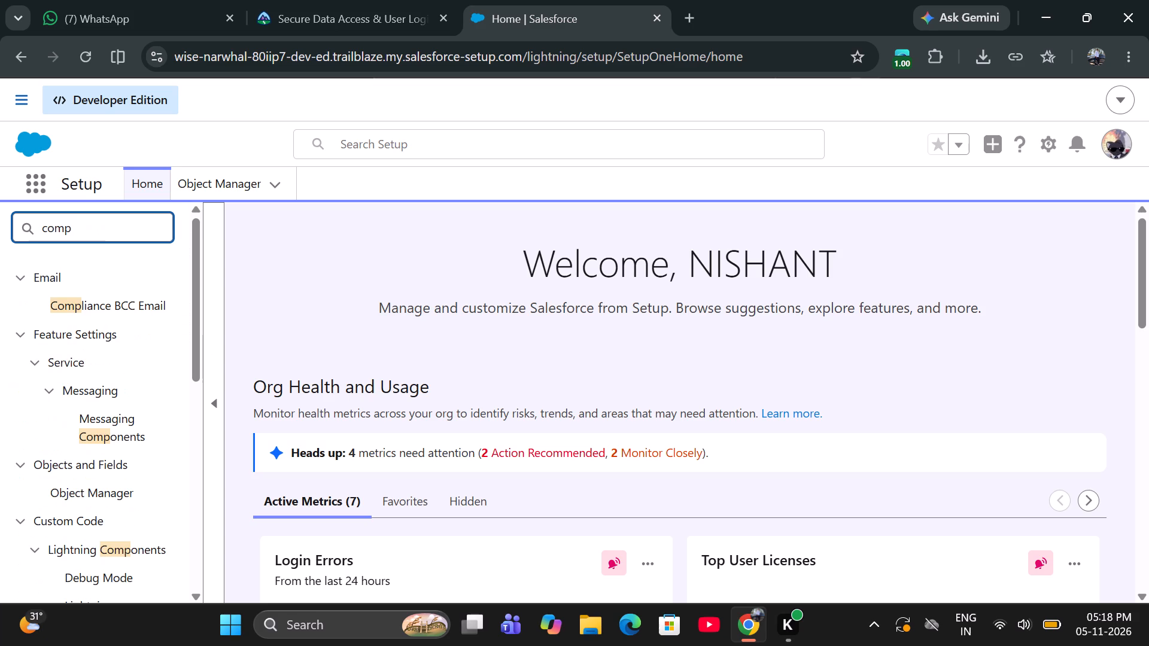
key(a)
text(ny)
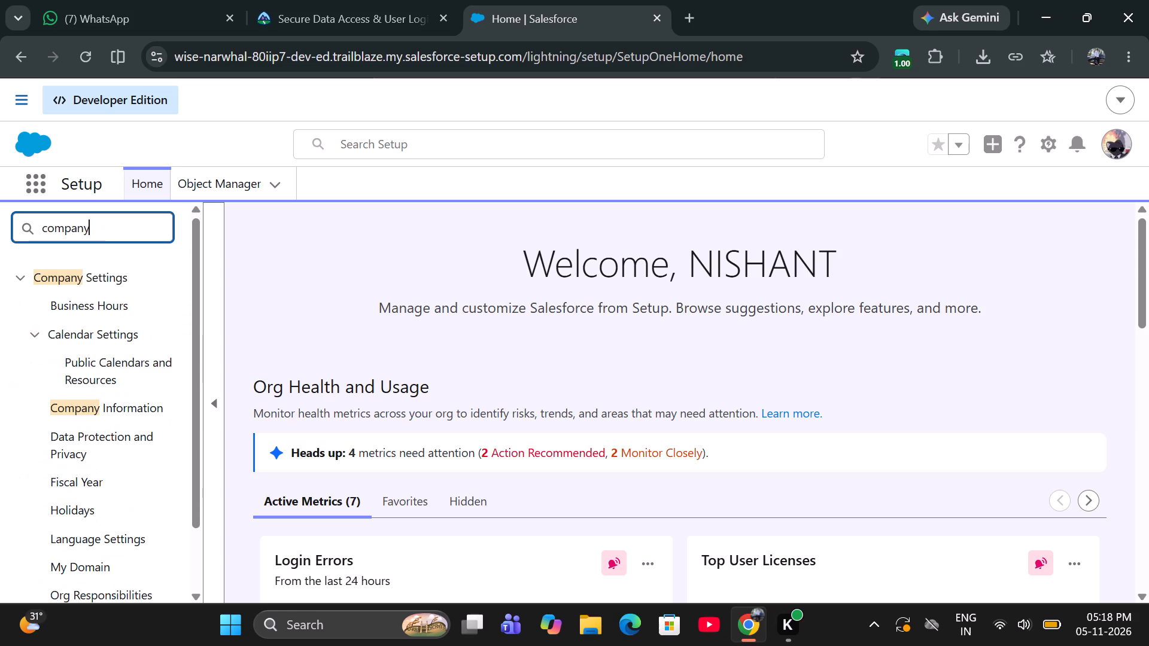
click(102, 404)
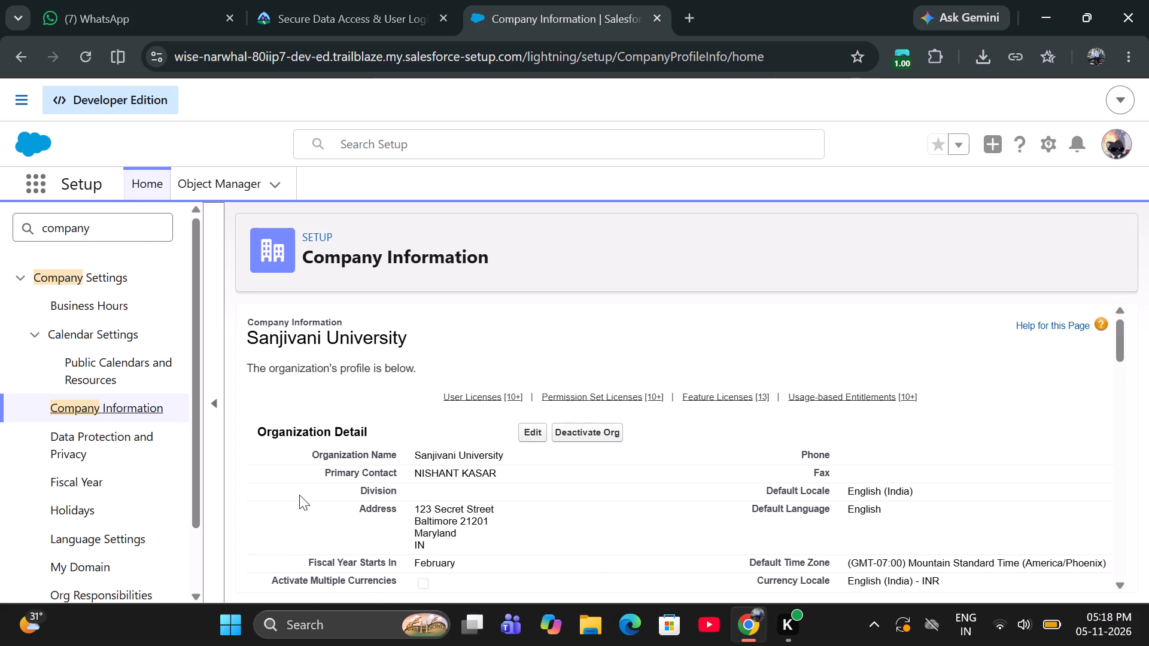
Edit the organization profile to set the Default Time Zone to (GMT-08:00) Pacific Standard Time (America/Los_Angeles), and save it.
scroll(299, 495, down, 1)
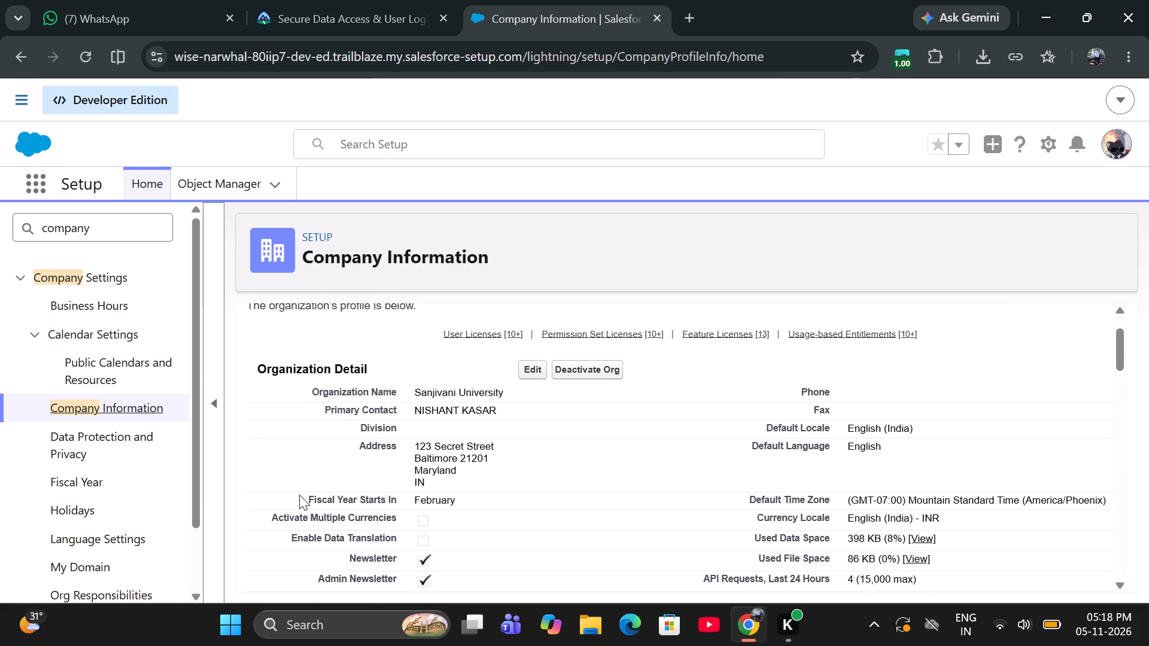
click(531, 367)
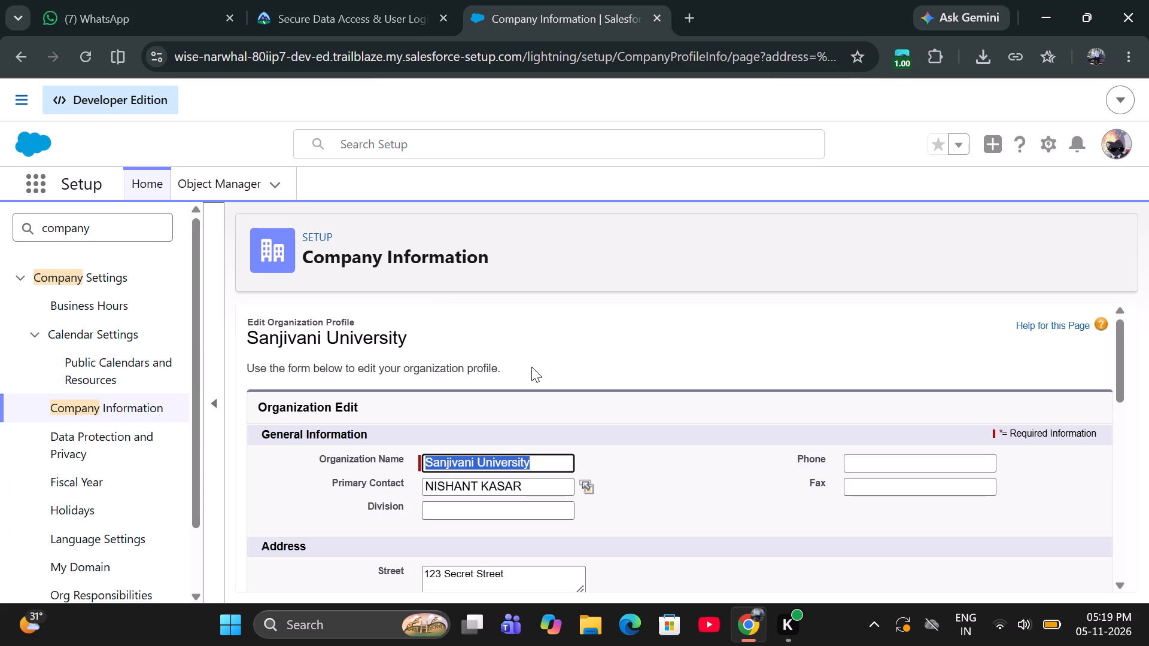
scroll(531, 367, down, 4)
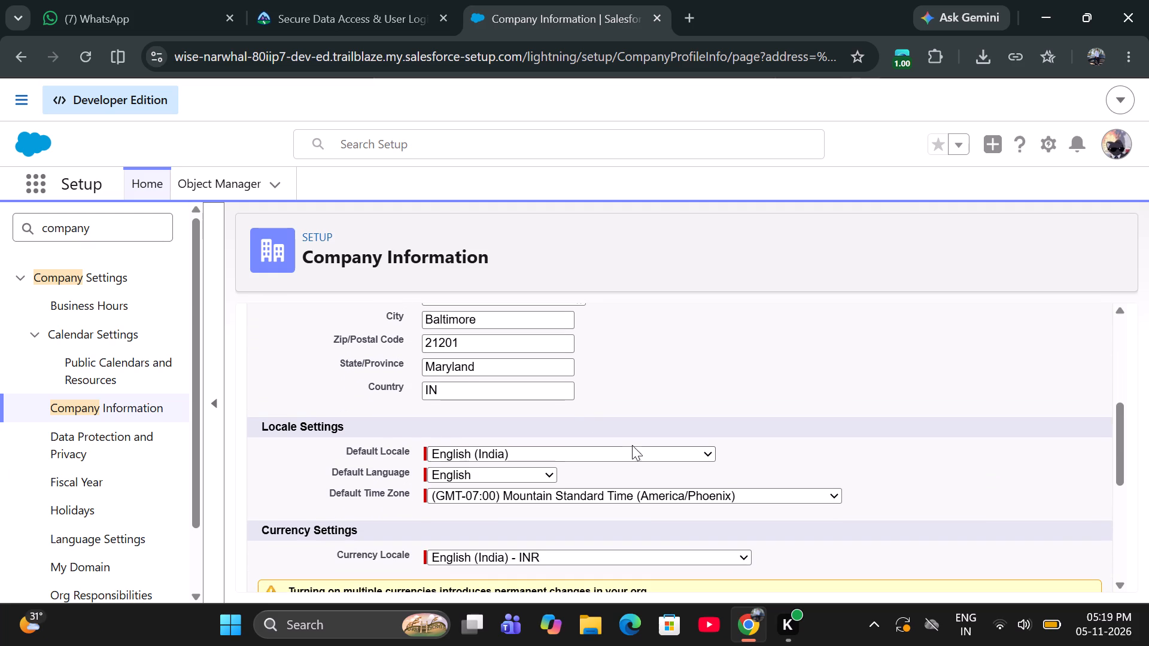
click(783, 496)
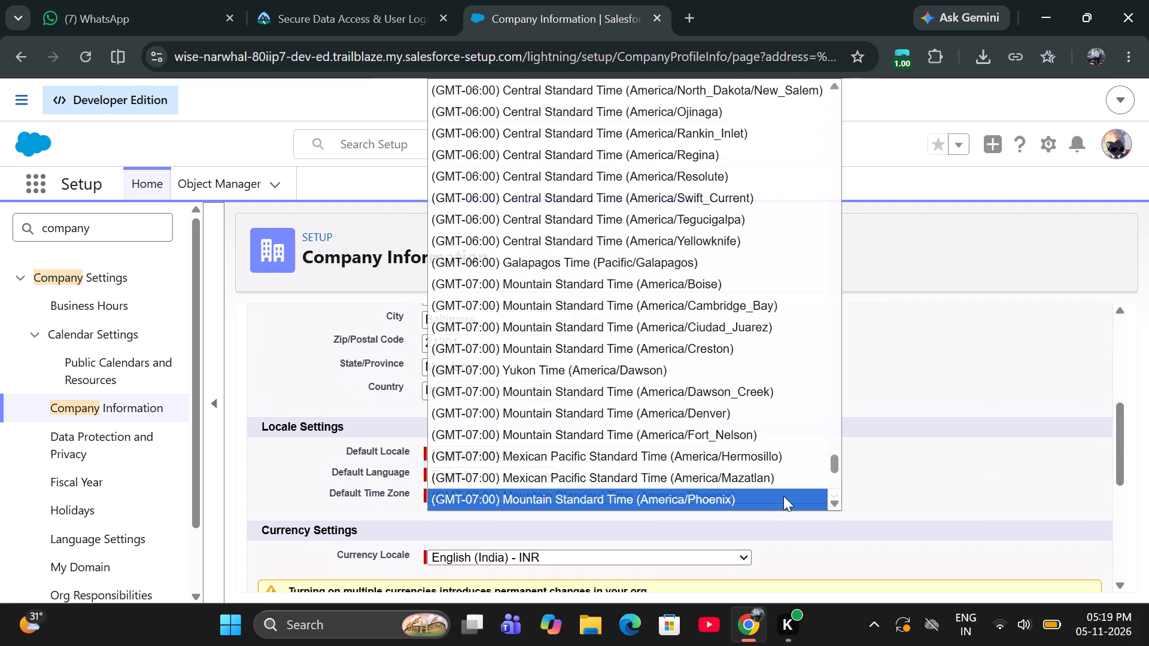
scroll(697, 400, down, 3)
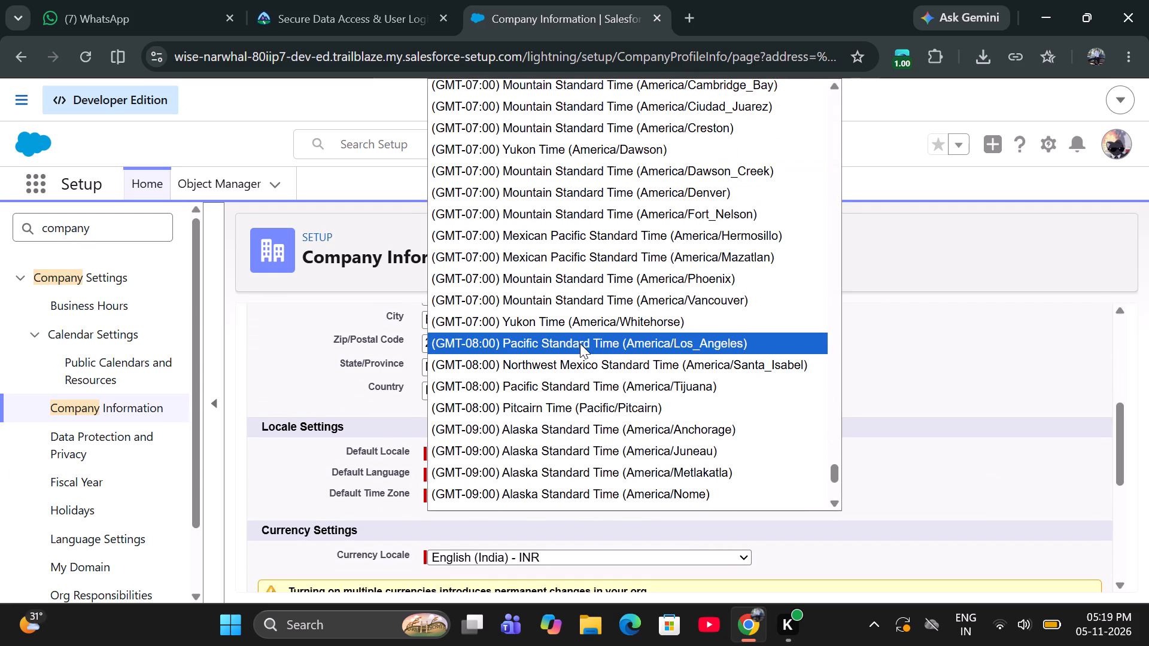
click(580, 343)
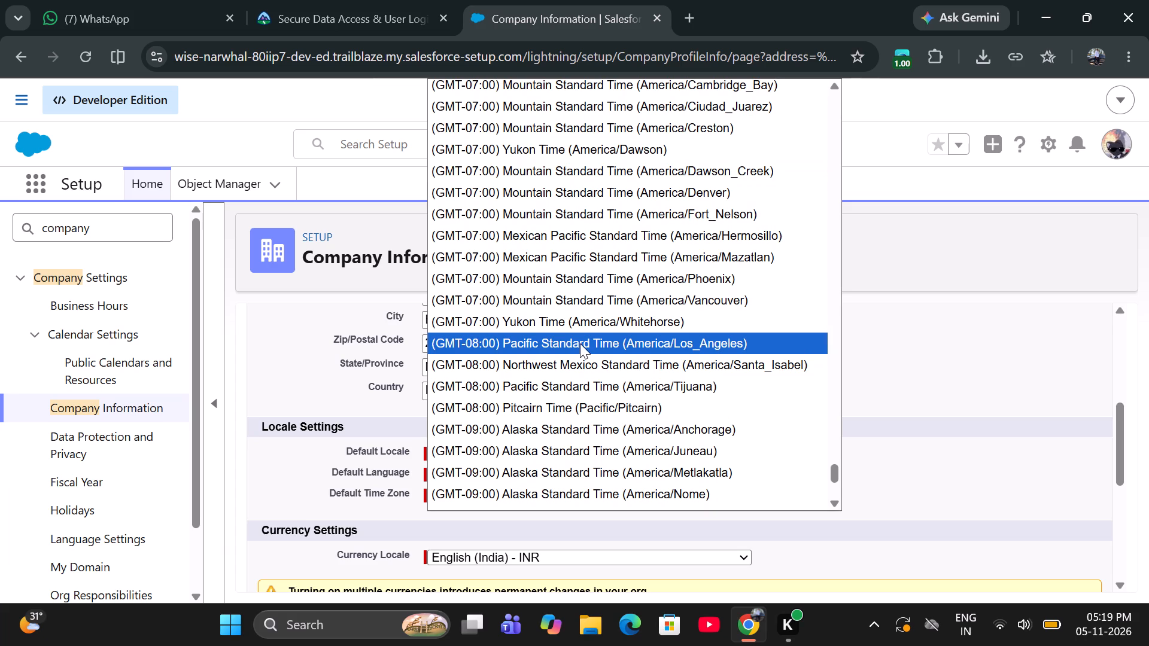
scroll(580, 343, down, 3)
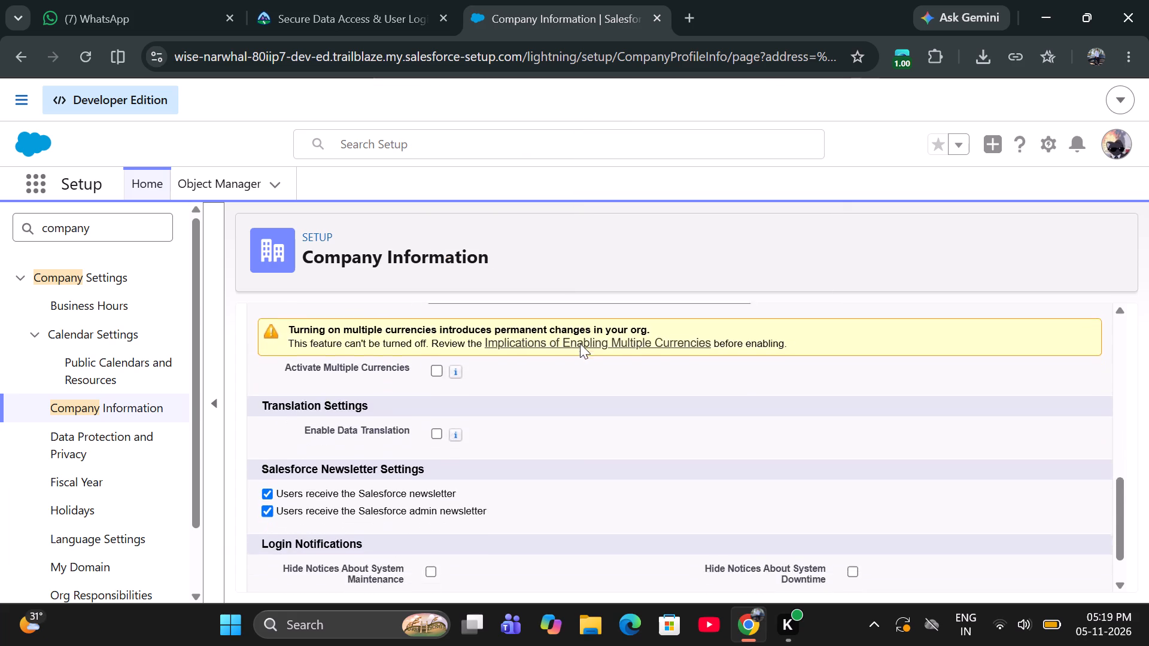
scroll(580, 343, down, 2)
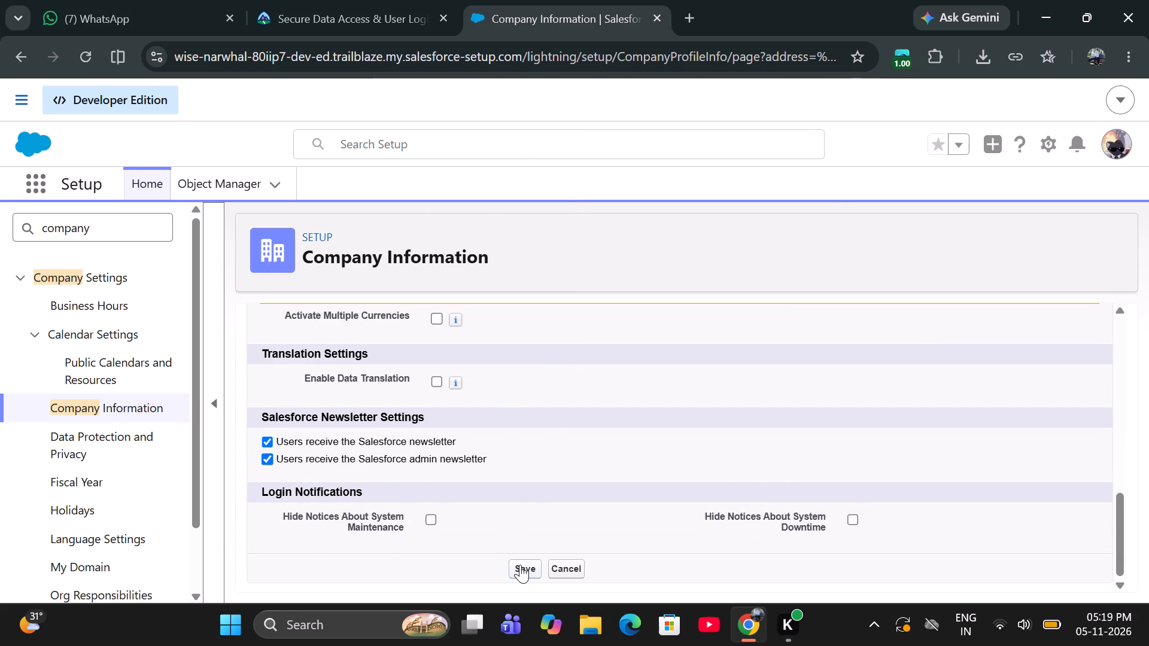
click(521, 566)
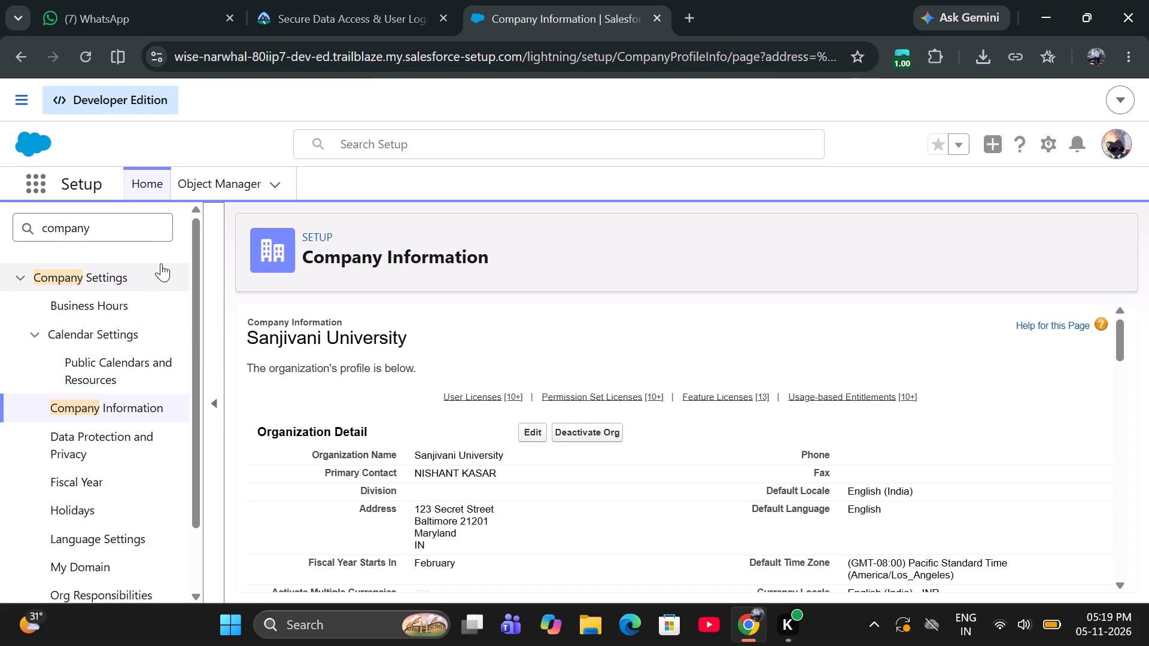
Replace the Setup search with "profile" and open the Profiles page under Users.
click(140, 223)
key(BackSpace)
key(BackSpace)
key(BackSpace)
key(BackSpace)
key(BackSpace)
key(BackSpace)
key(BackSpace)
key(BackSpace)
key(BackSpace)
key(BackSpace)
key(BackSpace)
key(BackSpace)
key(BackSpace)
key(BackSpace)
key(BackSpace)
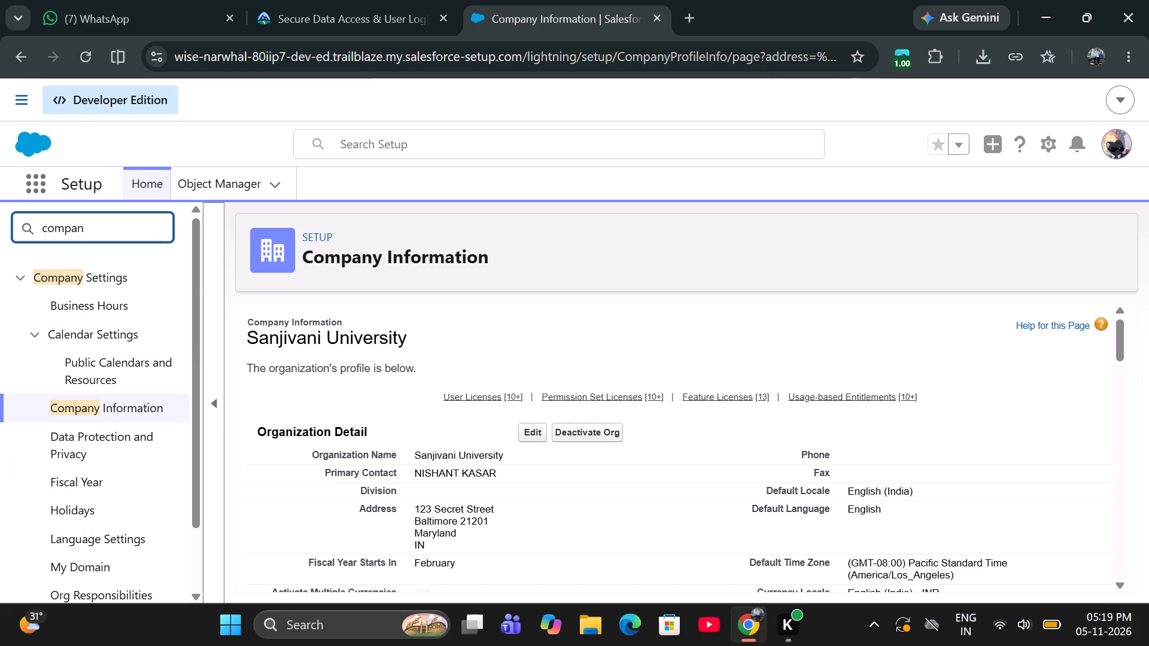
text(profil)
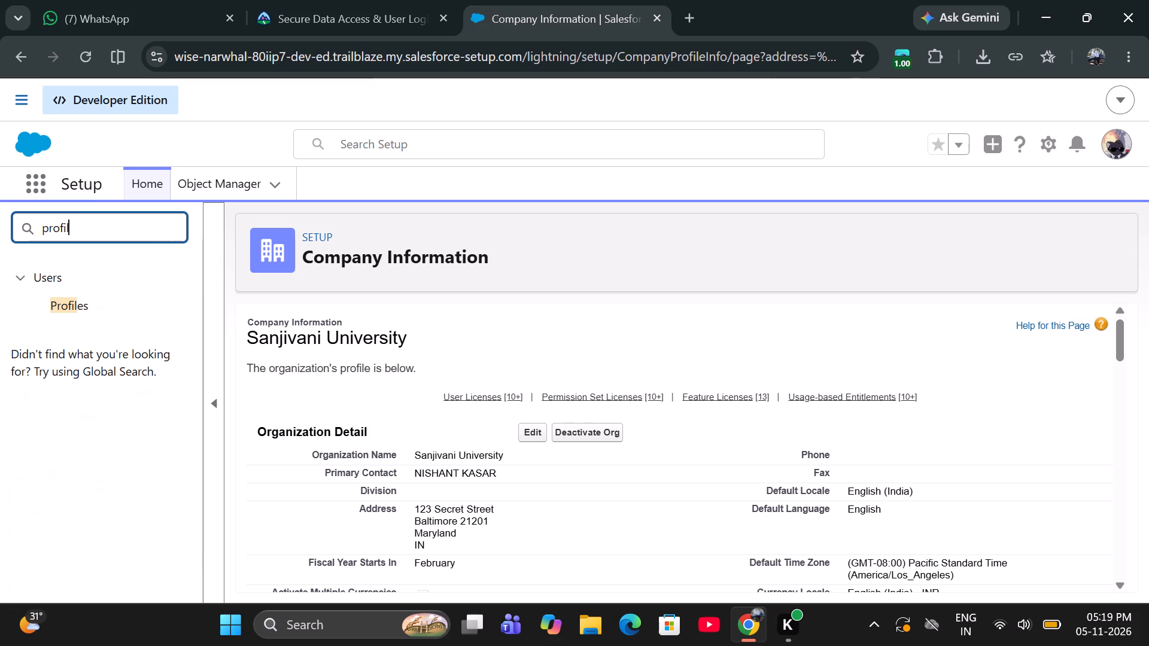
key(e)
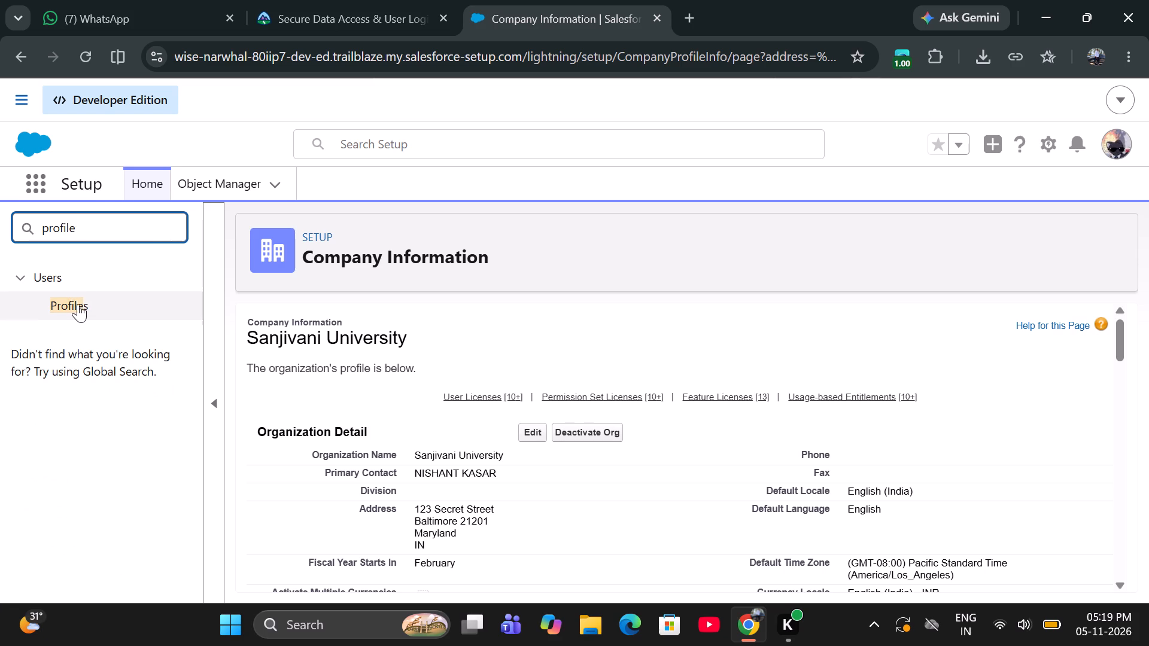
click(76, 304)
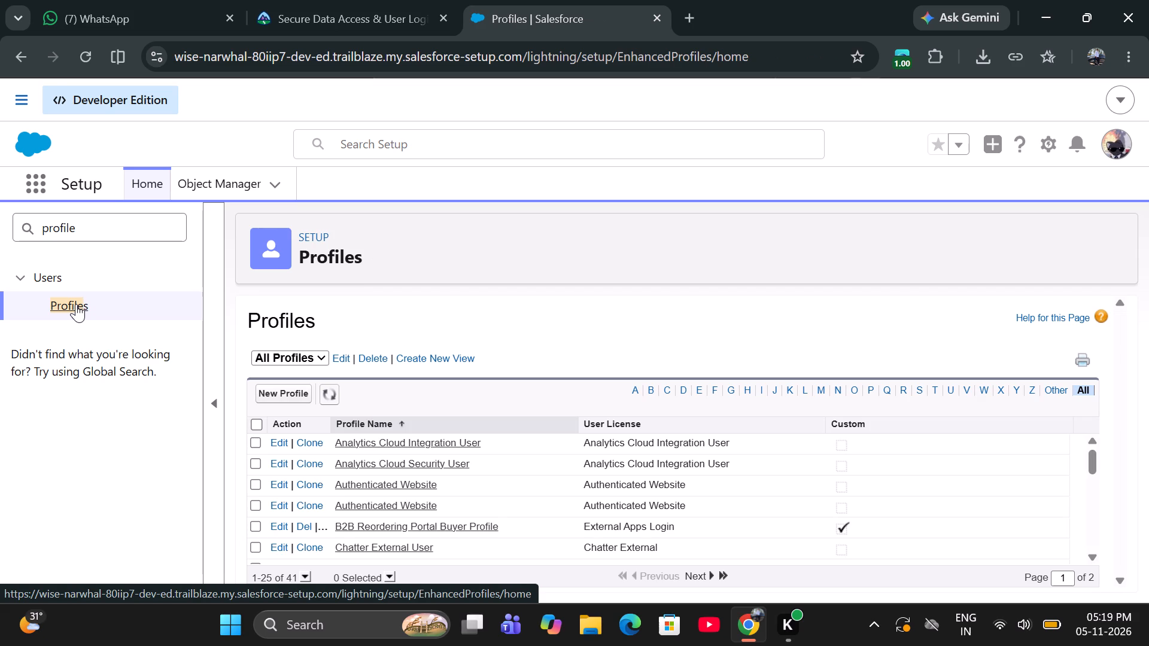
Filter the profiles list to names beginning with C and open Custom: Support Profile.
scroll(409, 385, down, 1)
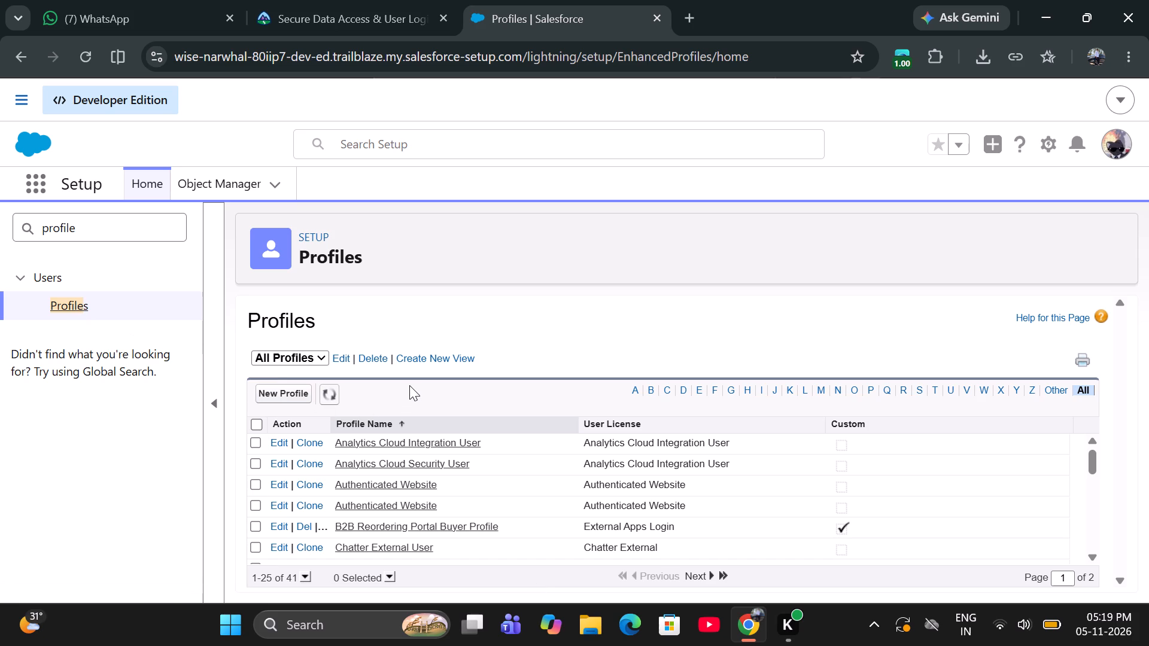
scroll(430, 411, down, 1)
click(664, 389)
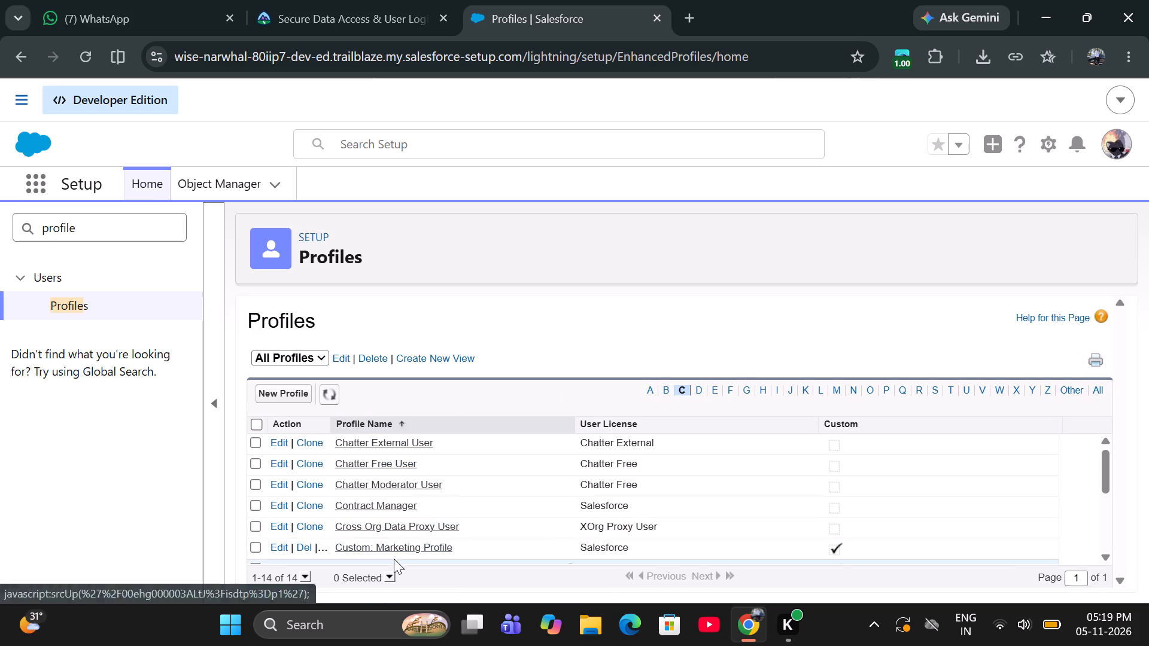
scroll(393, 554, down, 1)
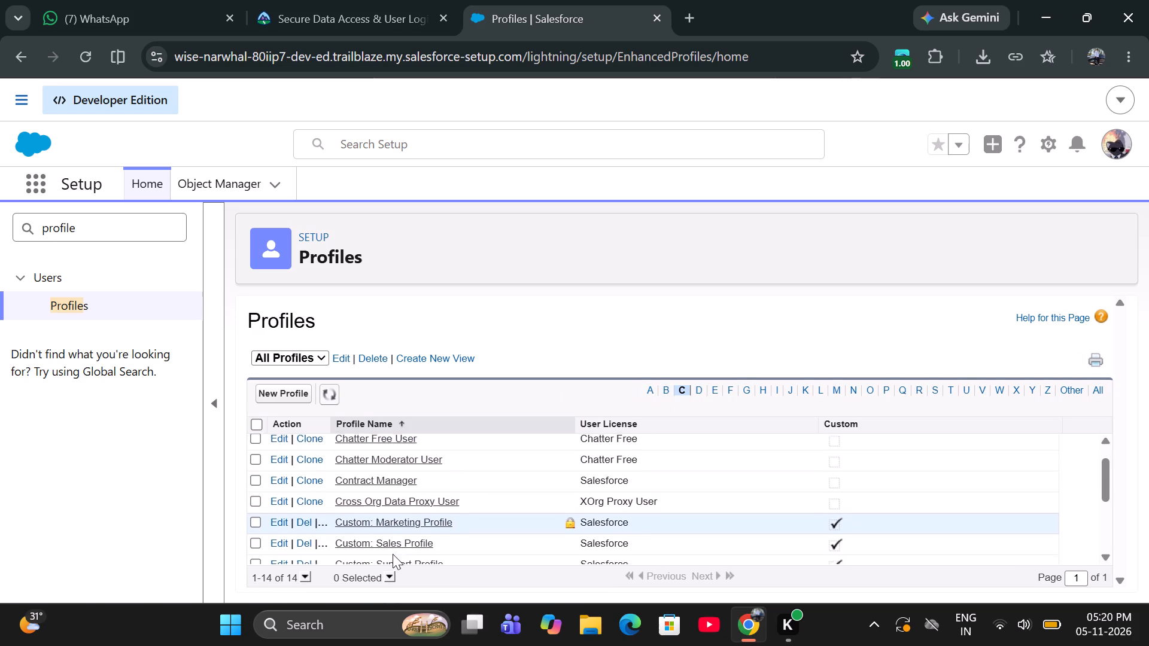
scroll(393, 554, down, 2)
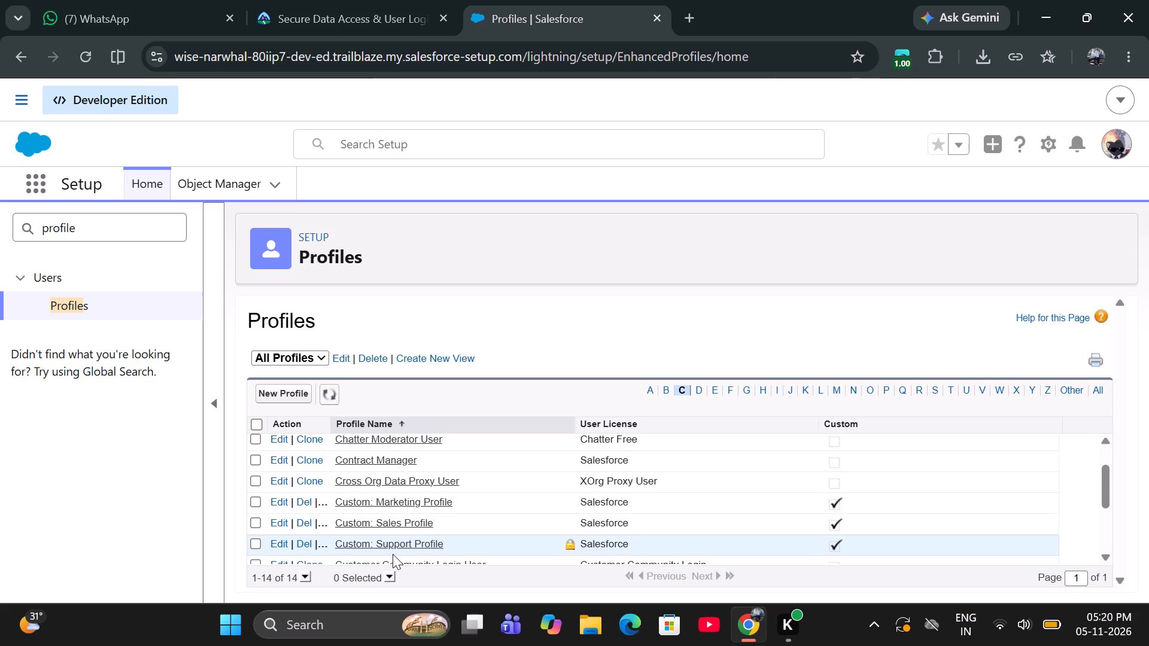
scroll(393, 554, down, 2)
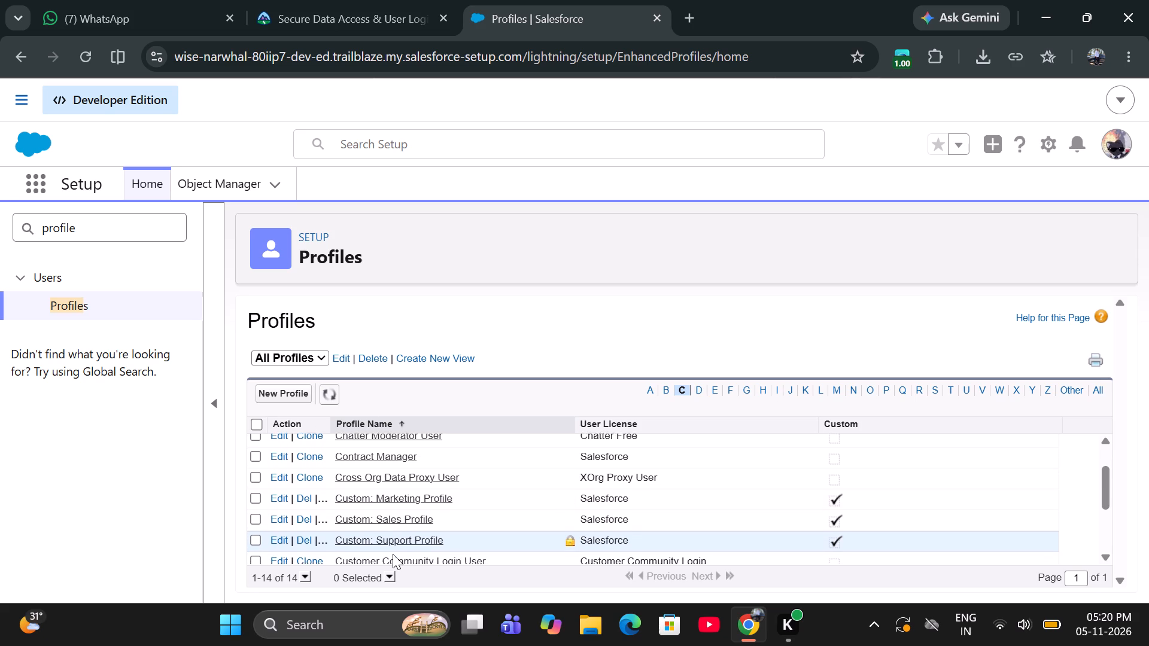
scroll(393, 554, down, 1)
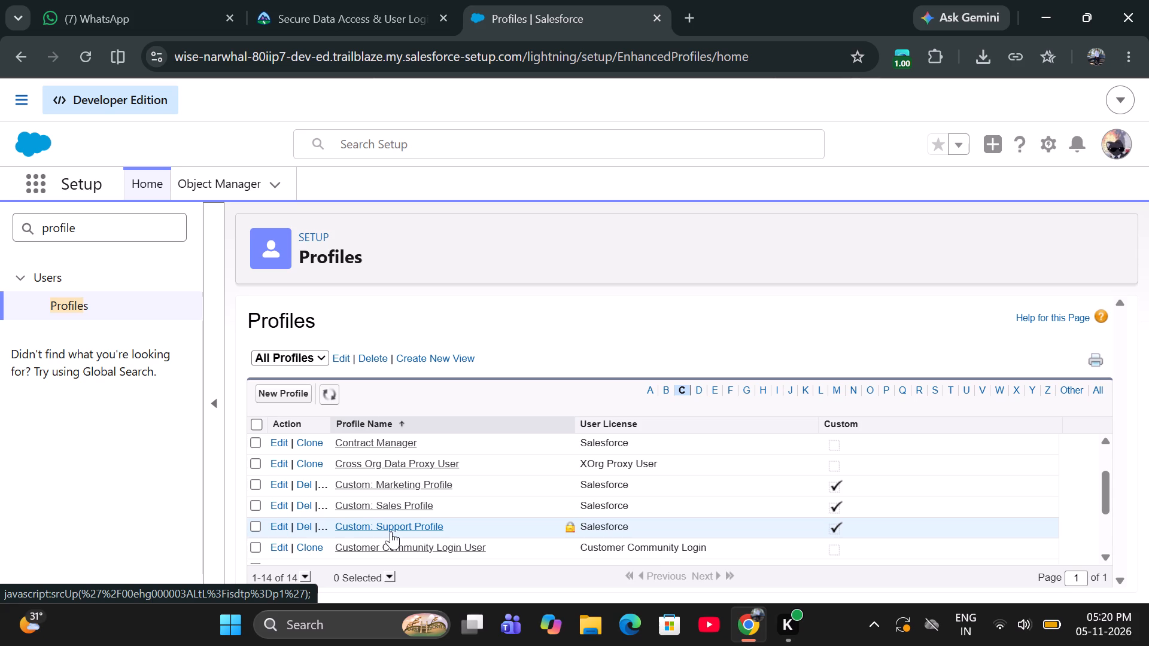
click(391, 531)
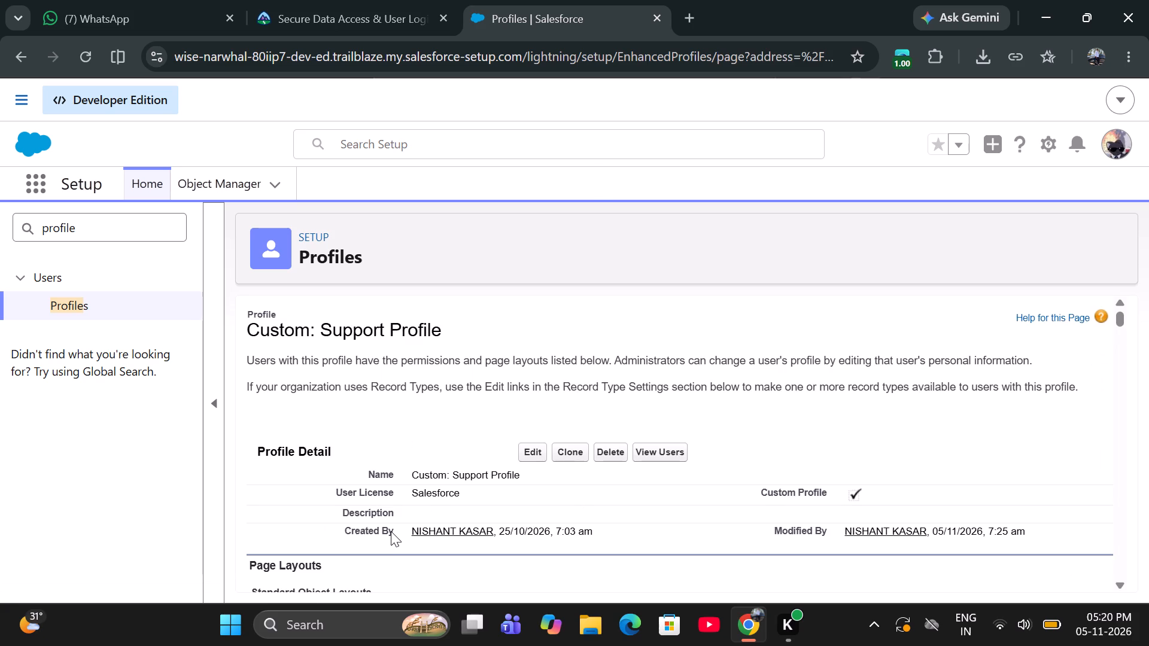
scroll(391, 531, down, 1)
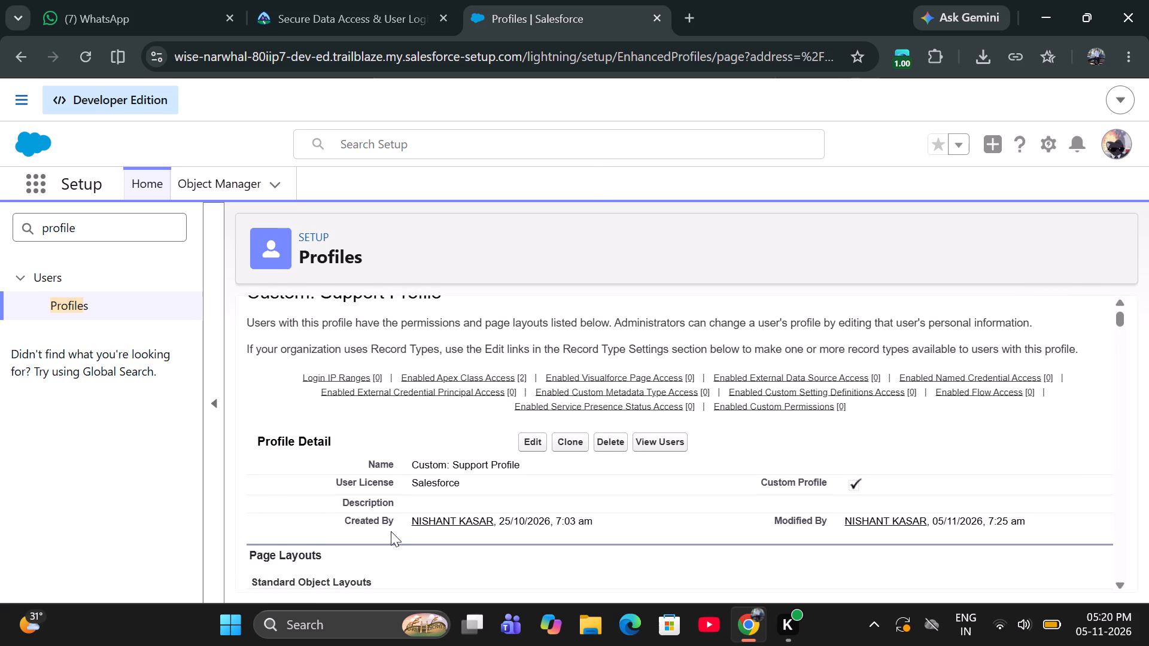
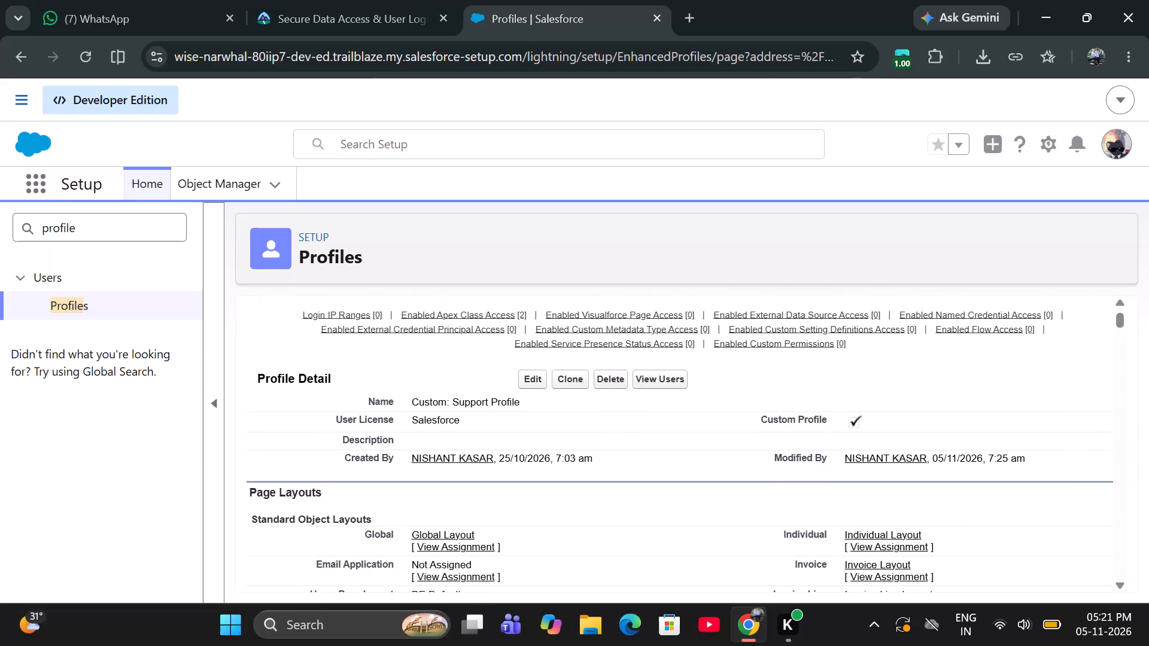
Find the Login Hours section of the Custom: Support Profile and open it for editing.
scroll(391, 531, down, 3)
scroll(391, 531, up, 1)
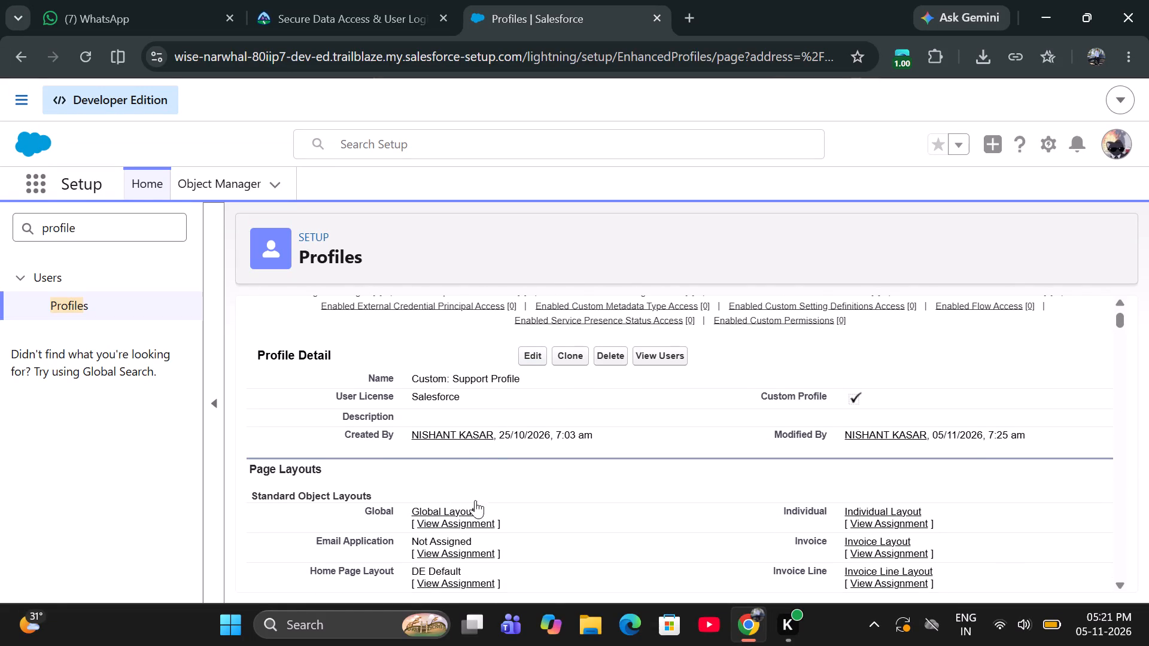
scroll(472, 512, down, 3)
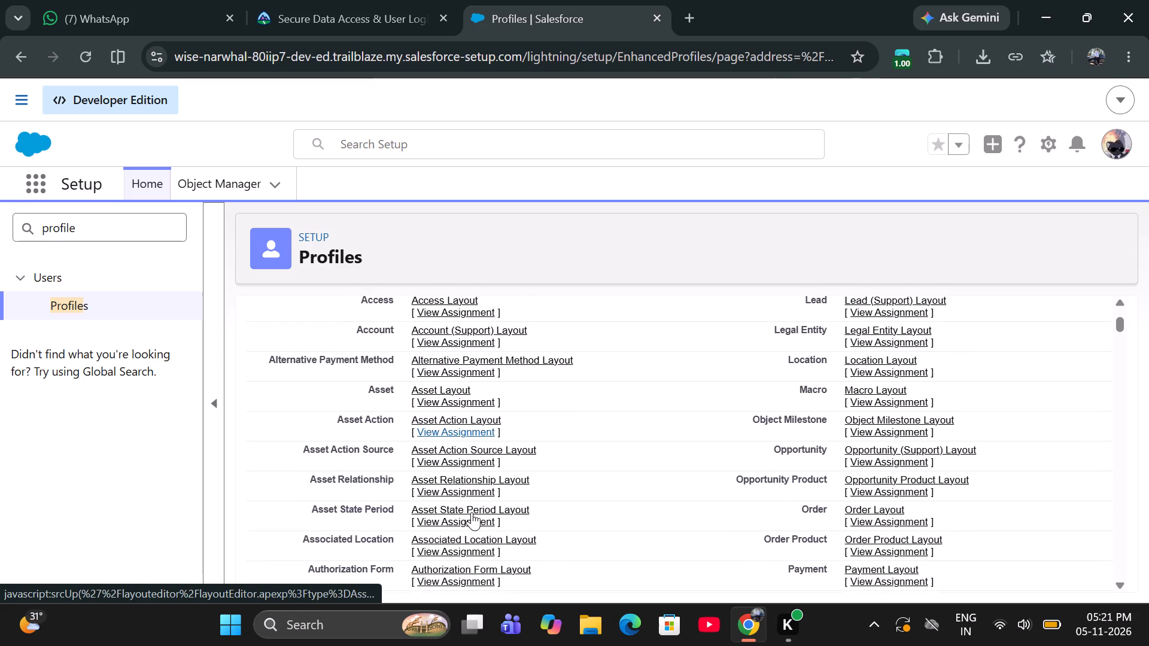
scroll(472, 512, down, 4)
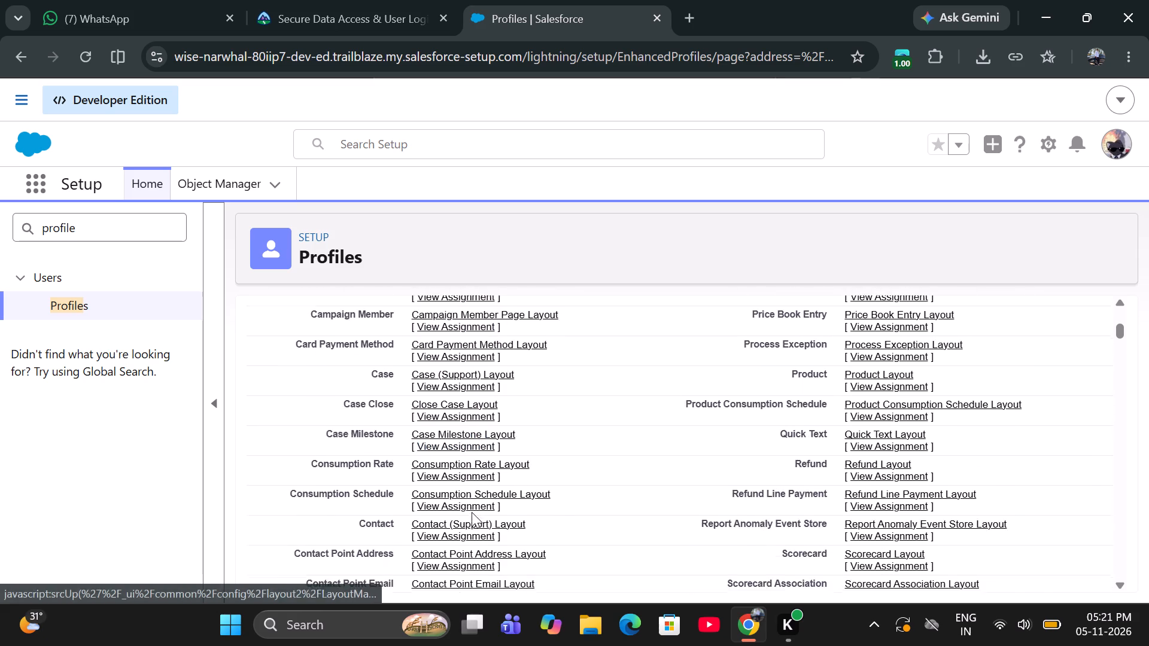
scroll(472, 512, down, 4)
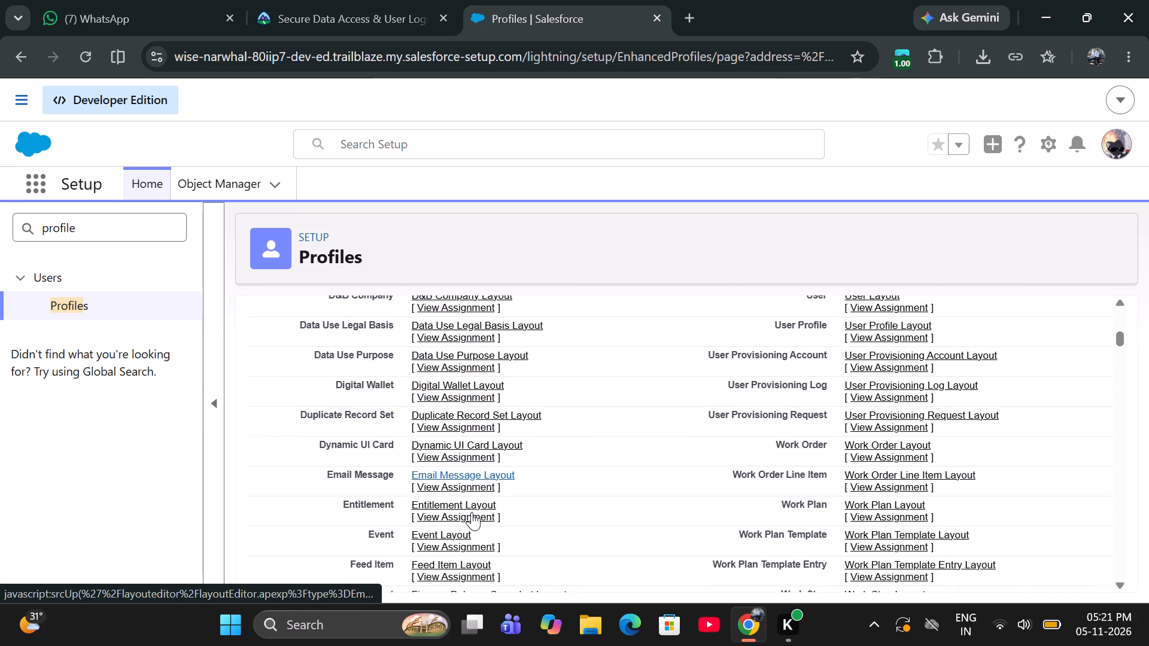
scroll(472, 512, down, 4)
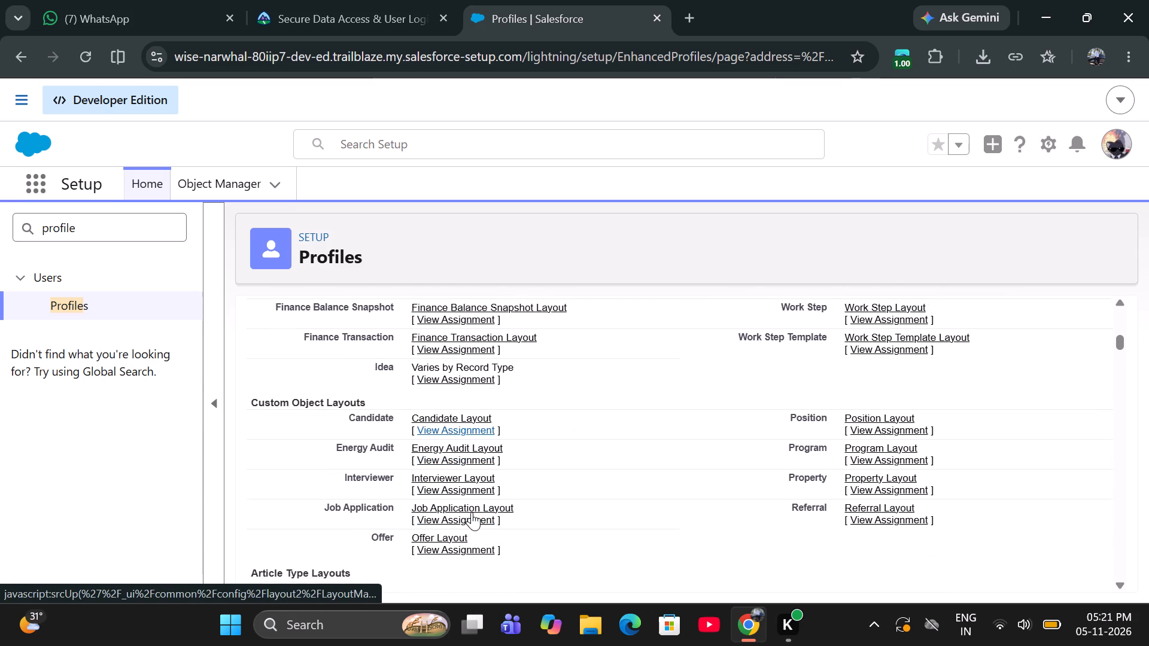
scroll(472, 512, down, 3)
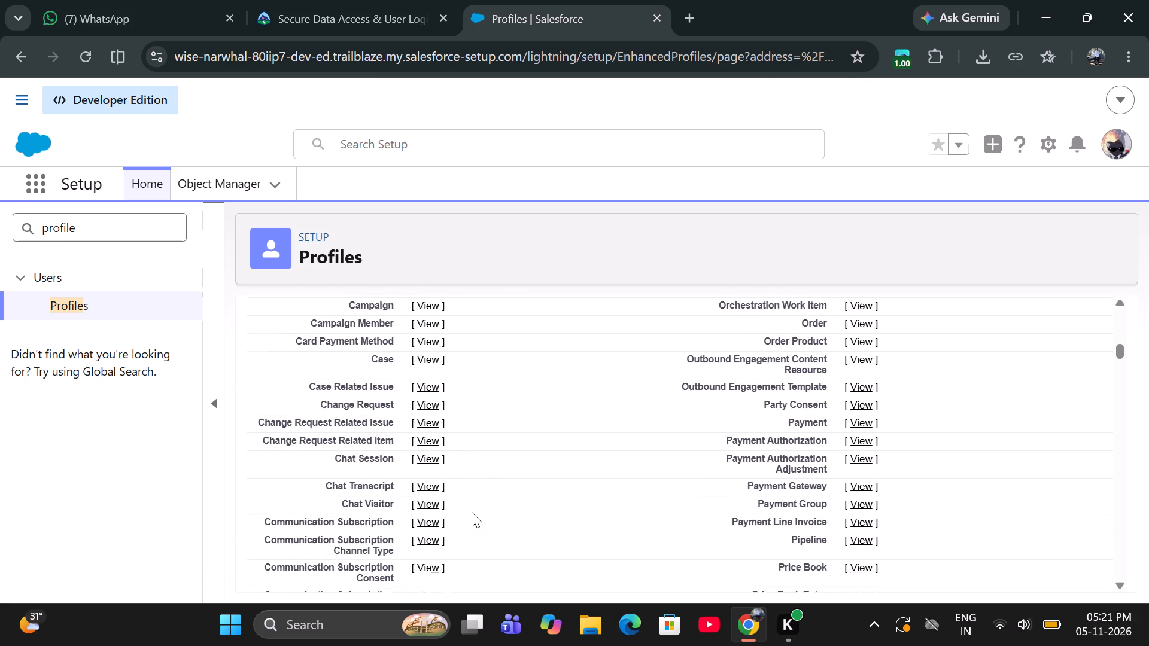
scroll(472, 512, down, 5)
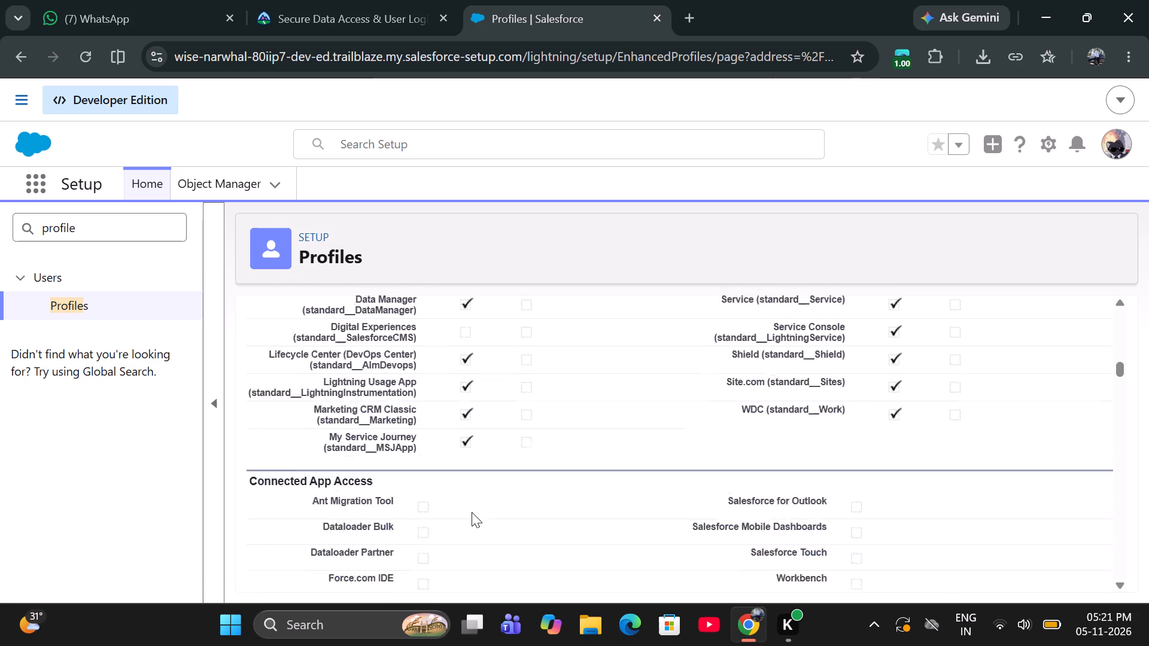
scroll(472, 512, down, 3)
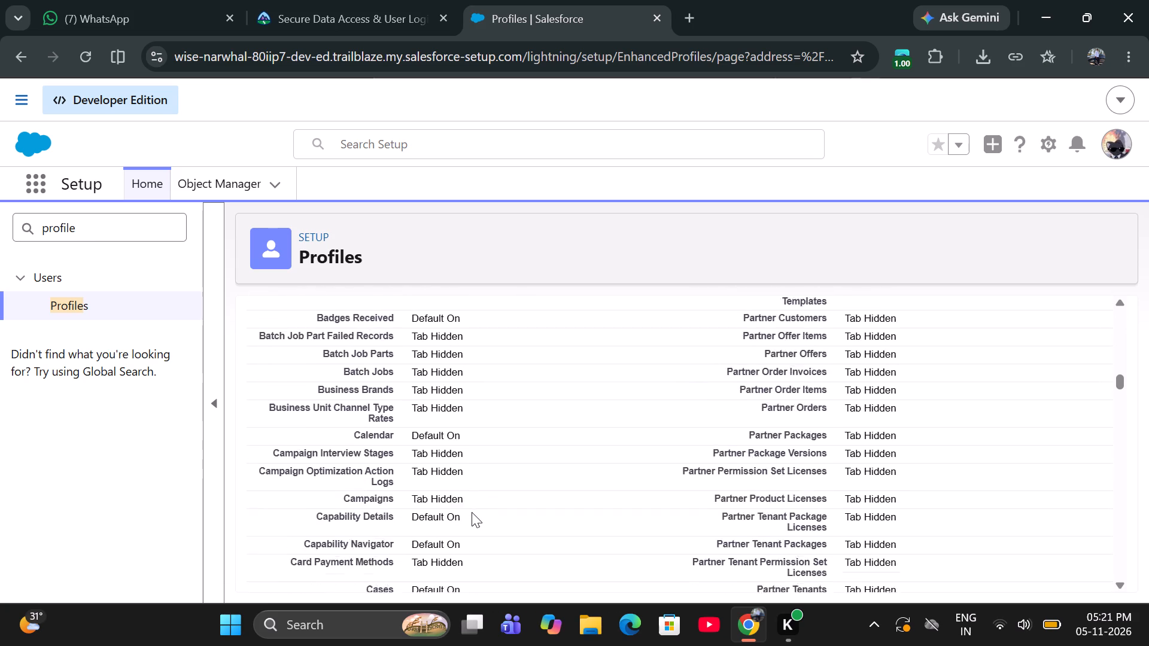
scroll(472, 512, down, 9)
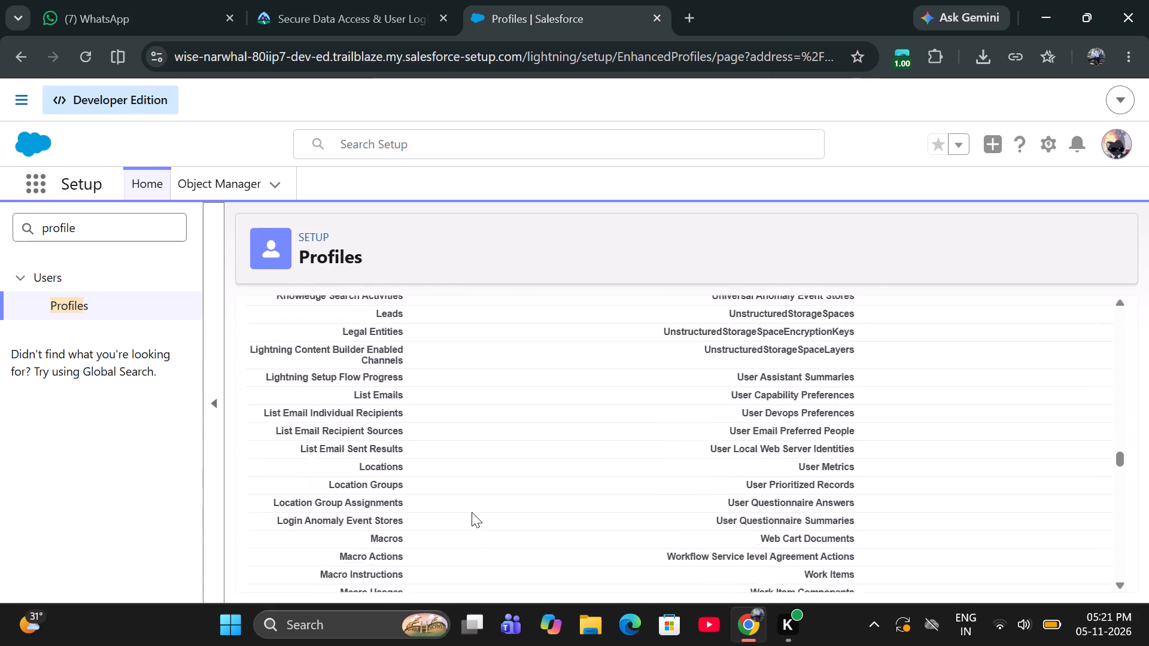
scroll(472, 512, down, 5)
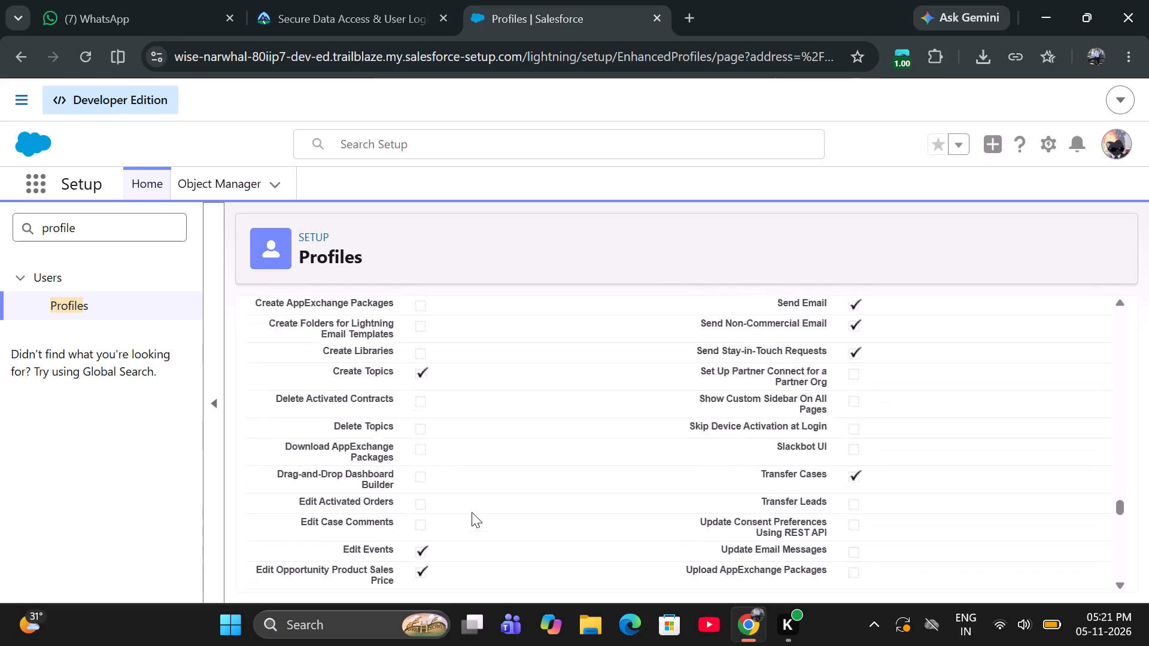
scroll(472, 512, down, 8)
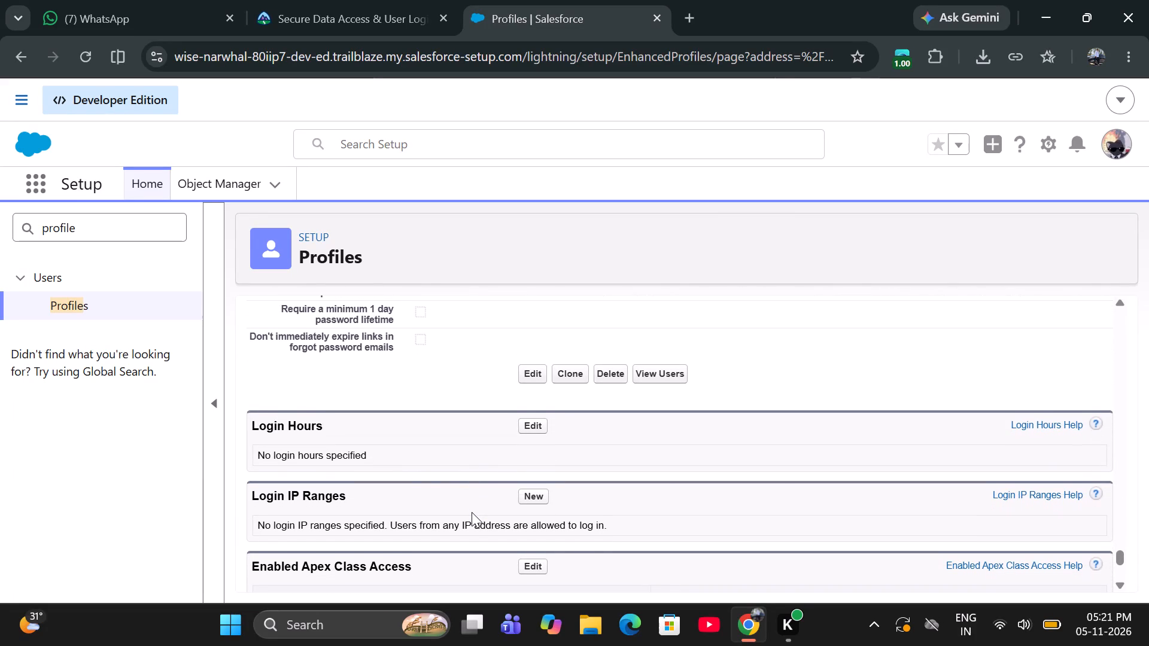
scroll(472, 512, up, 20)
scroll(472, 512, up, 10)
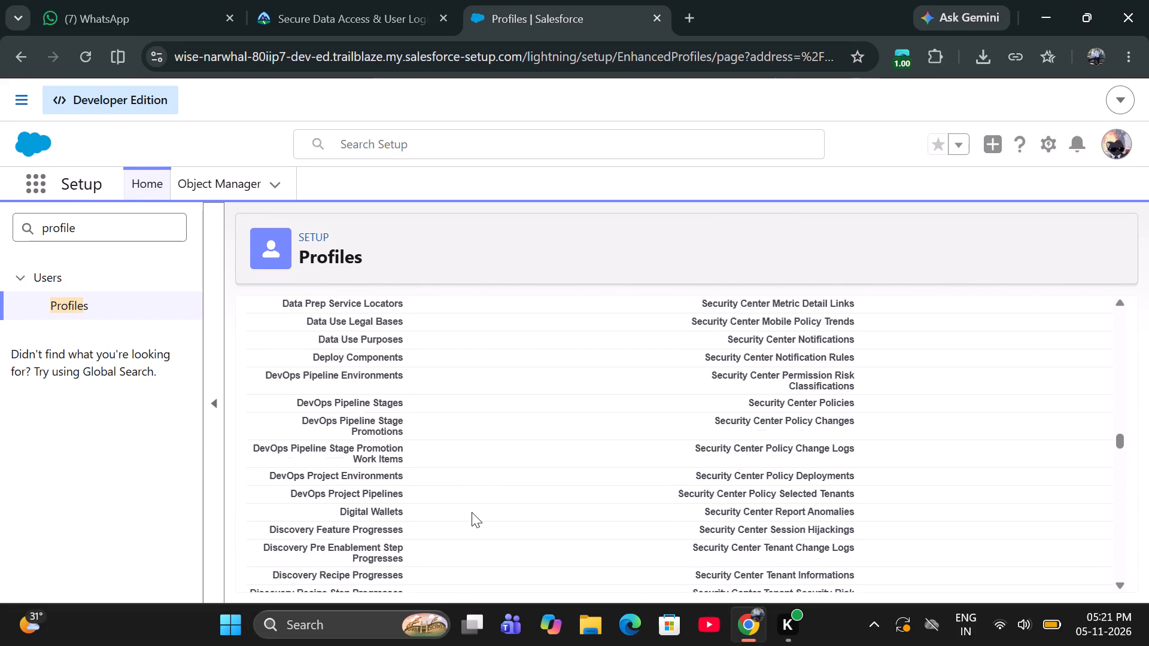
scroll(472, 512, down, 11)
scroll(472, 512, down, 17)
scroll(472, 512, down, 4)
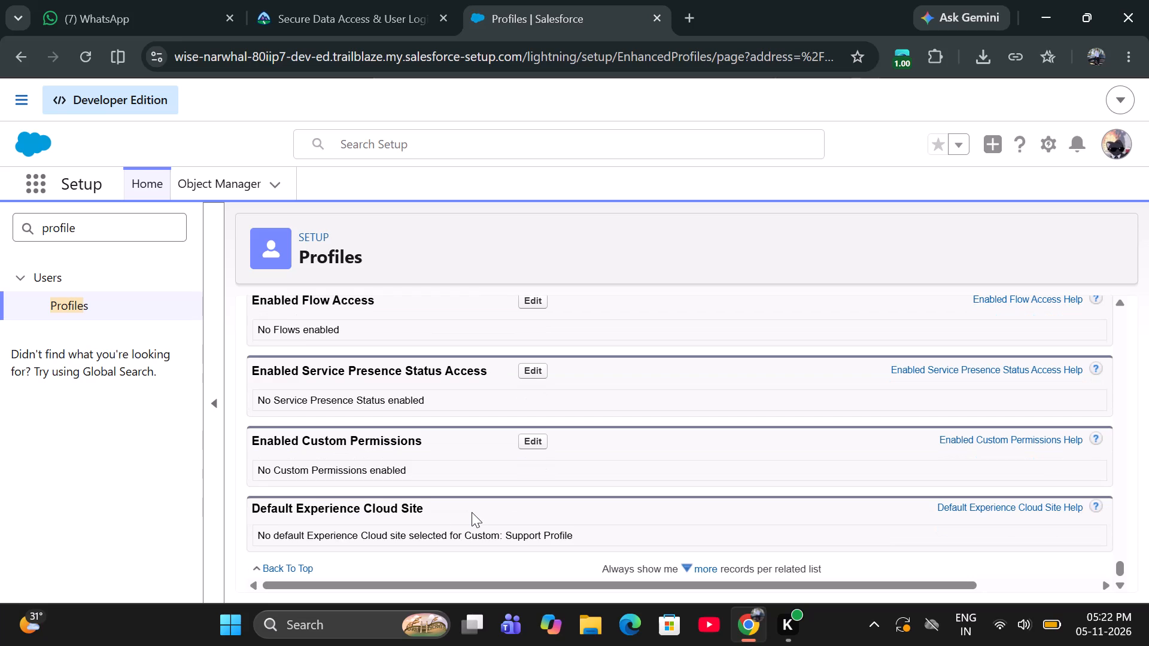
scroll(472, 512, up, 2)
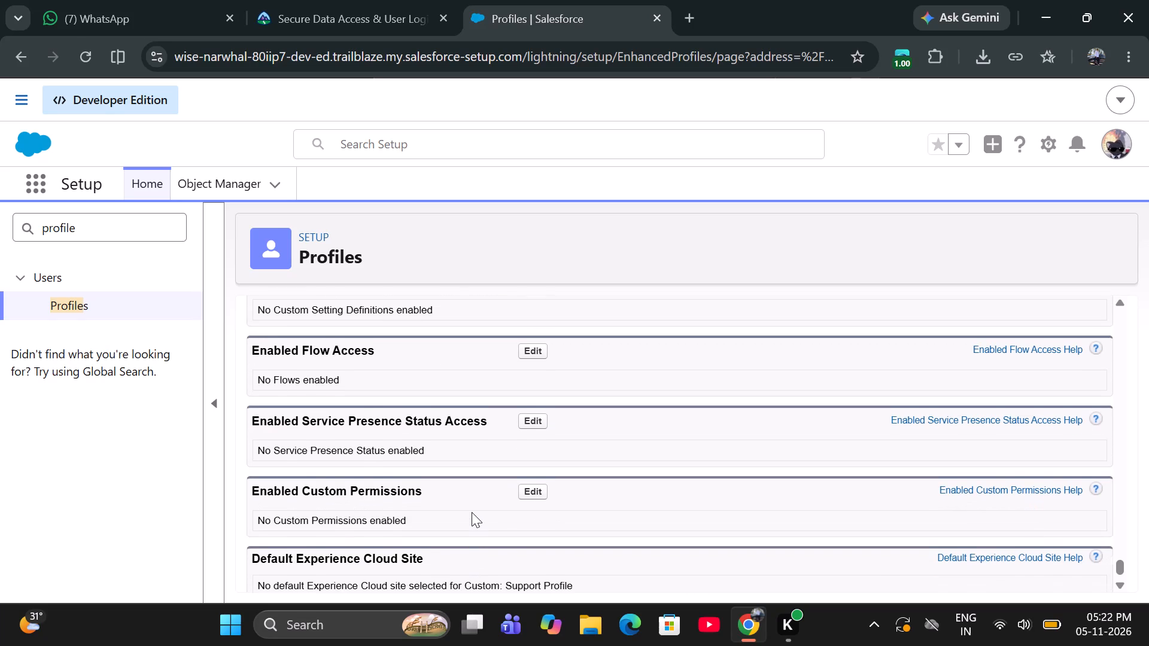
scroll(472, 512, up, 2)
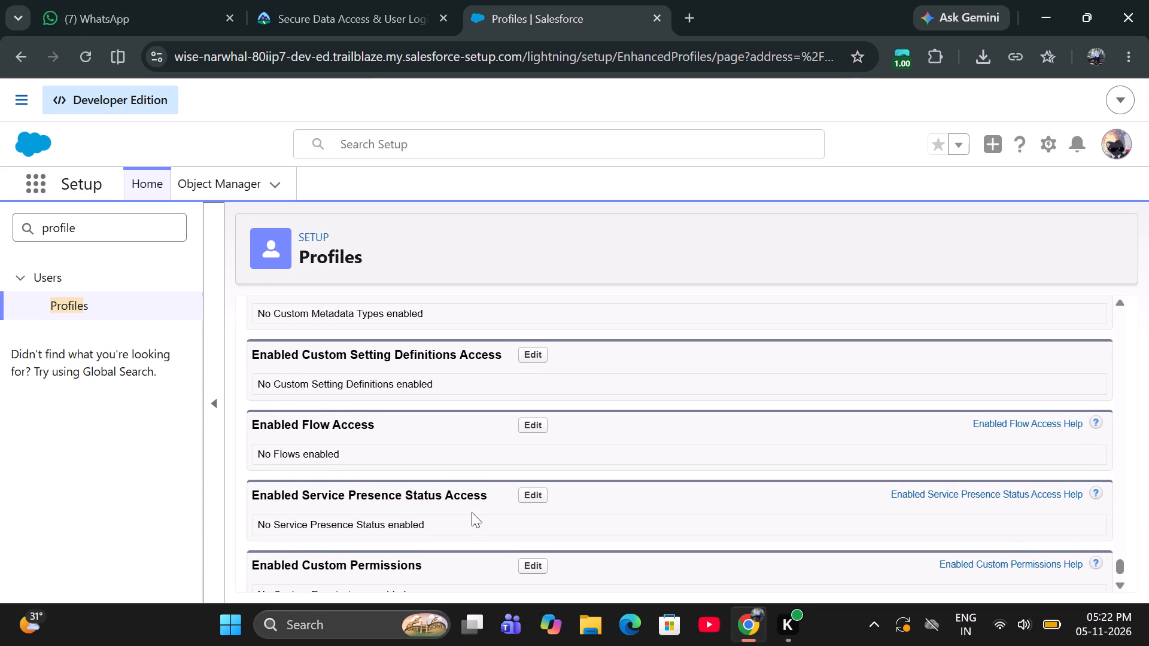
scroll(472, 512, up, 1)
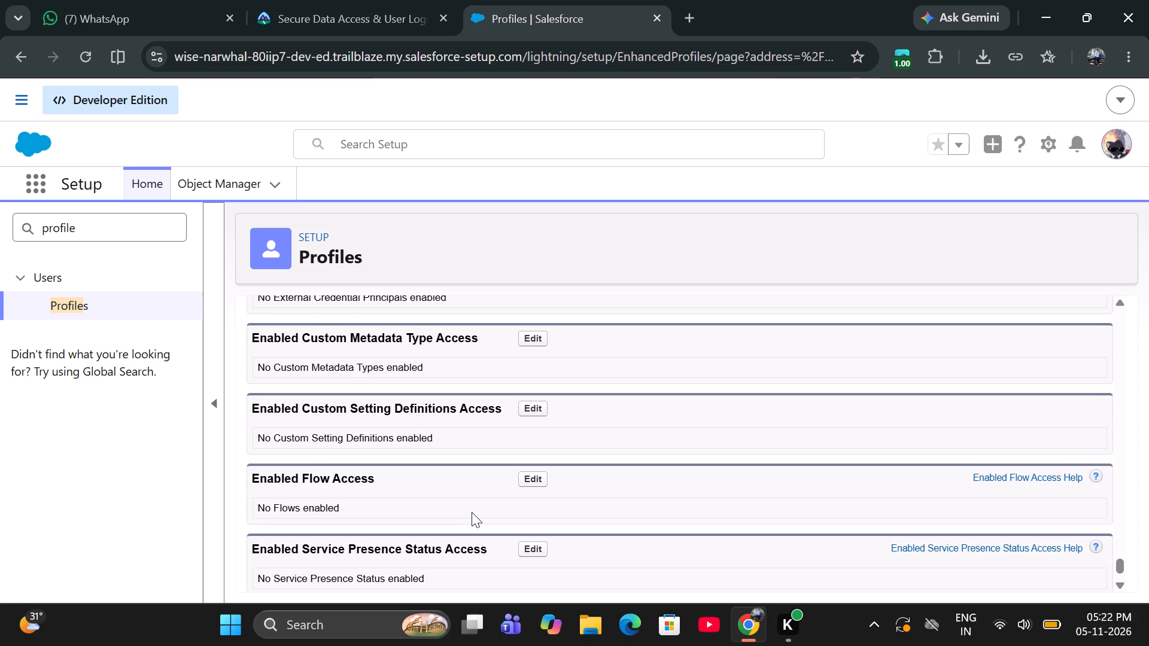
scroll(472, 512, up, 1)
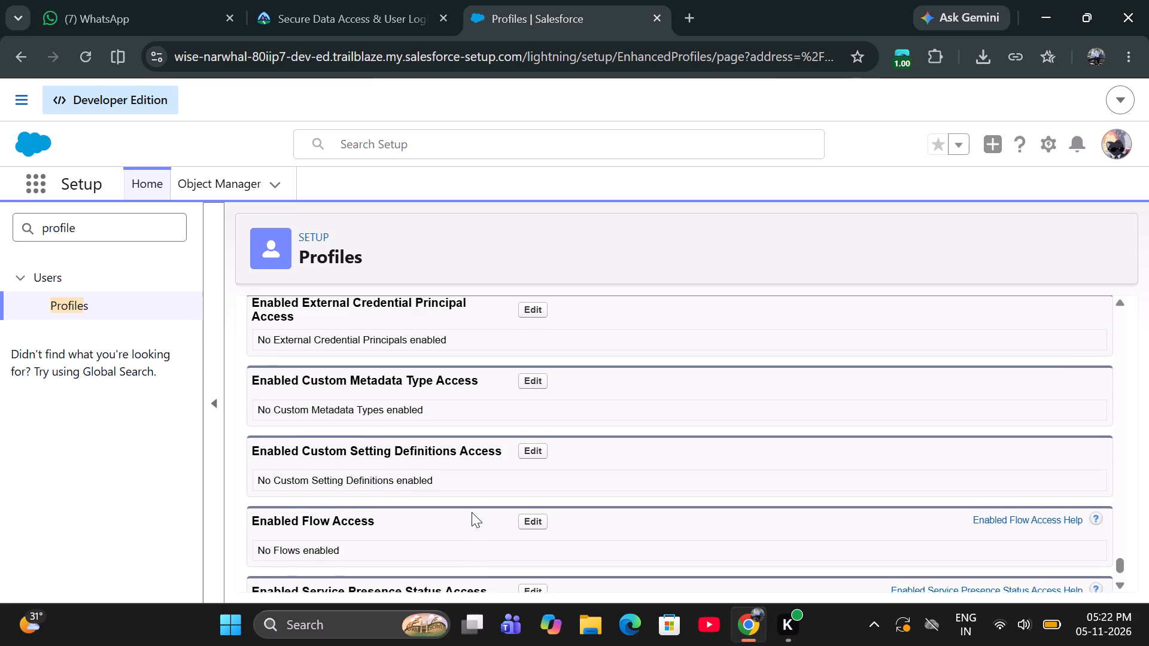
scroll(472, 512, up, 2)
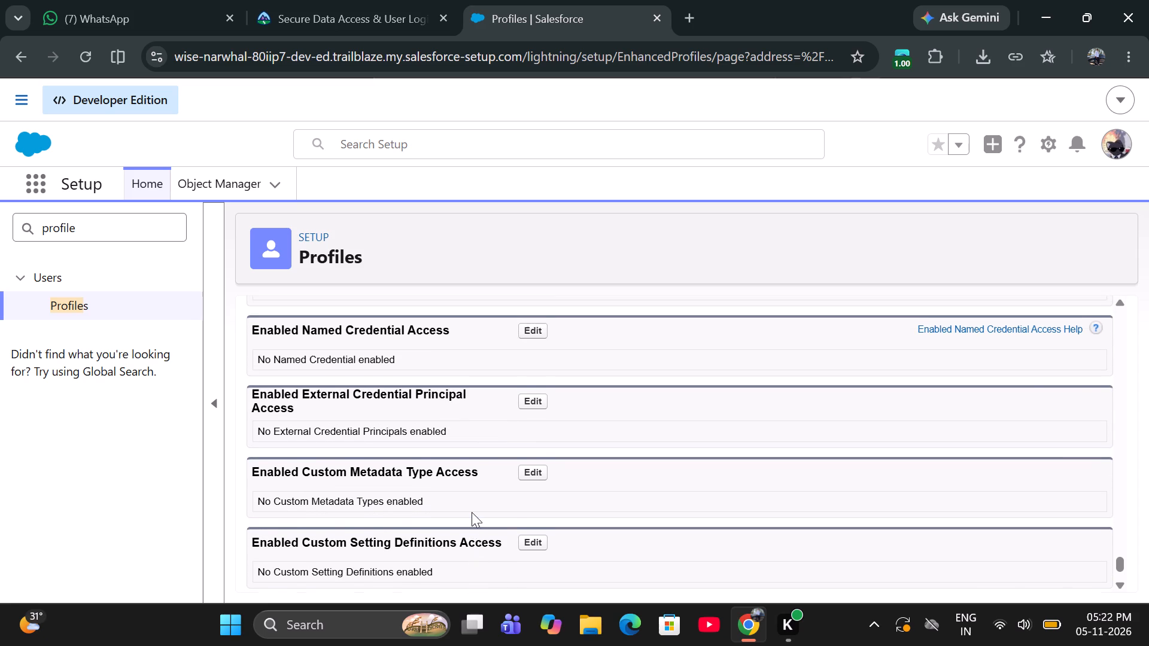
scroll(472, 512, up, 2)
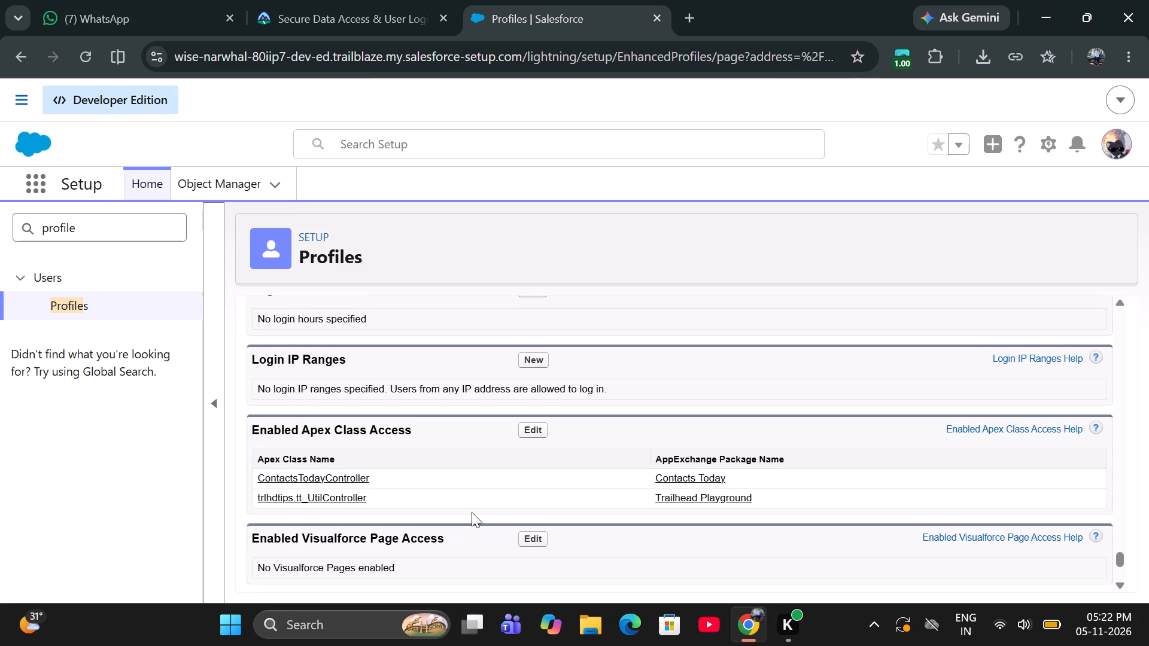
scroll(472, 512, up, 2)
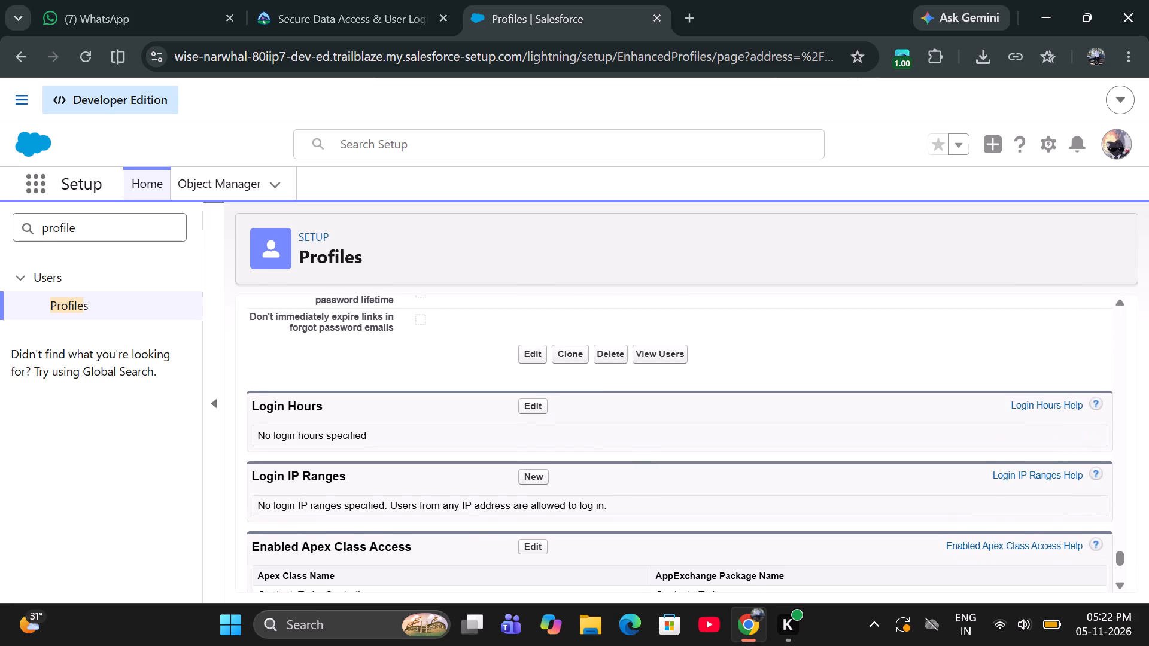
scroll(472, 512, up, 1)
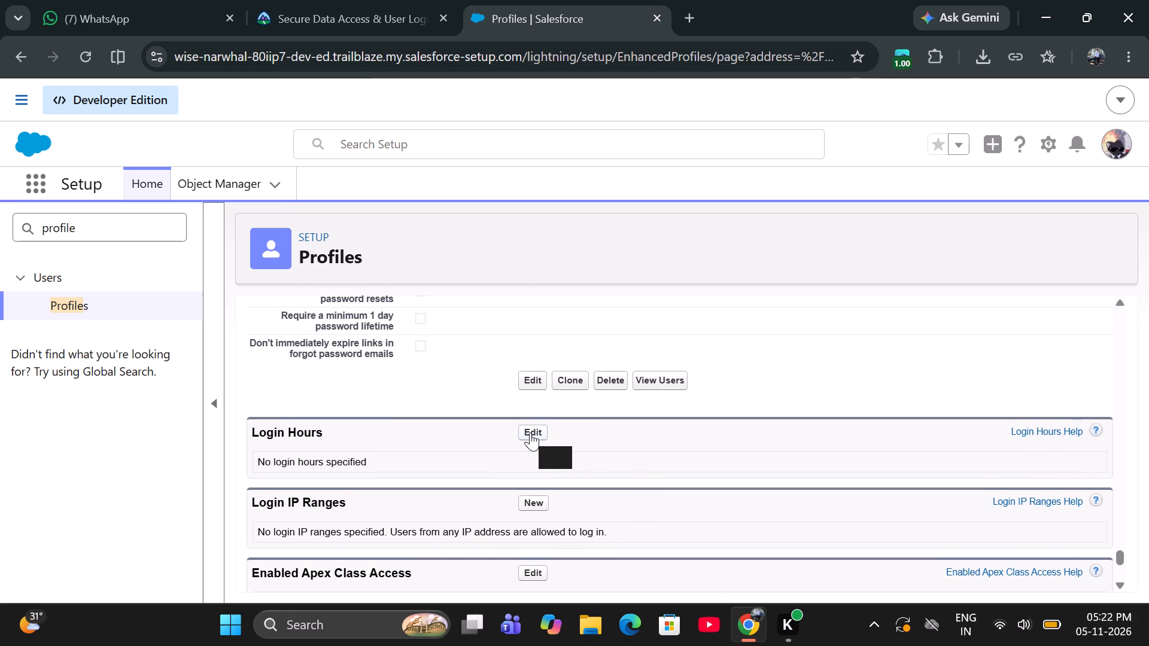
click(530, 432)
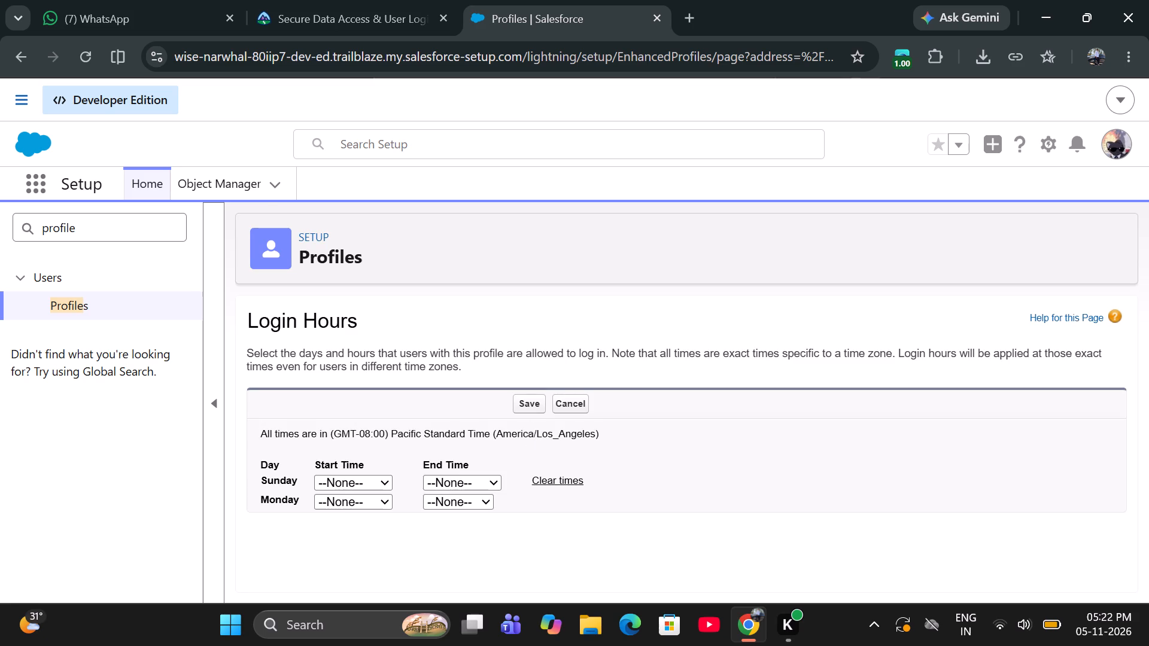
Set Sunday's login hours to a start time of 12:00 AM and an end time of 12:00 AM.
click(370, 485)
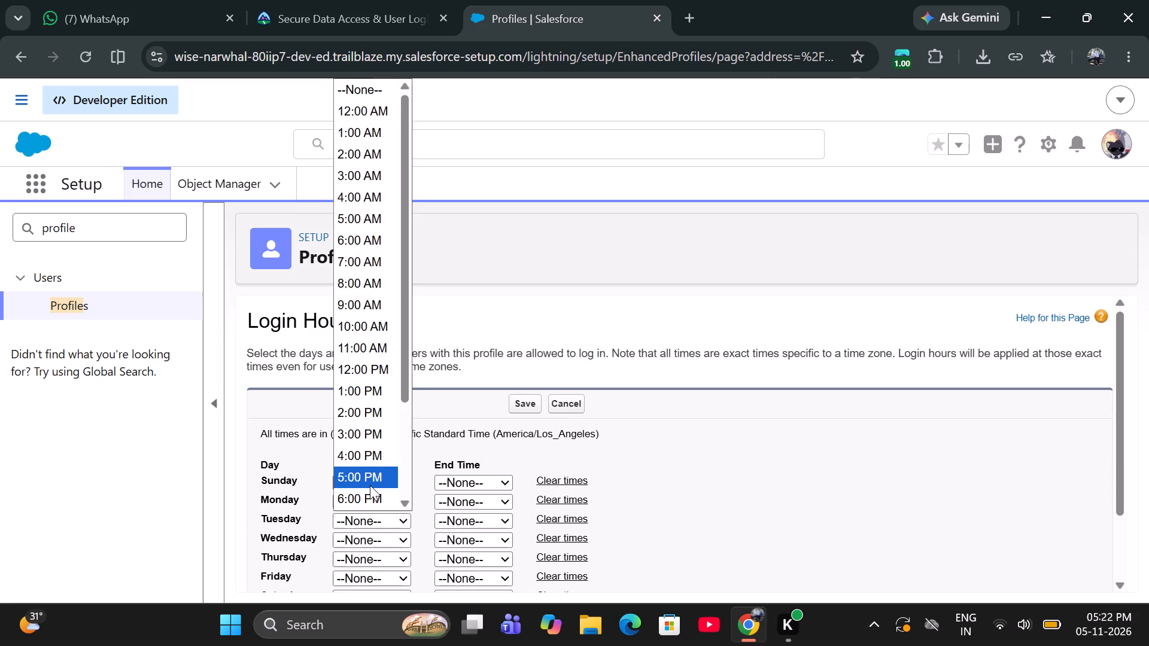
click(341, 105)
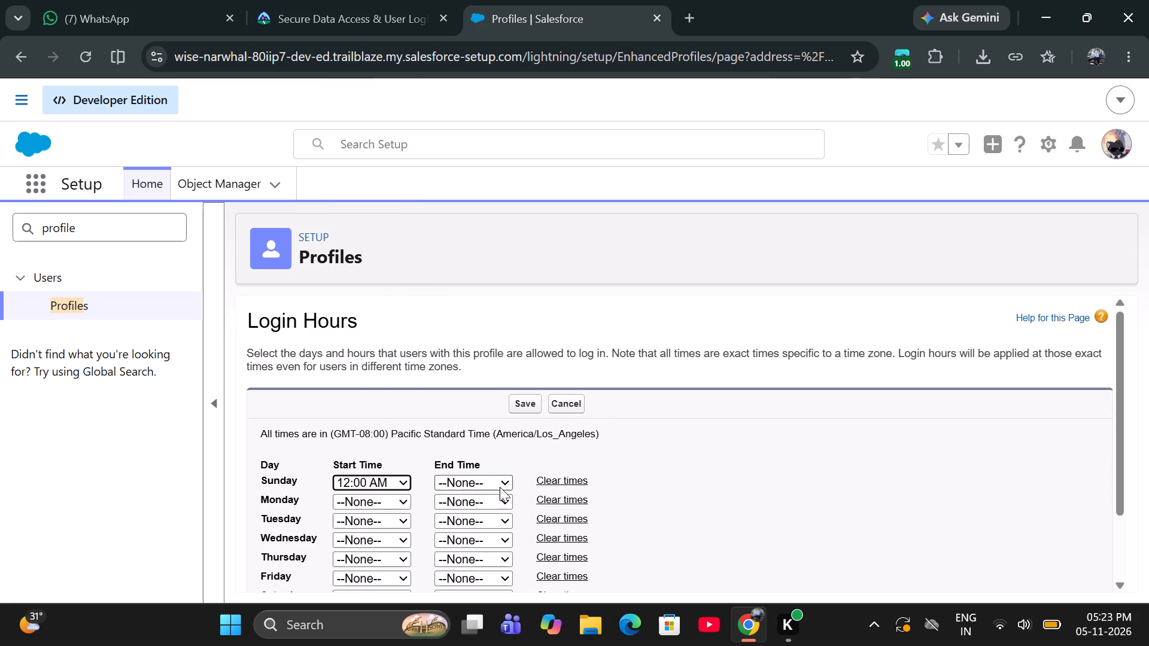
click(497, 483)
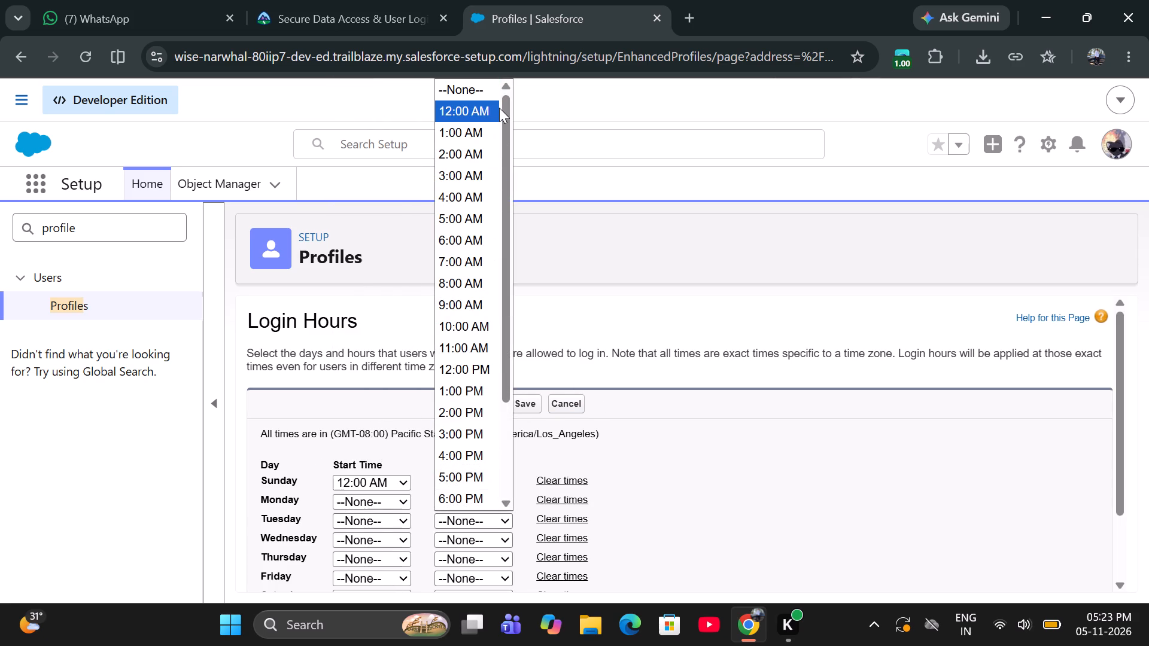
click(498, 108)
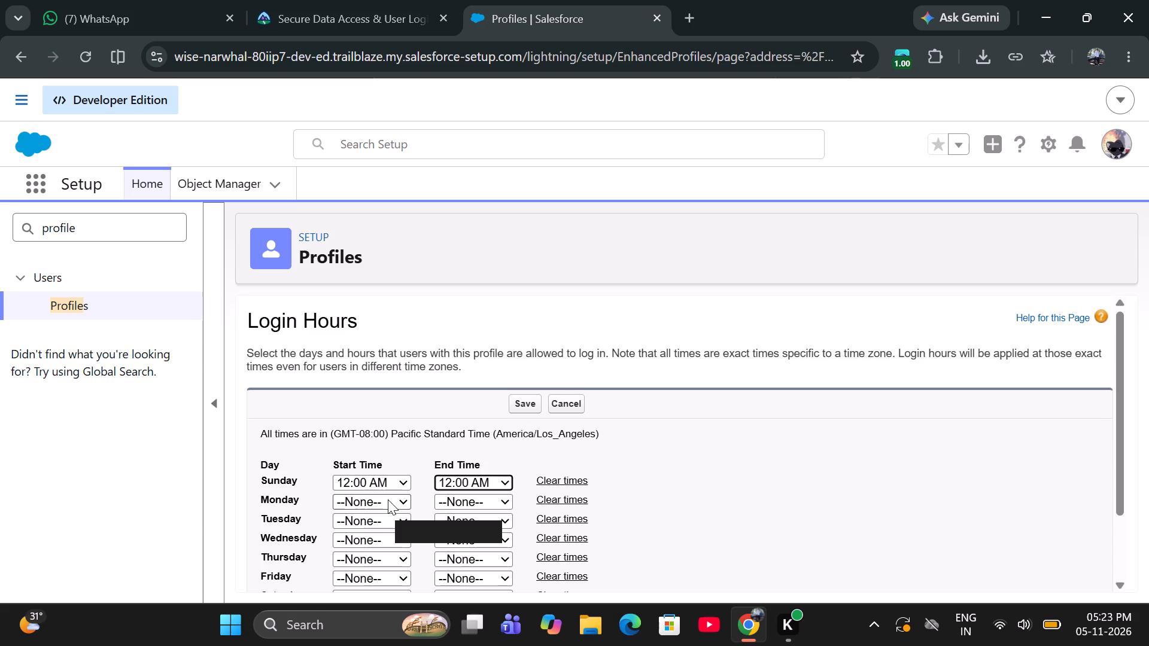
Set Monday's login hours to a start time of 8:00 AM and an end time of 6:00 PM.
click(387, 500)
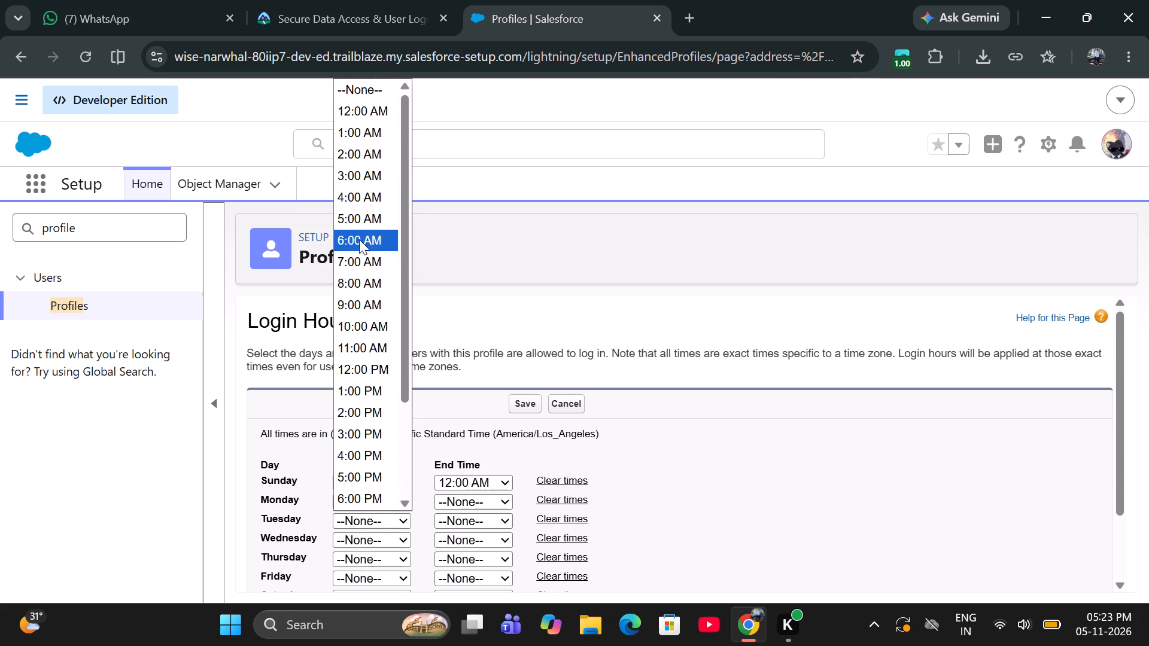
click(365, 279)
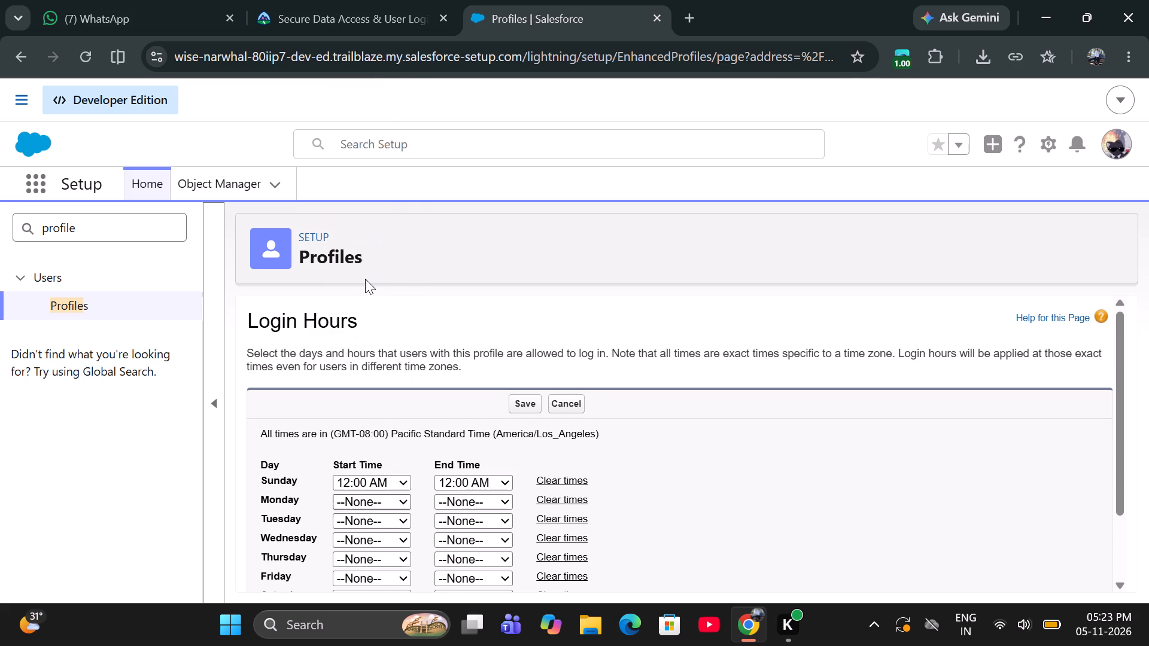
scroll(471, 509, down, 1)
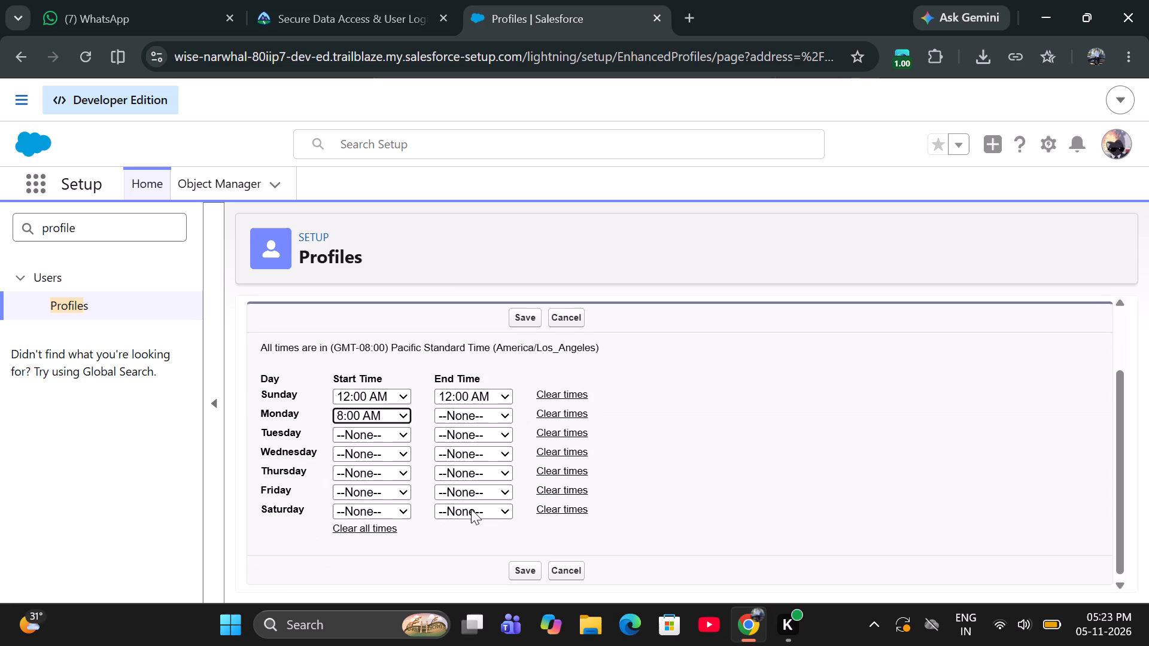
scroll(471, 509, down, 1)
click(492, 410)
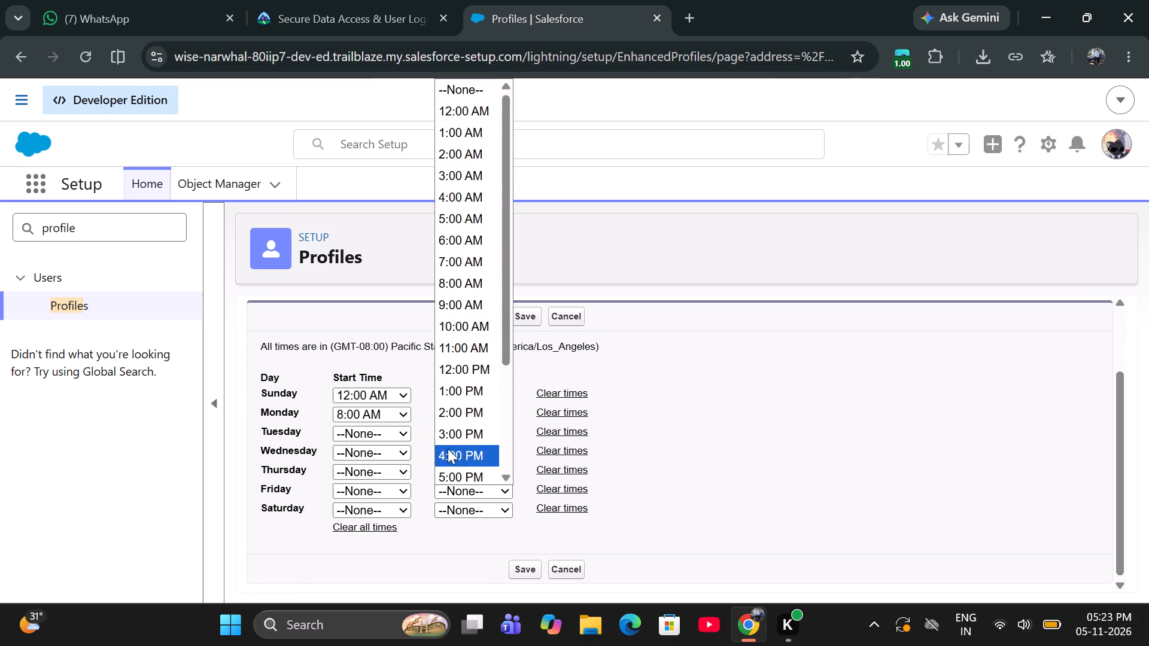
scroll(448, 466, down, 1)
click(448, 466)
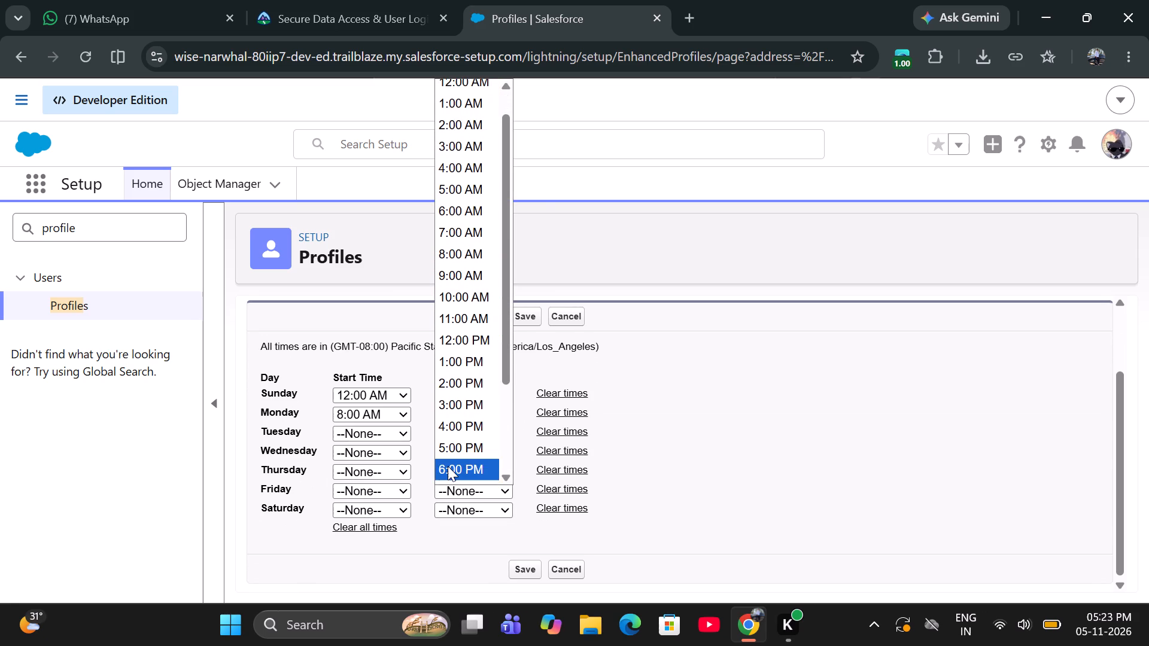
Set the login hours start time to 8:00 AM for Tuesday, Wednesday, Thursday and Friday.
click(377, 429)
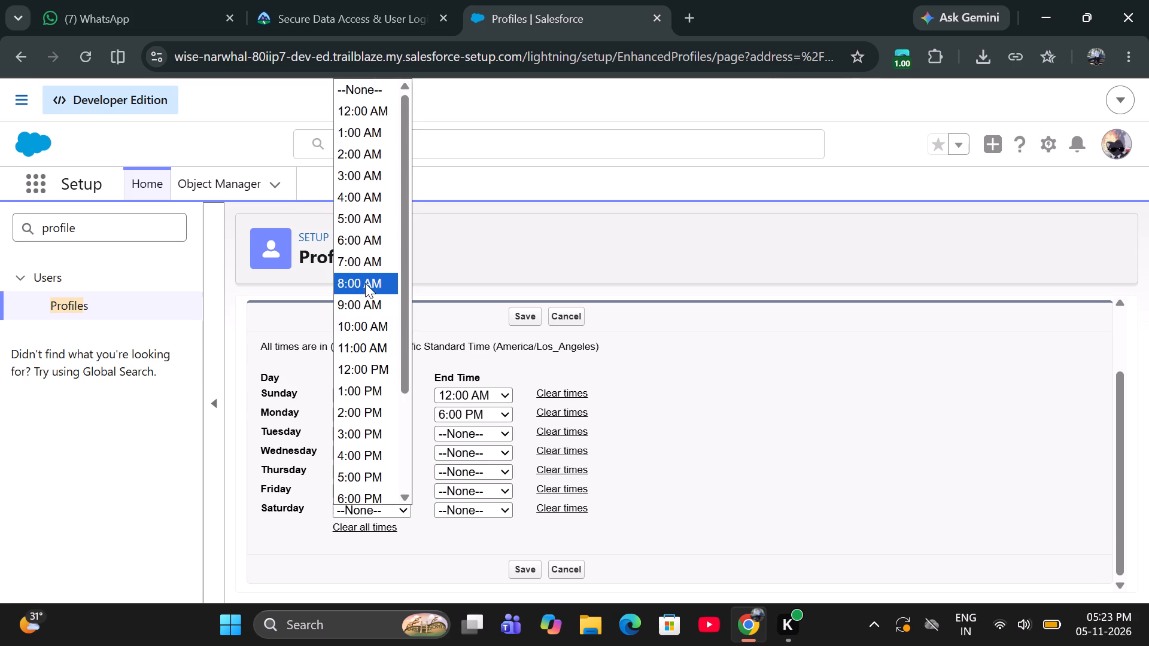
click(365, 282)
click(387, 451)
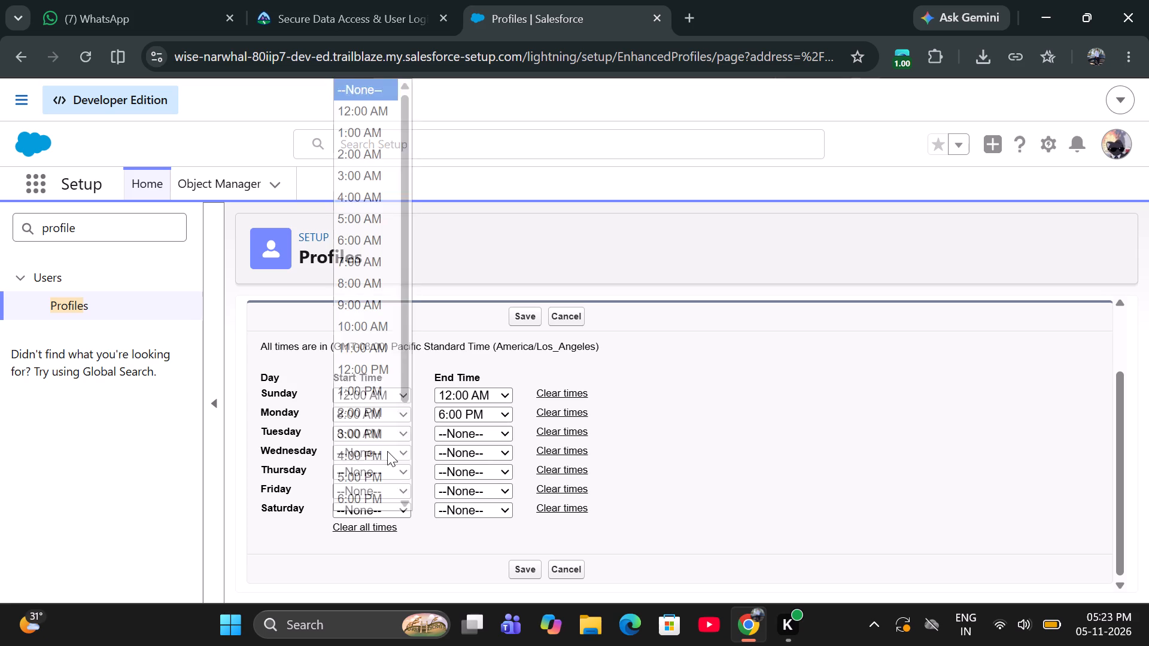
click(381, 285)
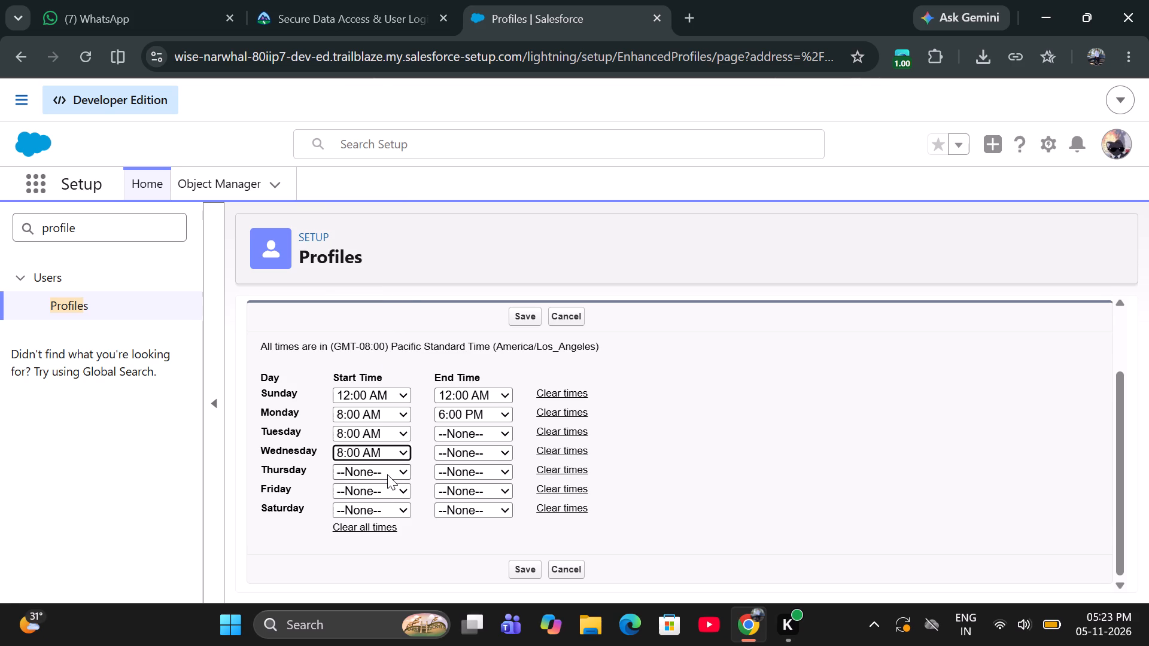
click(387, 474)
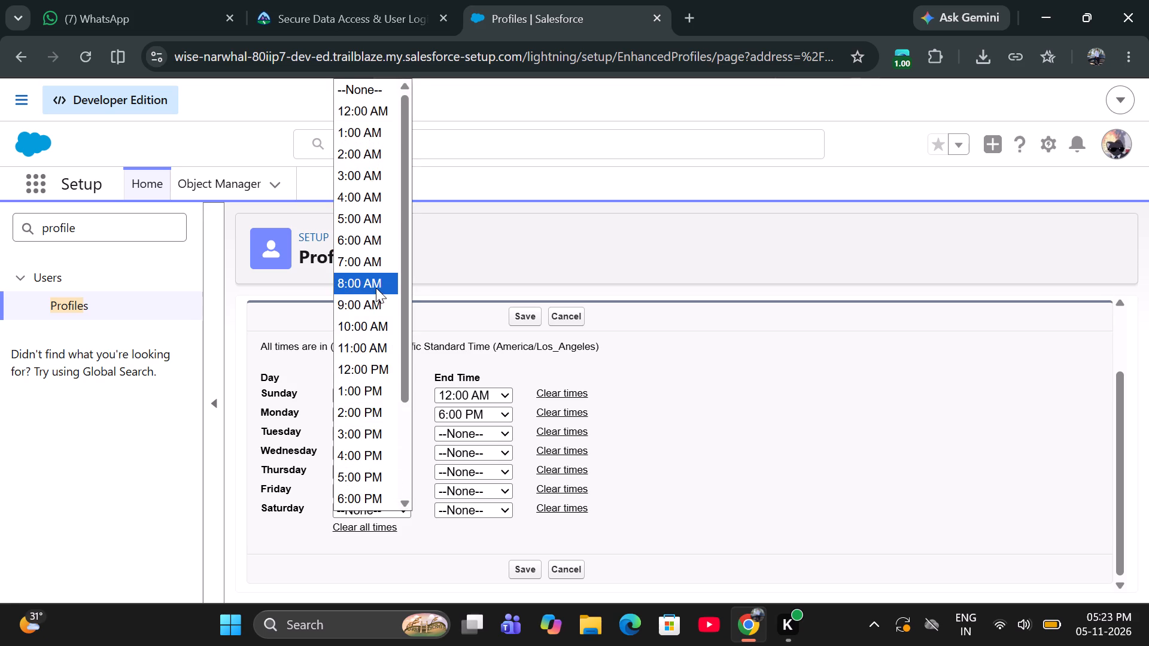
click(376, 288)
click(382, 492)
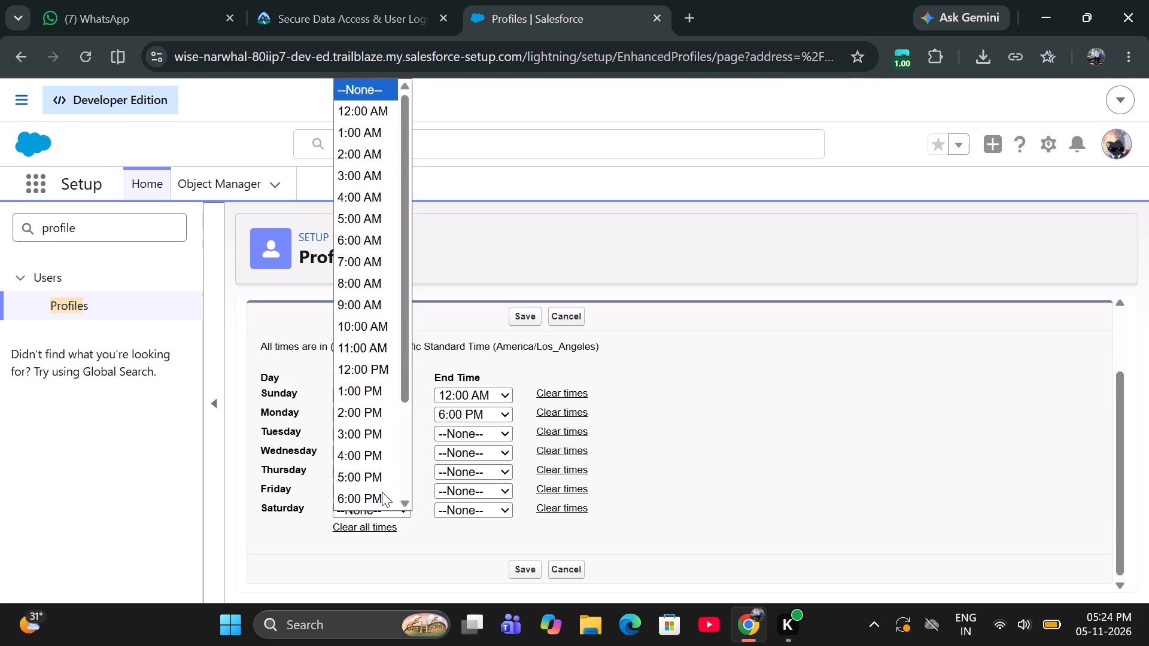
click(361, 277)
Set the login hours end time to 6:00 PM for Tuesday, Wednesday, Thursday and Friday.
click(498, 436)
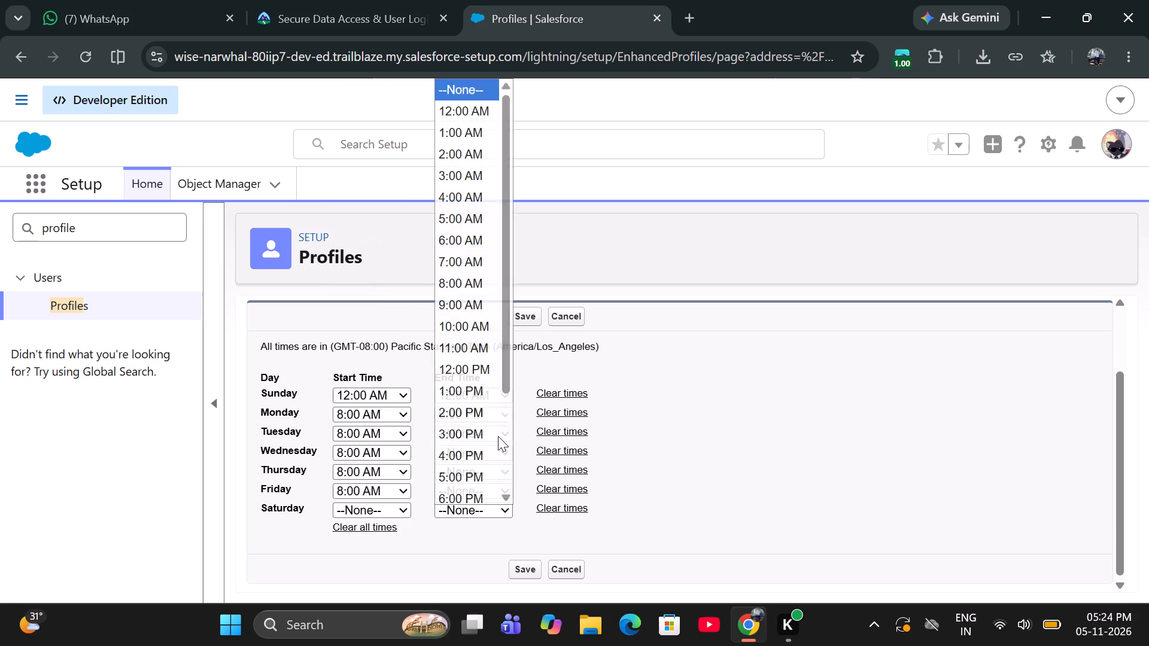
click(478, 493)
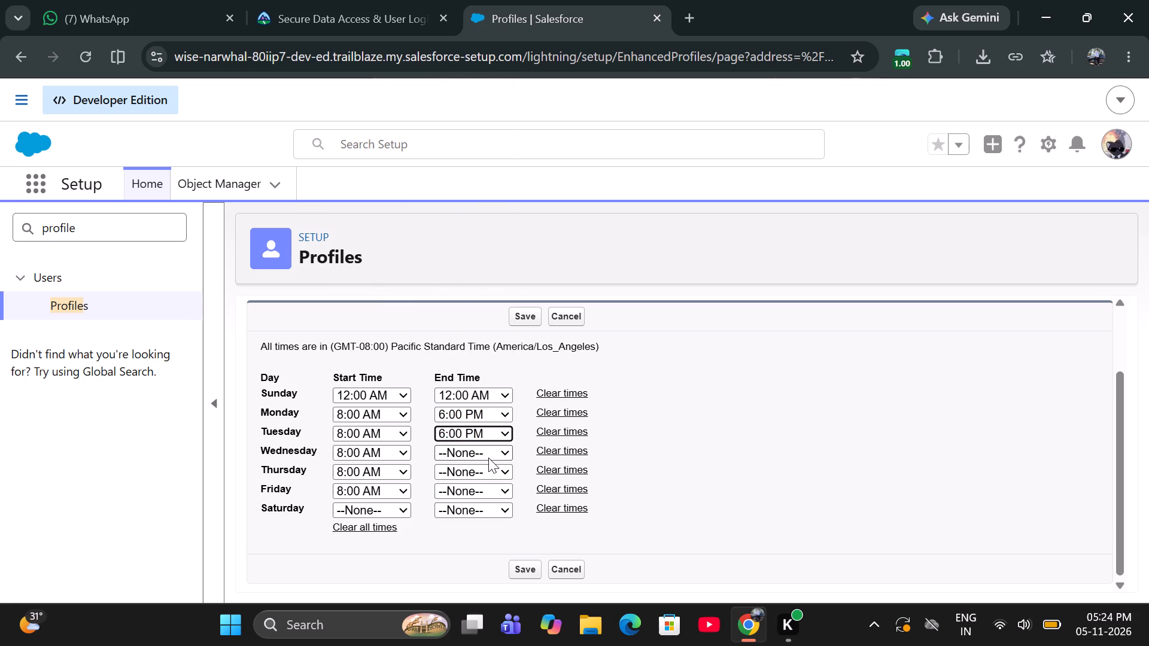
click(488, 457)
click(472, 499)
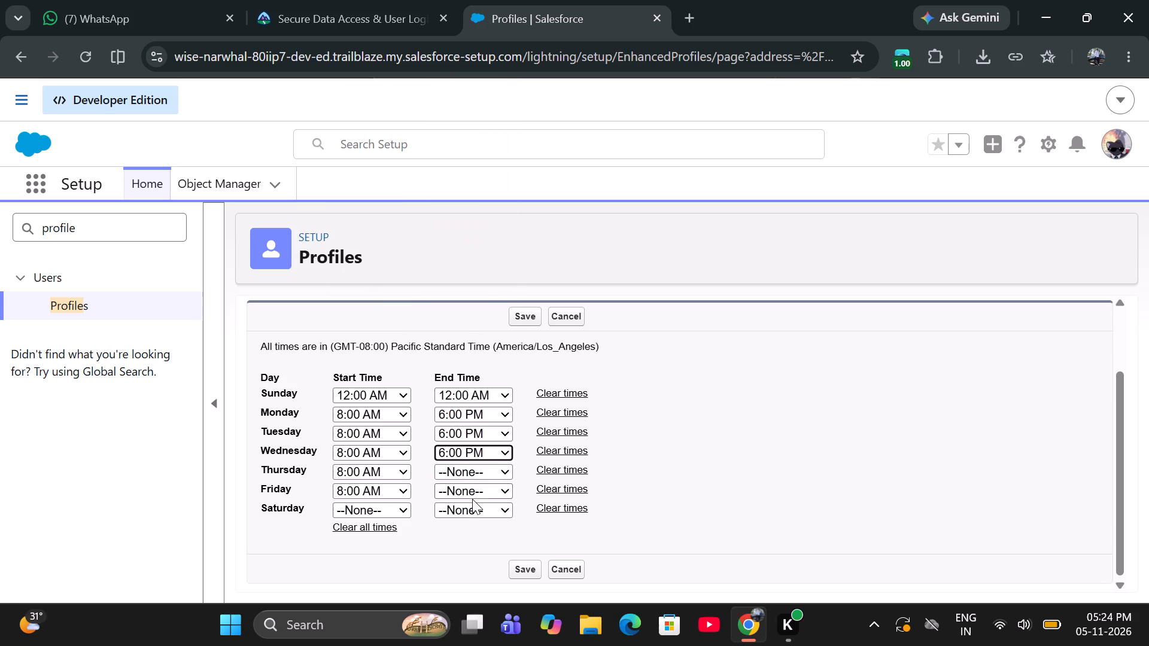
click(478, 467)
click(465, 498)
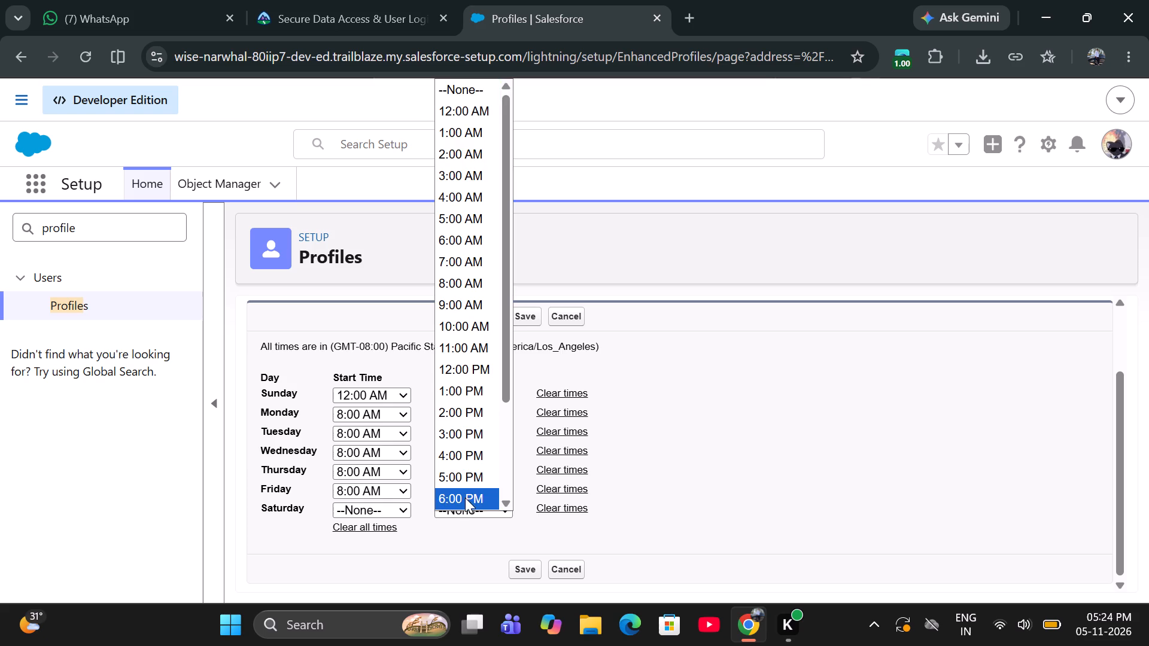
click(465, 492)
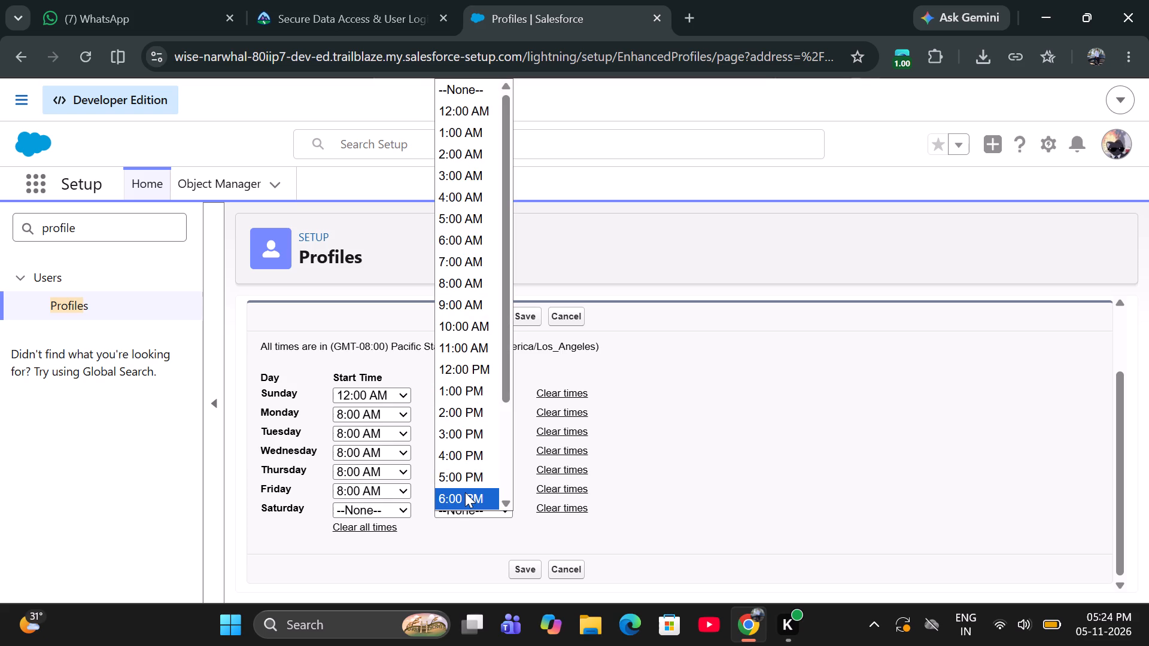
click(465, 492)
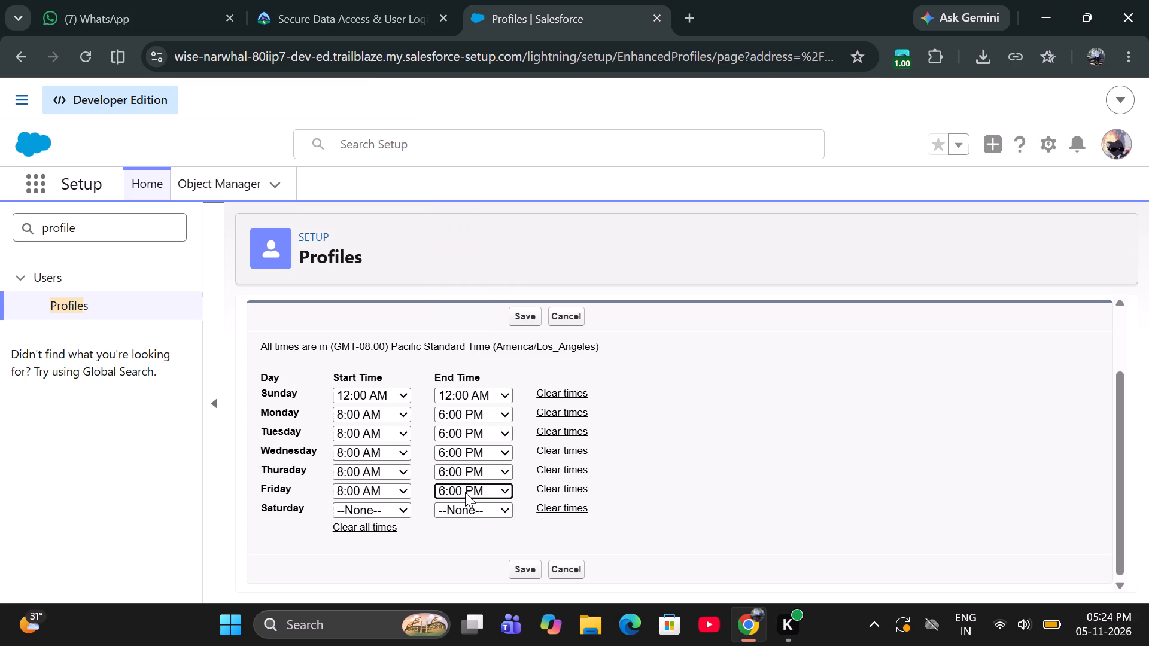
Set Saturday's login hours to a start time of 12:00 AM and an end time of 12:00 AM.
click(376, 508)
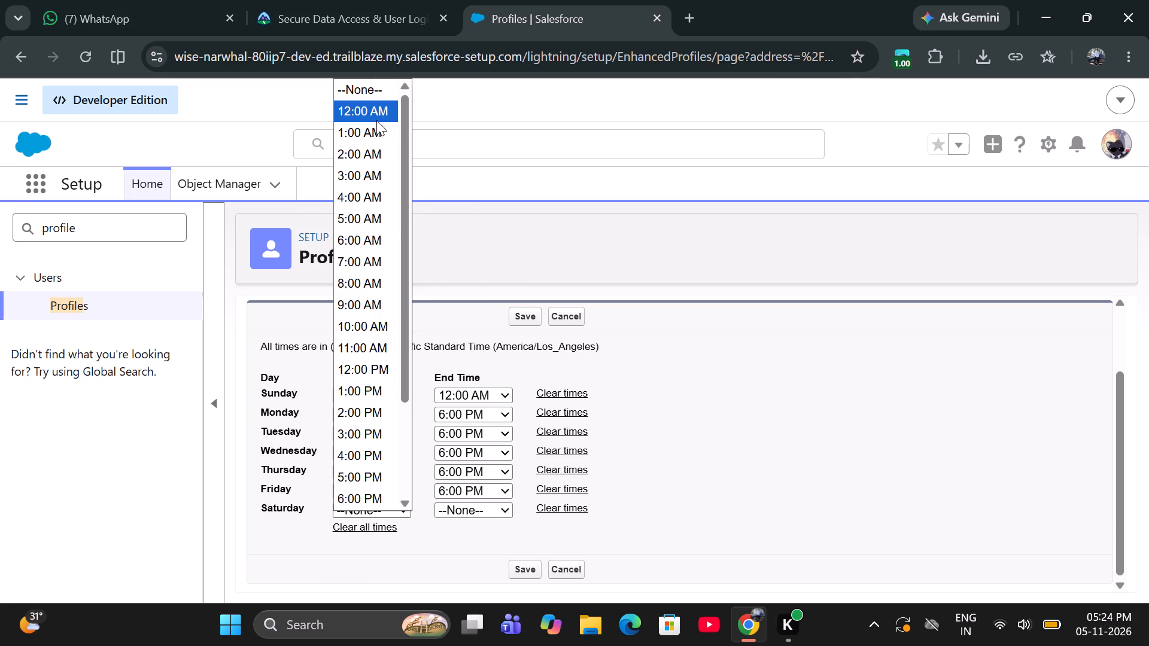
scroll(376, 119, up, 1)
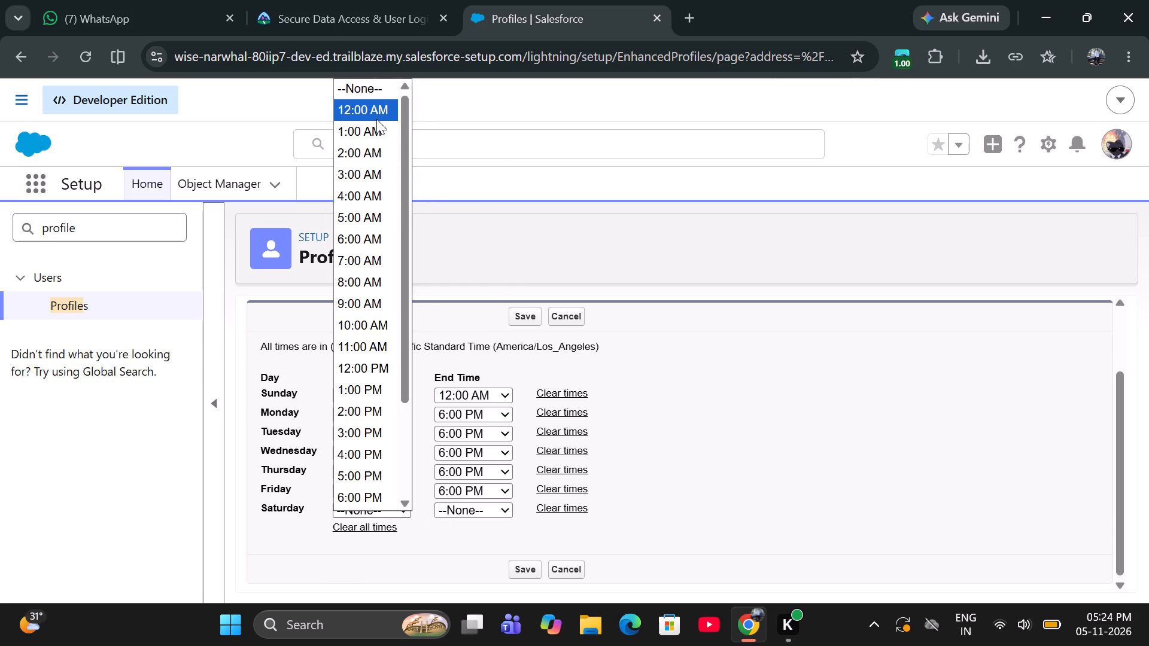
click(376, 119)
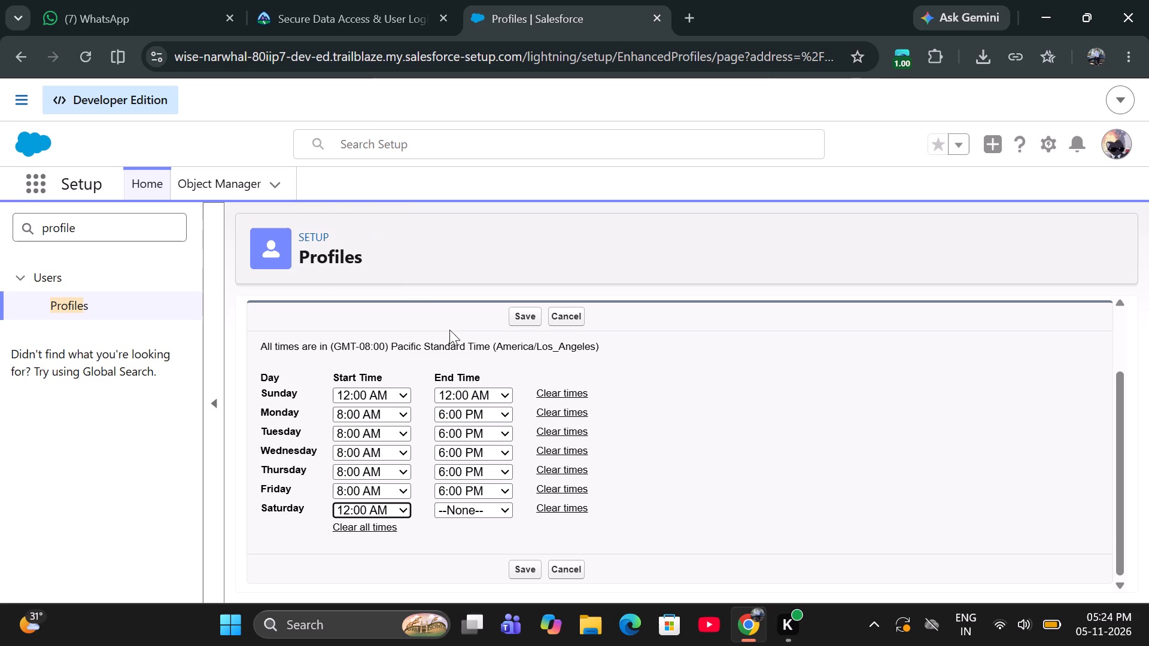
click(498, 513)
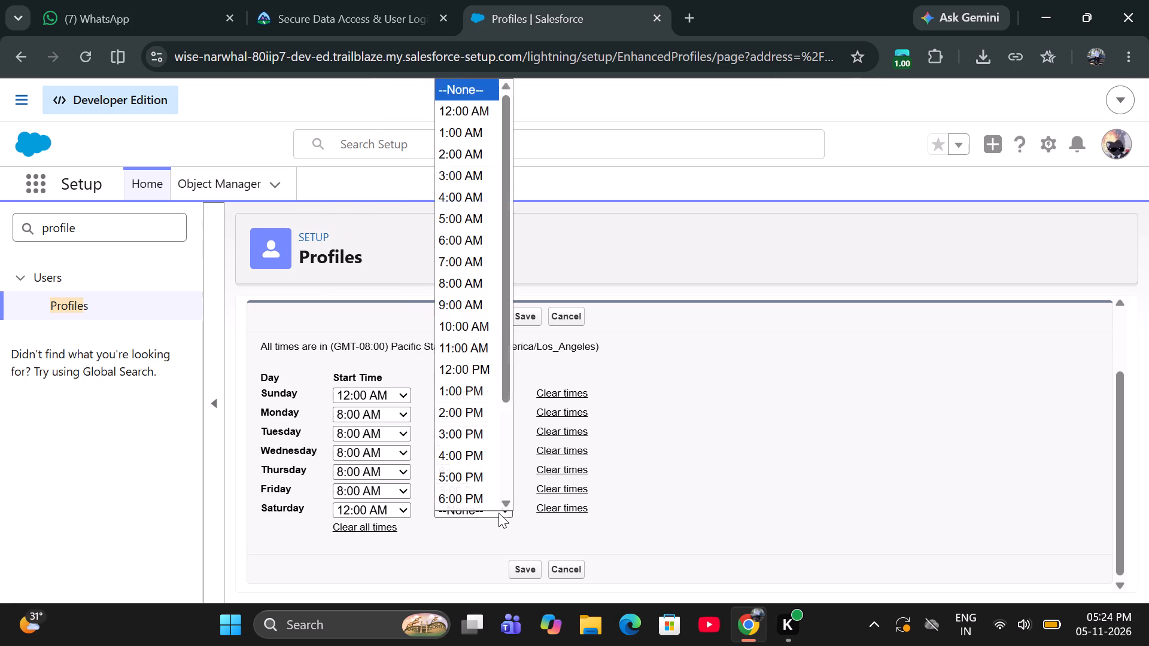
click(468, 106)
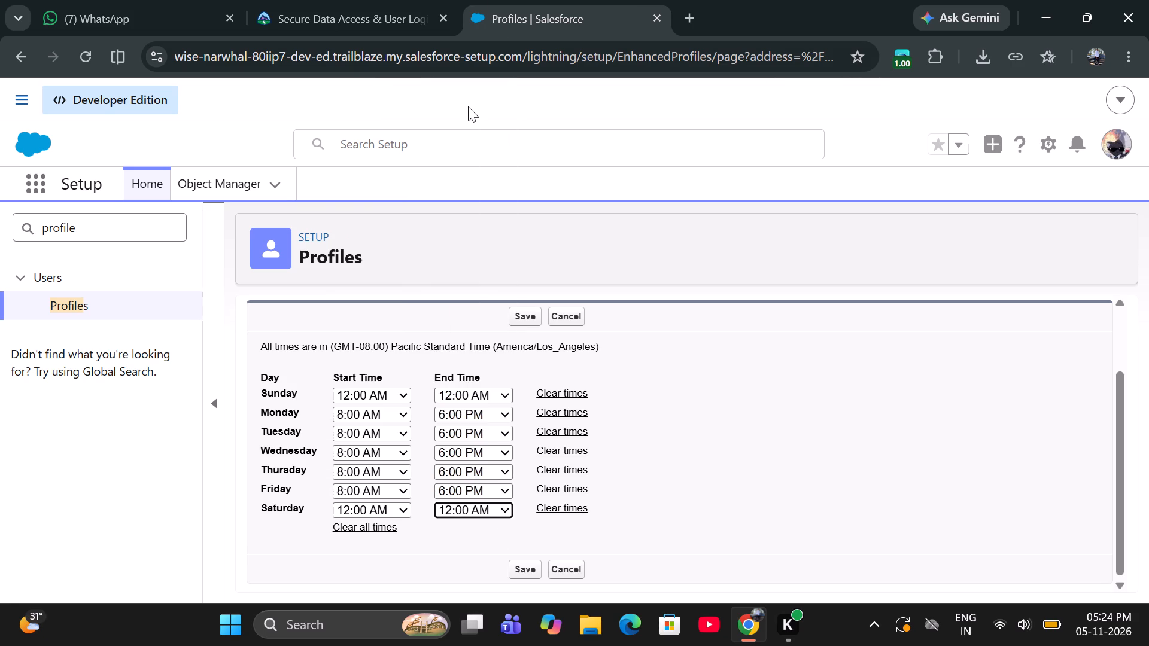
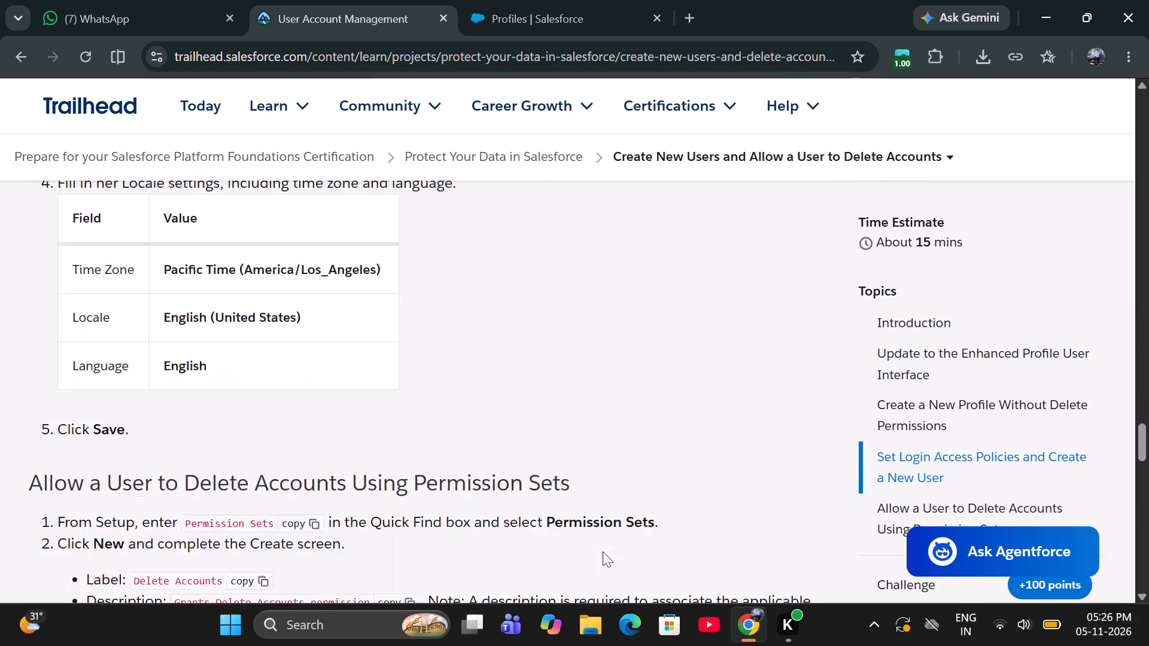
Close the Salesforce Profiles page and submit the Create New Users and Allow a User to Delete Accounts step for verification.
scroll(603, 551, down, 5)
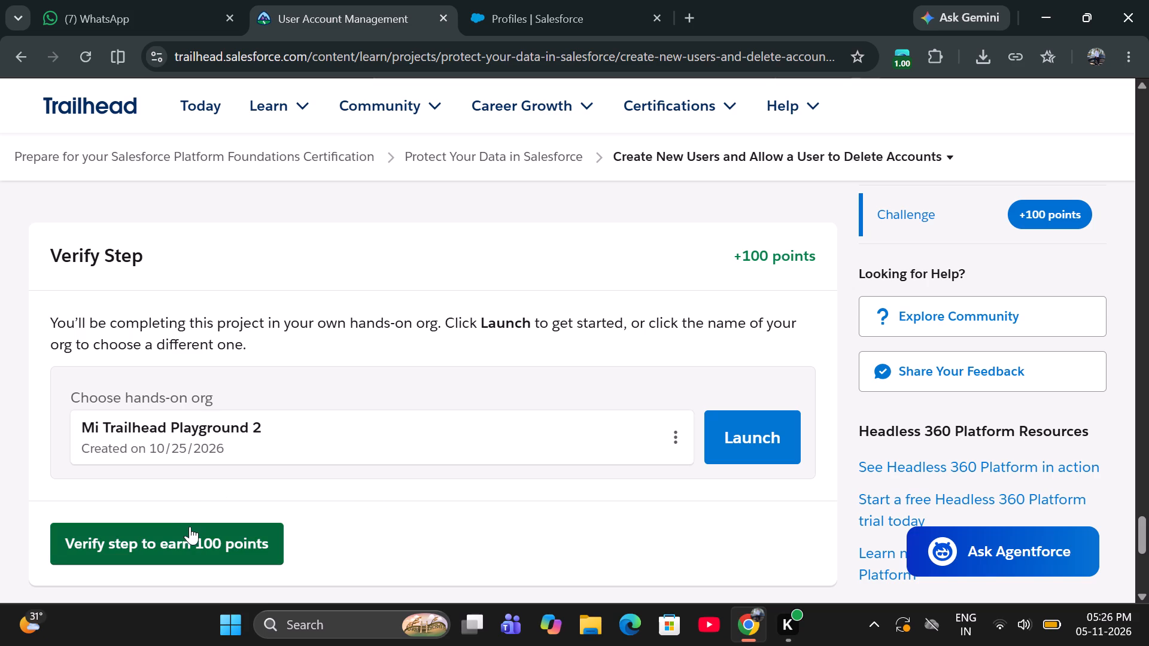
click(655, 15)
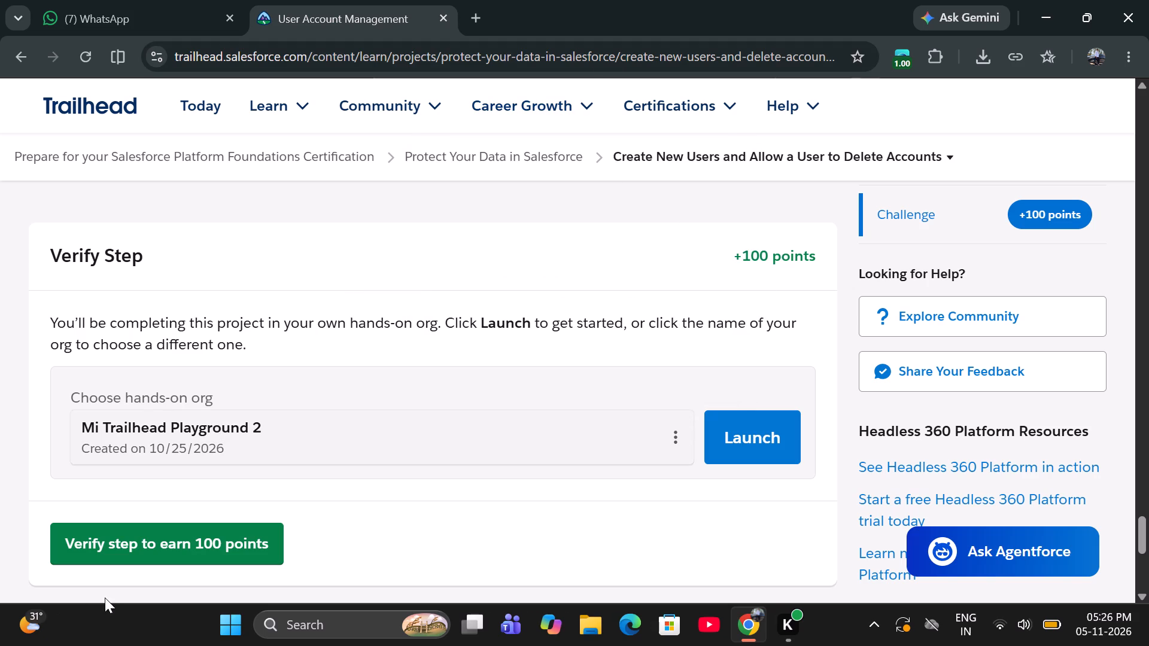
click(130, 559)
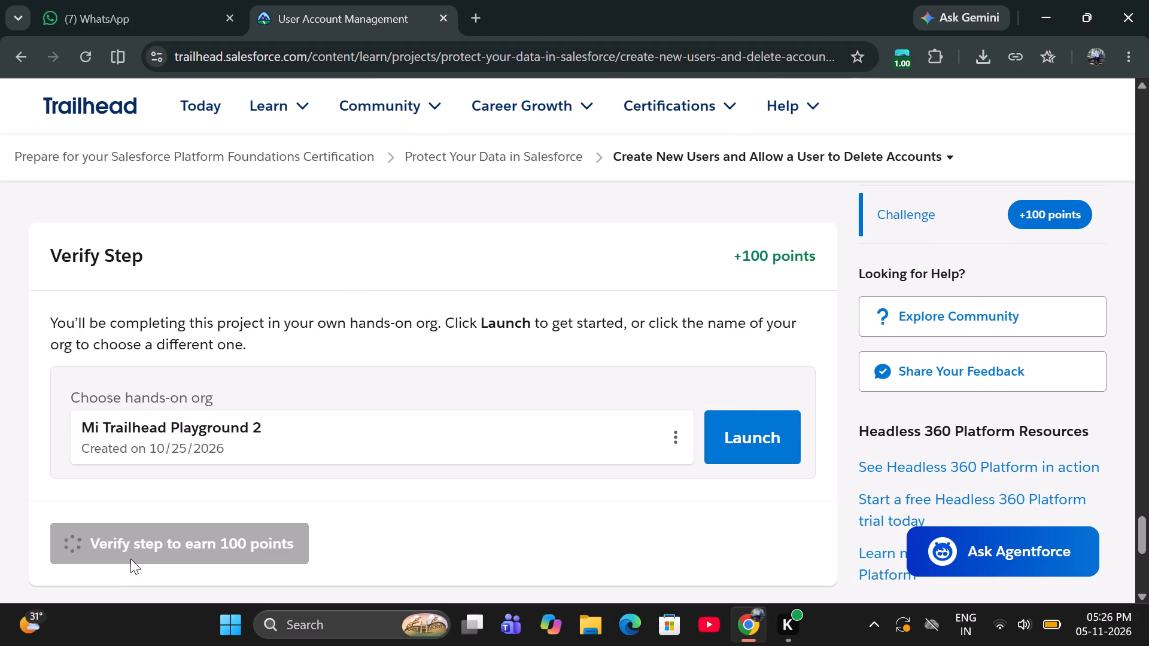
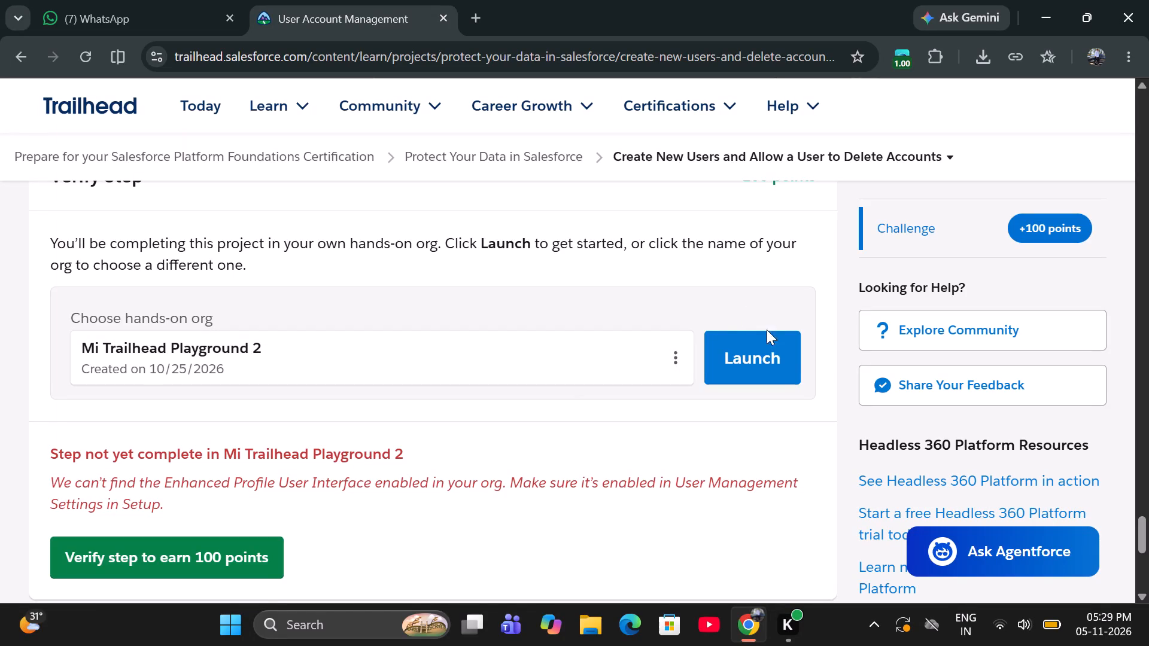
Launch the Mi Trailhead Playground 2 org from the verification section and open its Salesforce Setup.
click(759, 343)
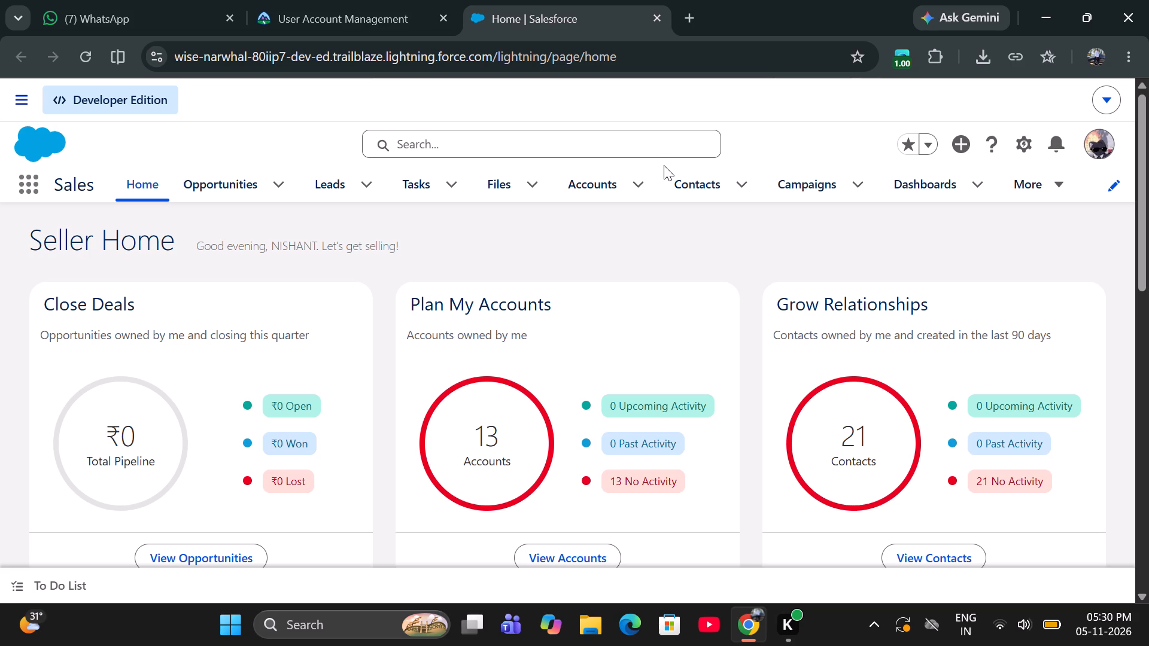
click(1020, 146)
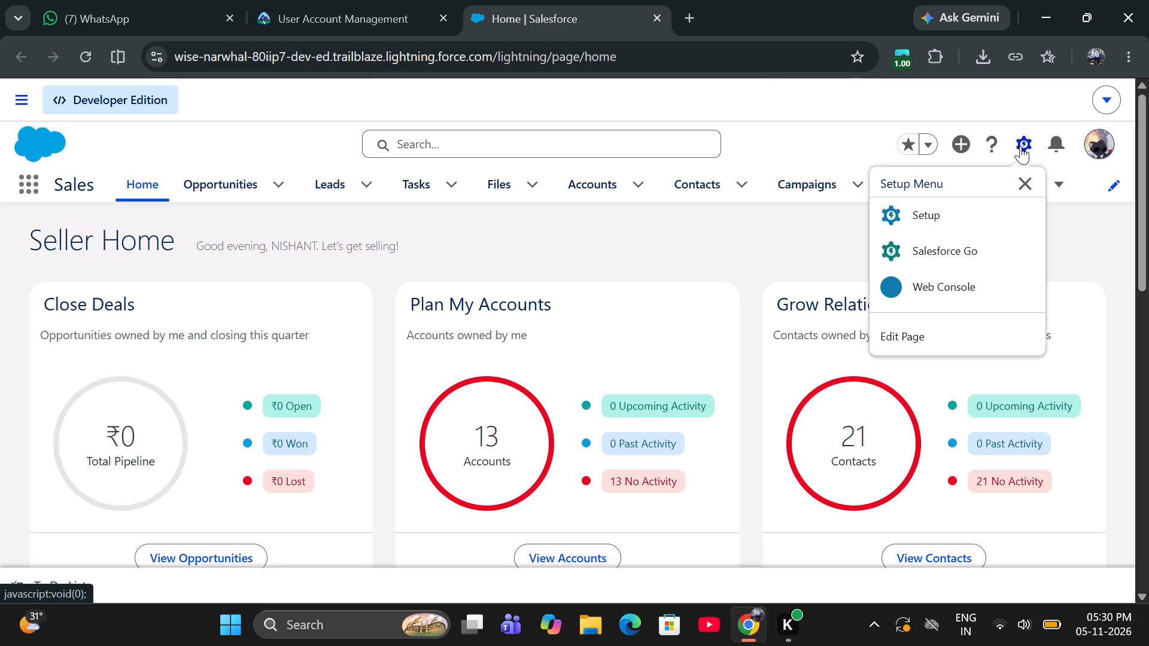
click(967, 223)
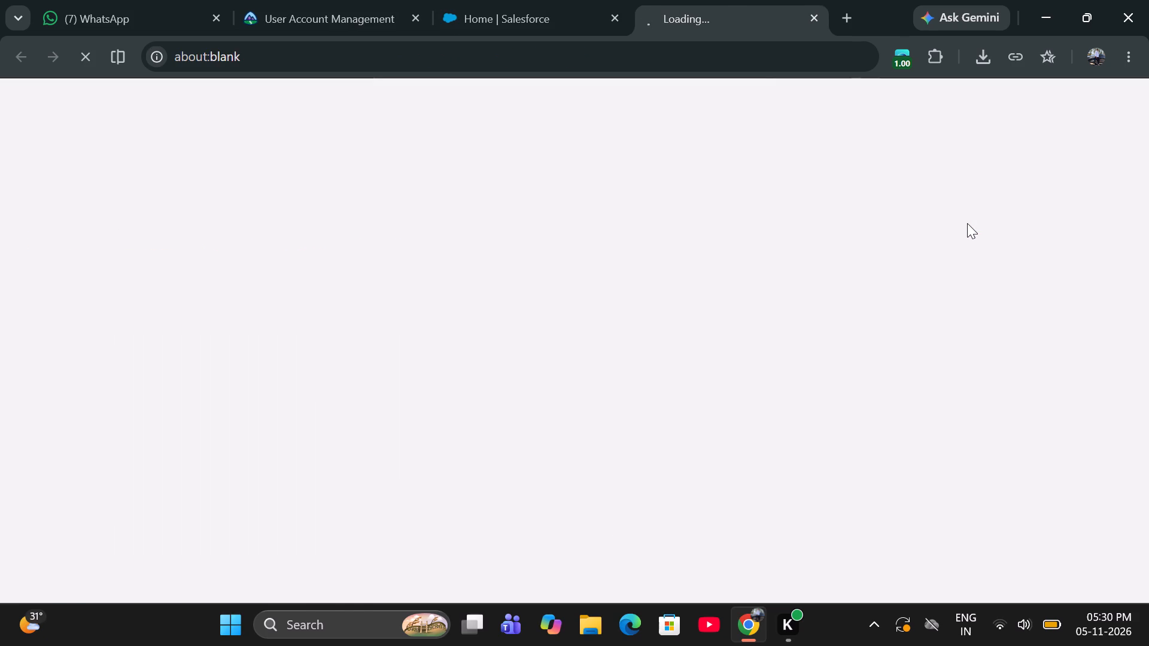
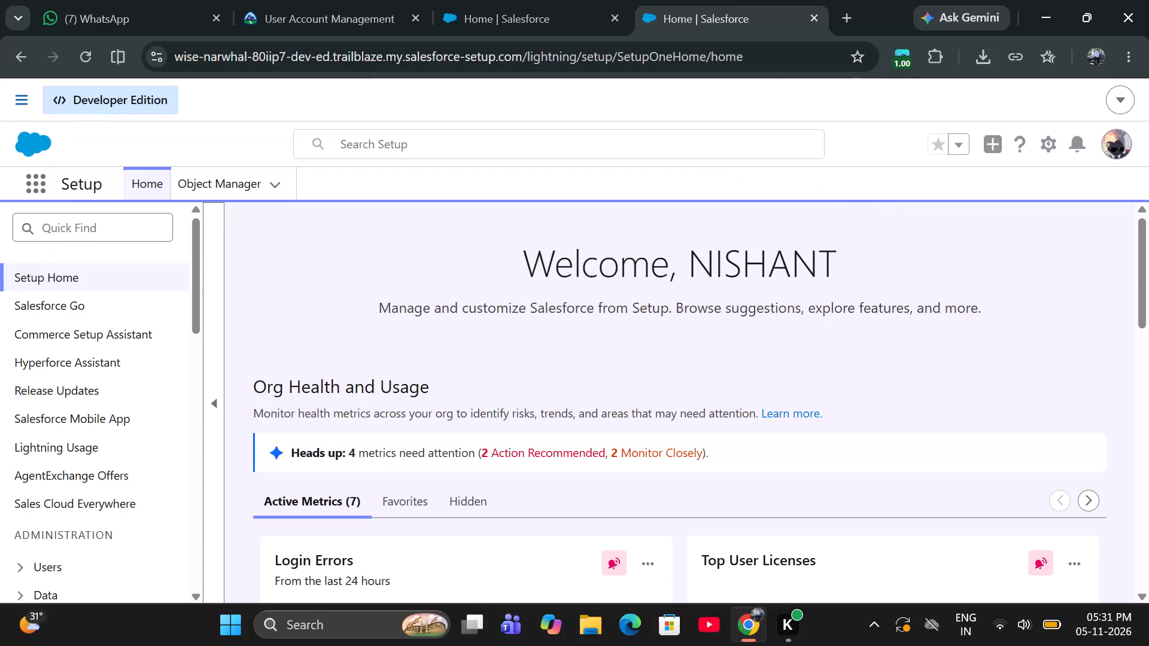
Search Setup for "manag" and open User Management Settings.
click(450, 150)
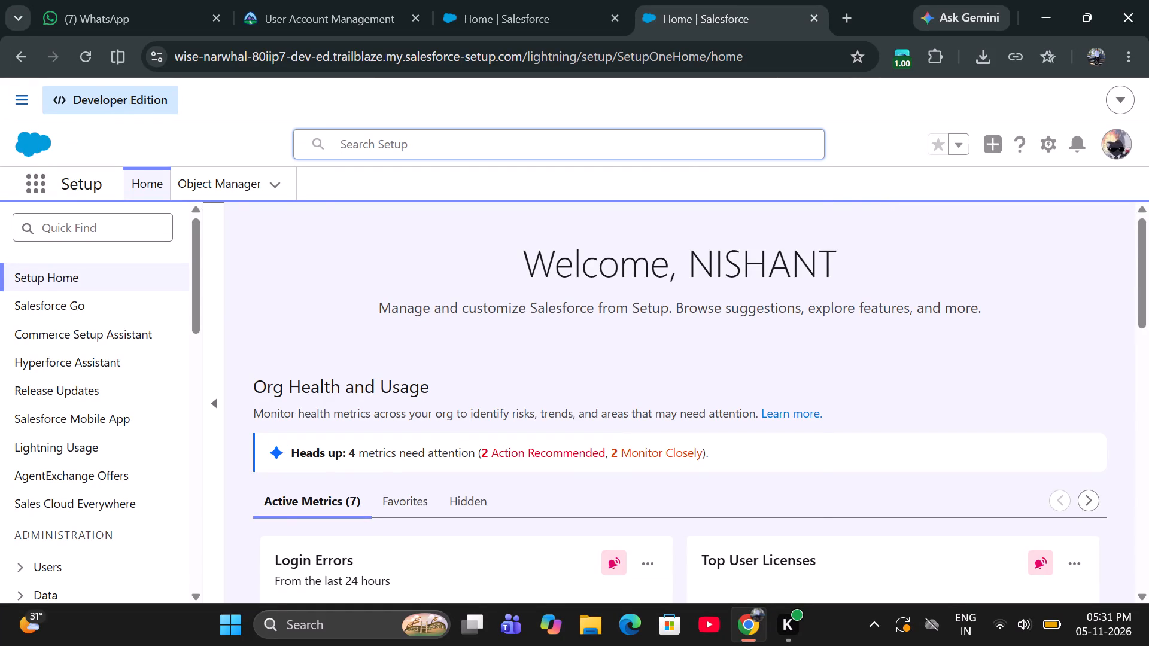
text(manag)
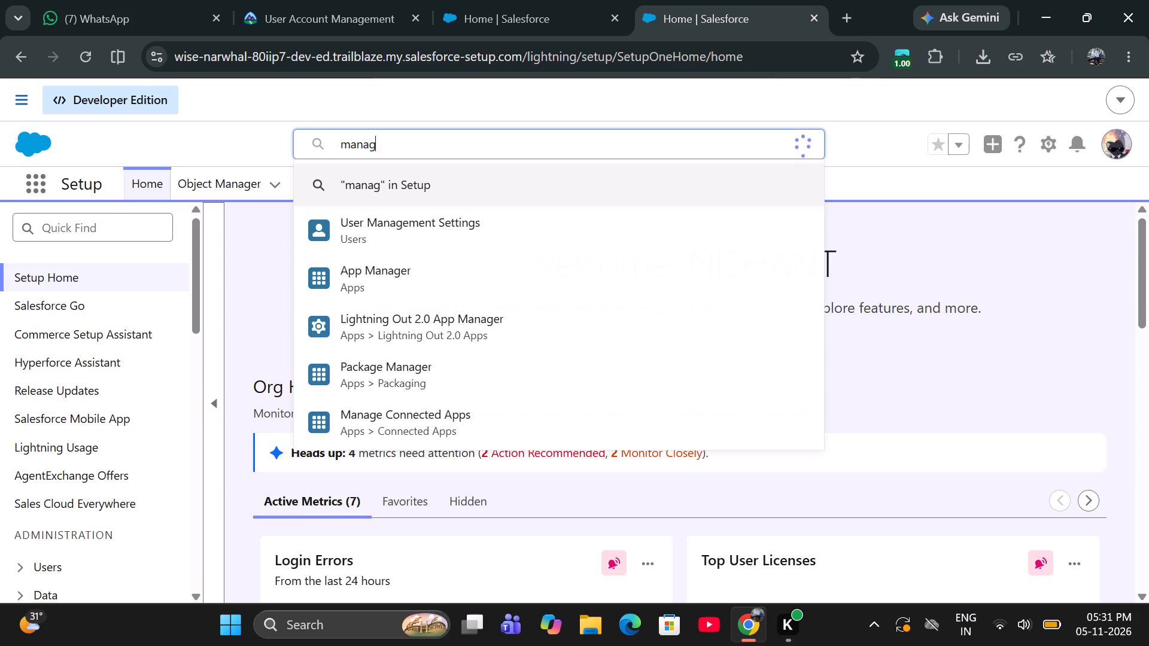
click(412, 224)
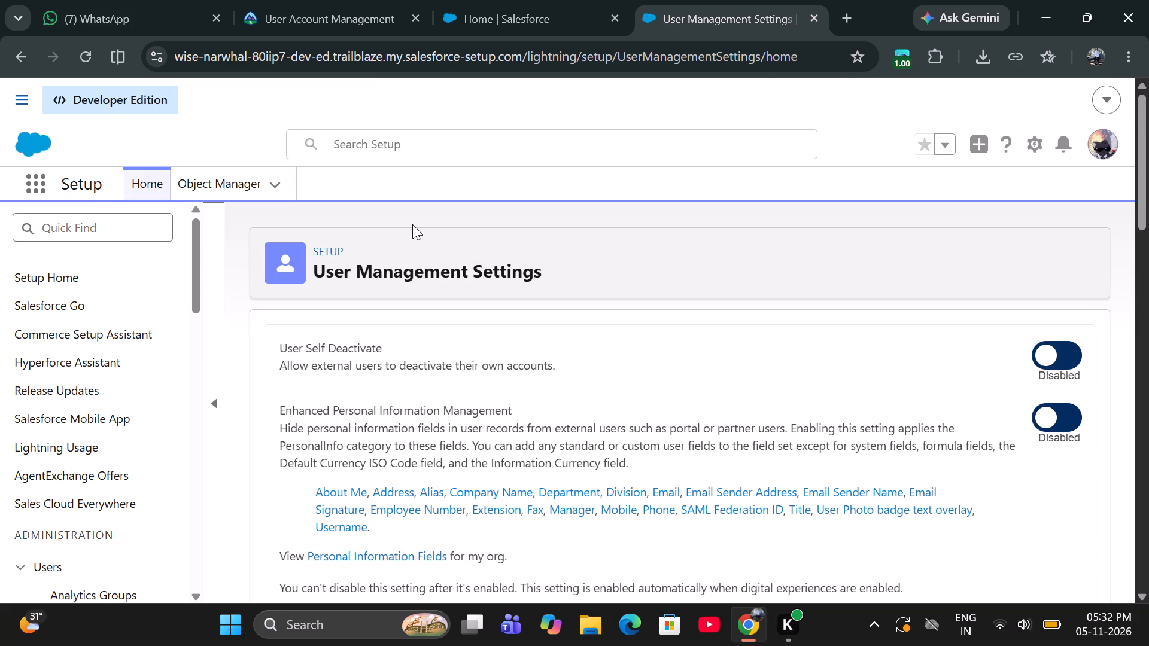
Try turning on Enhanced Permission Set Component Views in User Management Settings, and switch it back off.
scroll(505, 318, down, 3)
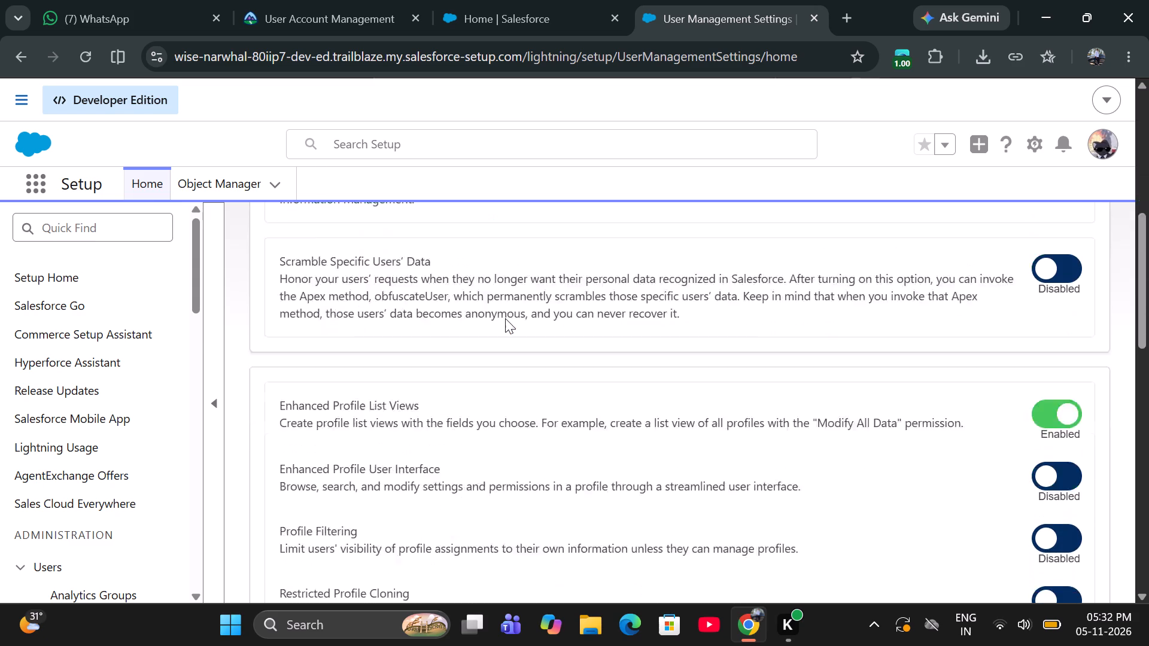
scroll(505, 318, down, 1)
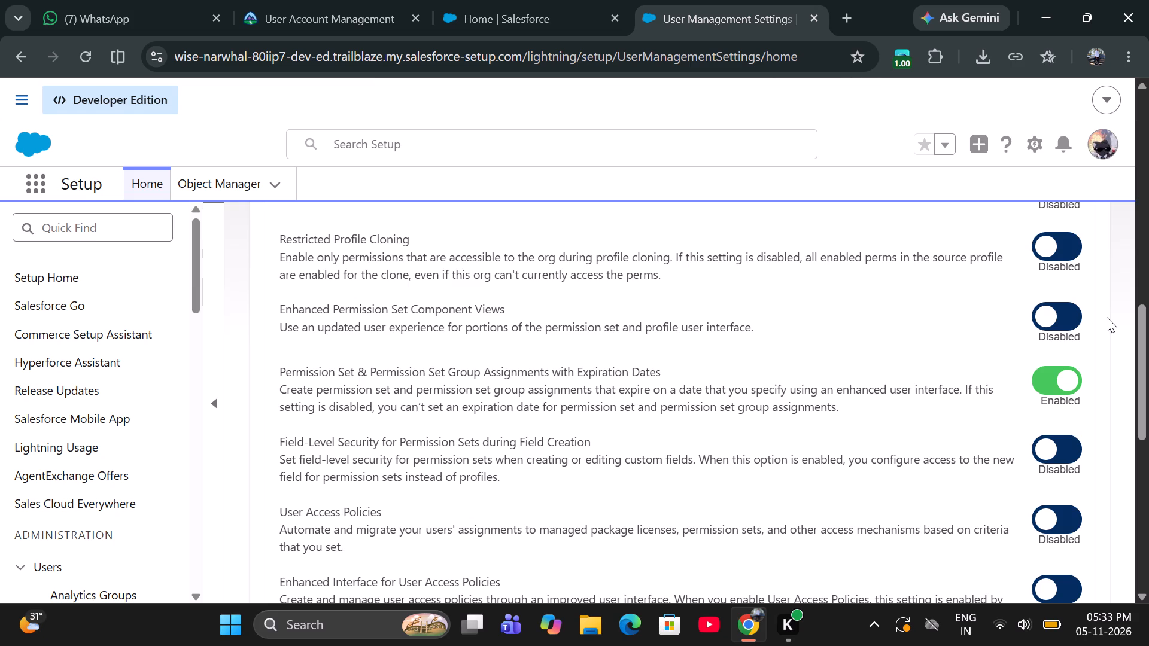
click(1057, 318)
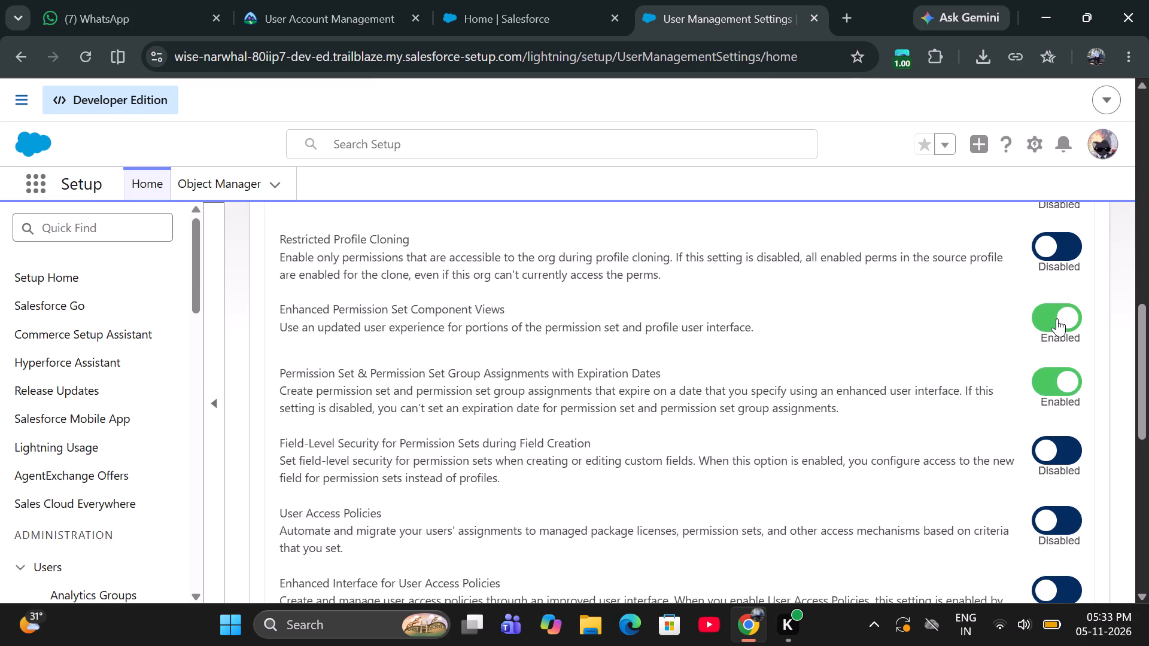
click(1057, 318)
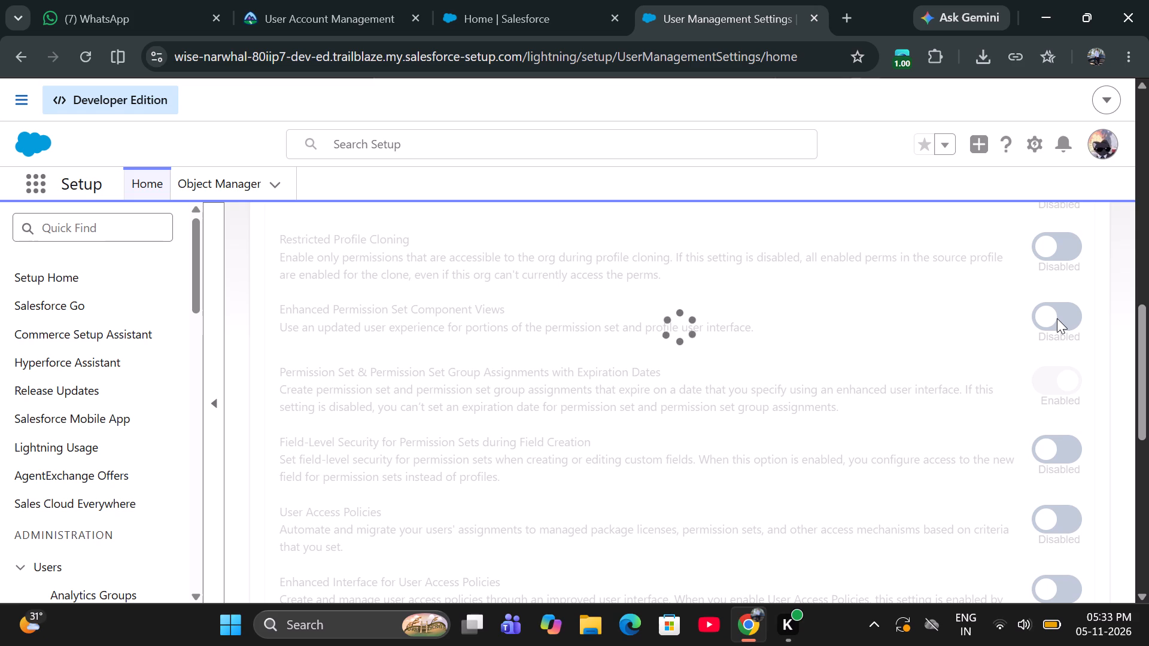
Enable the Enhanced Profile User Interface setting in User Management Settings.
scroll(911, 358, up, 1)
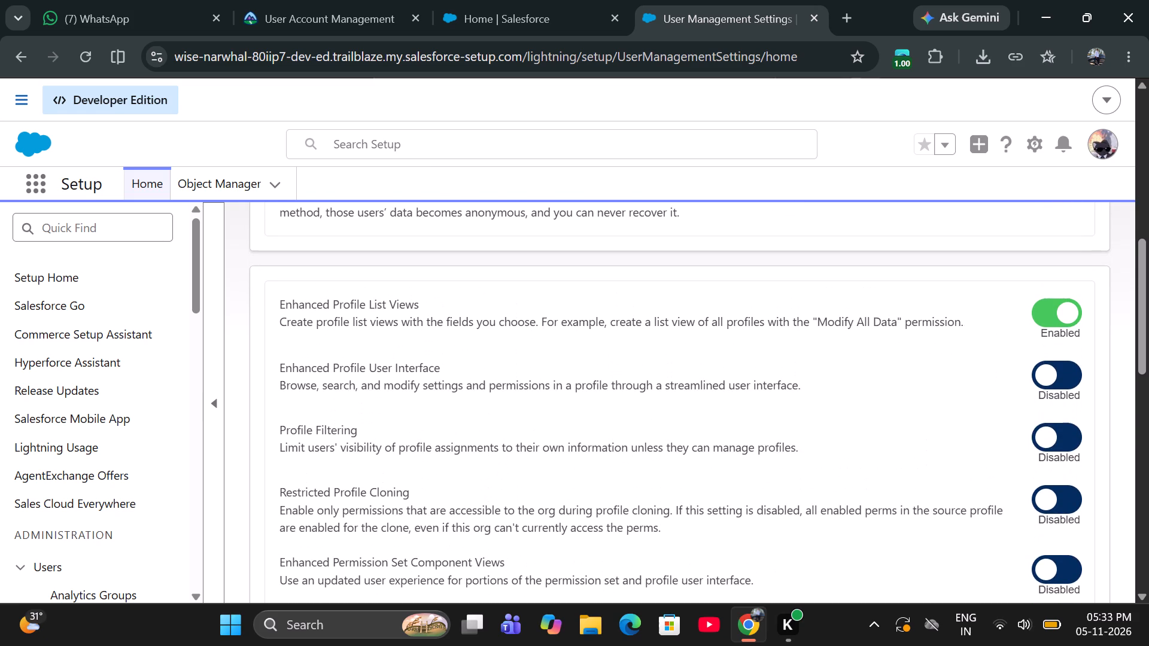
scroll(911, 358, up, 1)
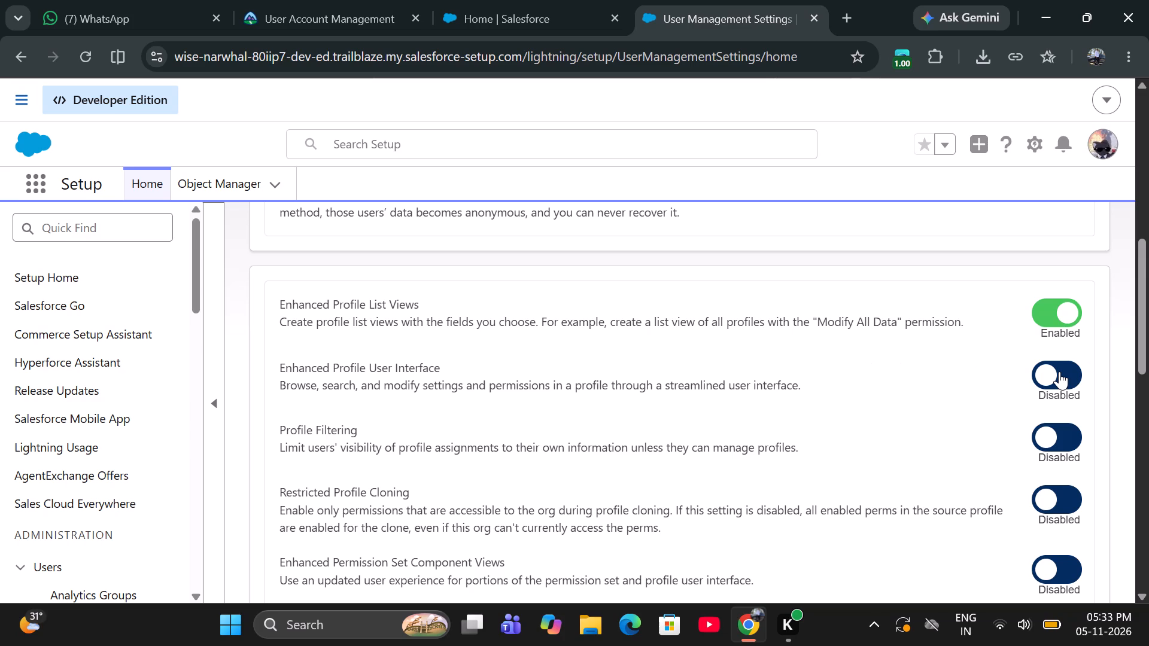
click(1059, 371)
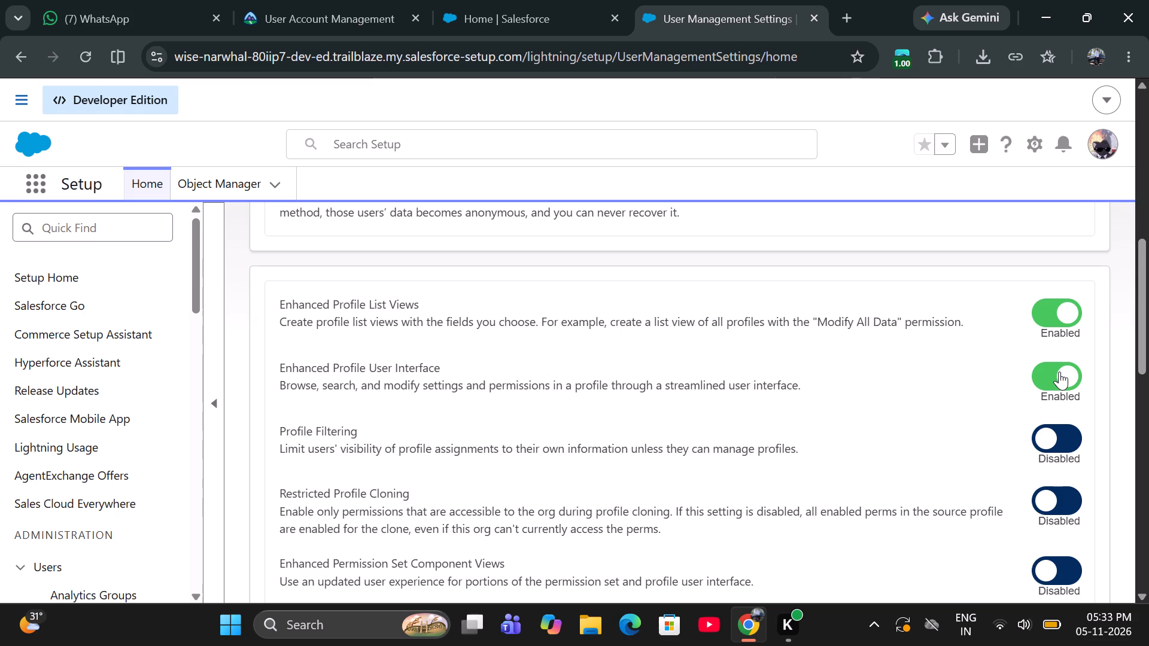
scroll(1059, 371, down, 9)
scroll(1059, 371, up, 5)
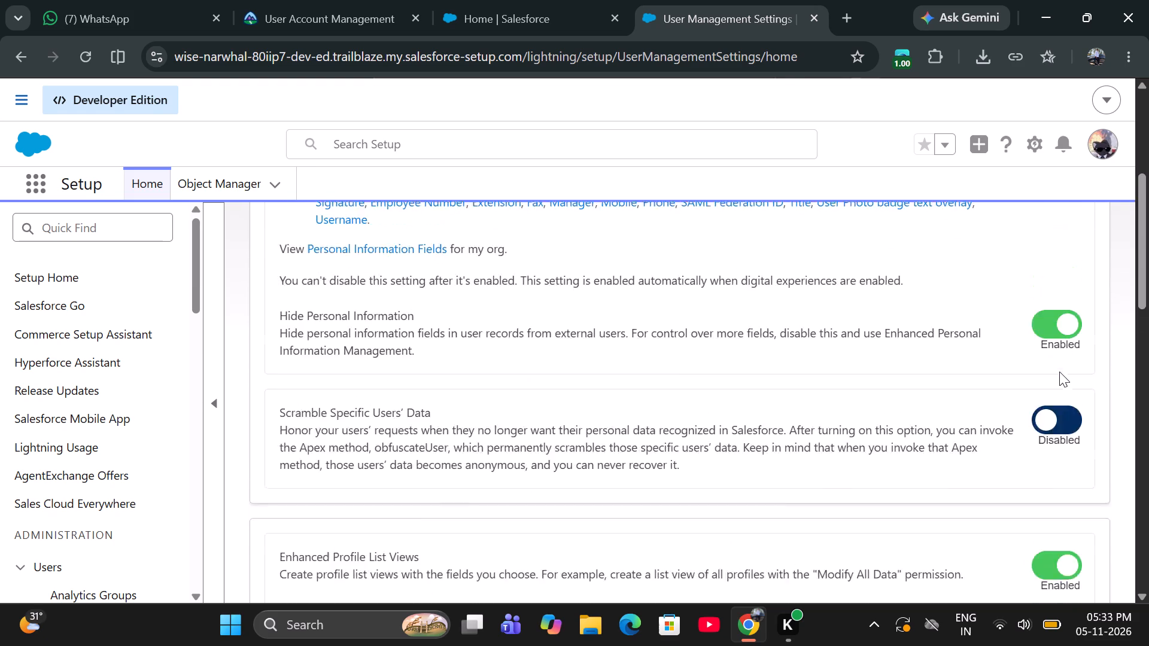
Return to the Trailhead project page and submit the Create New Users and Allow a User to Delete Accounts step for verification.
click(340, 6)
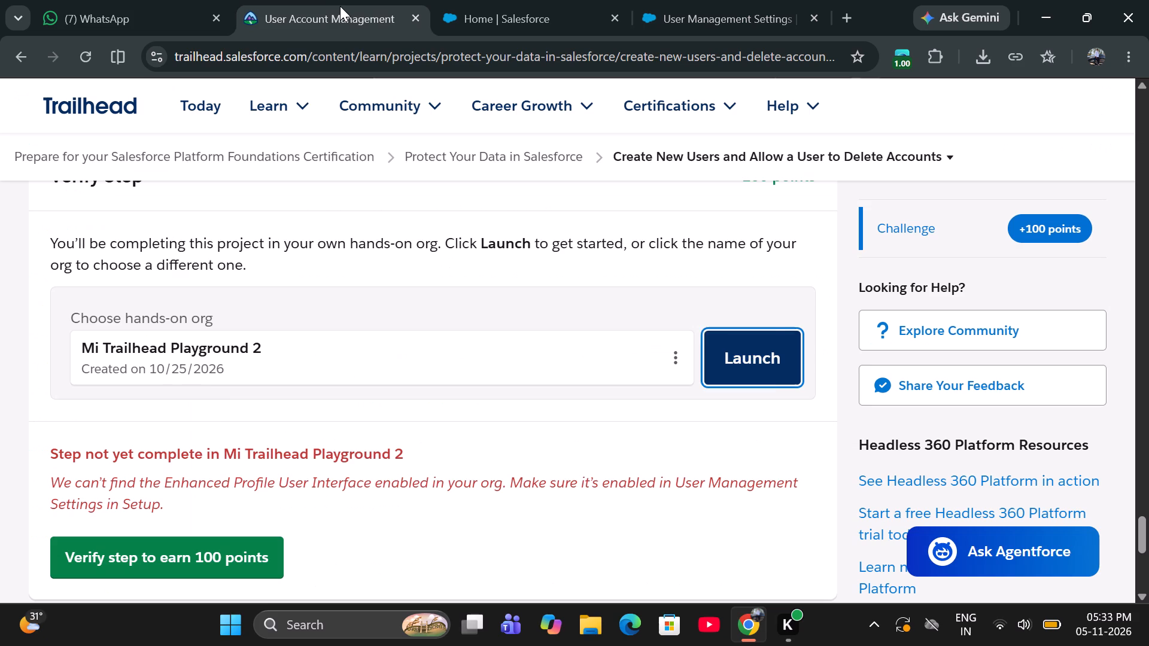
click(117, 561)
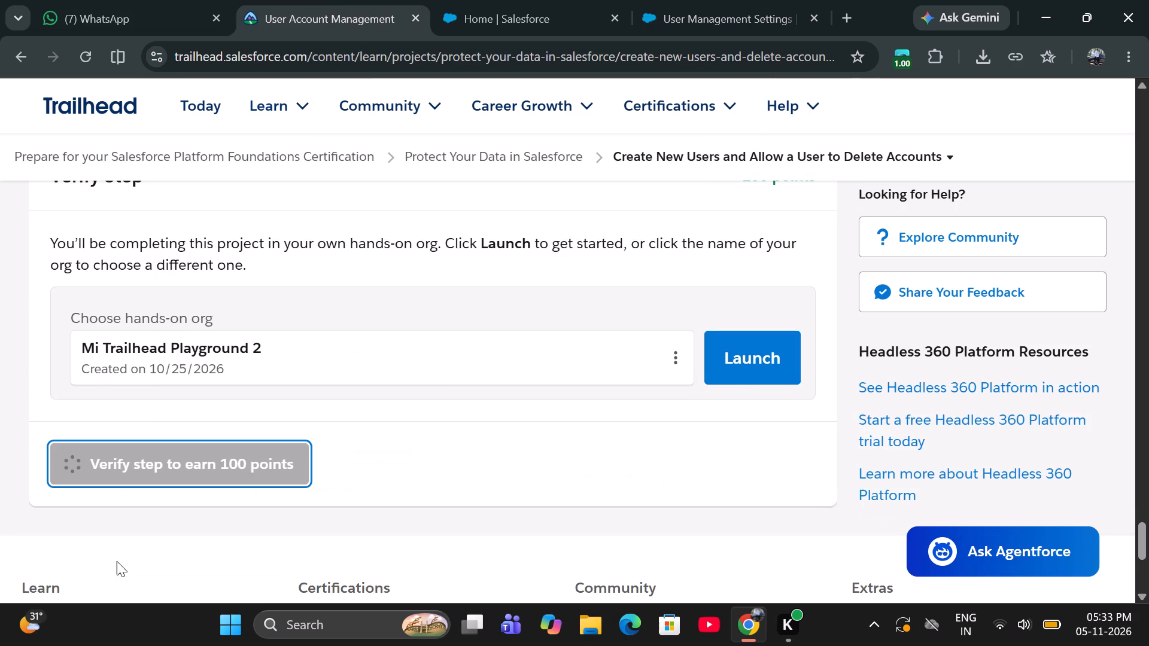
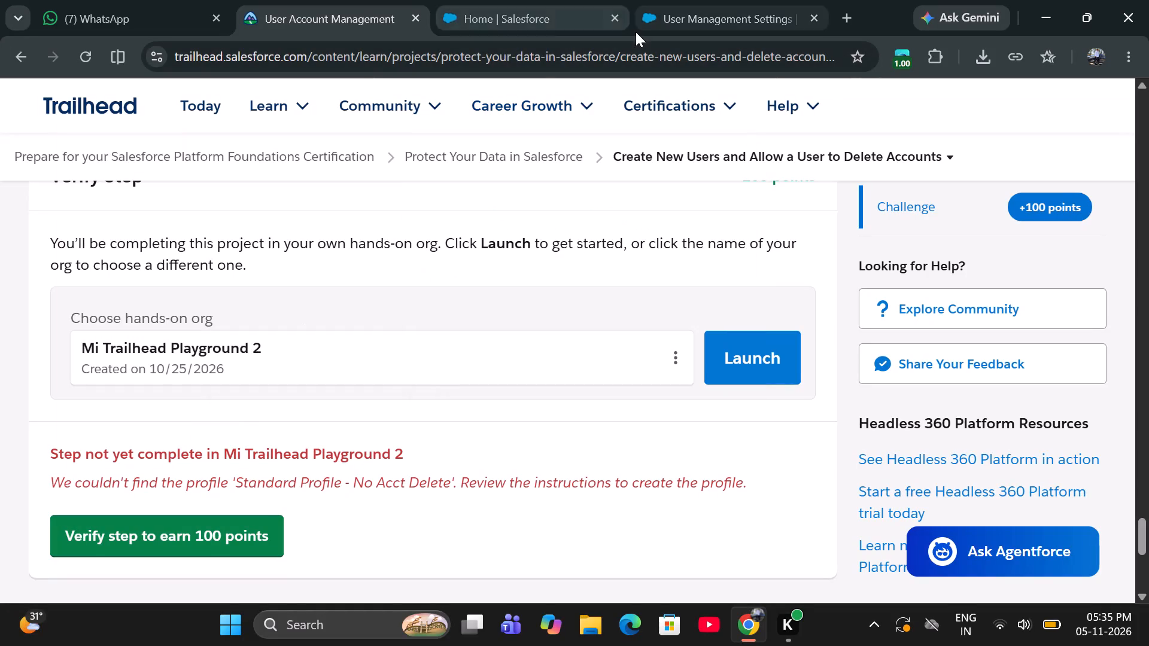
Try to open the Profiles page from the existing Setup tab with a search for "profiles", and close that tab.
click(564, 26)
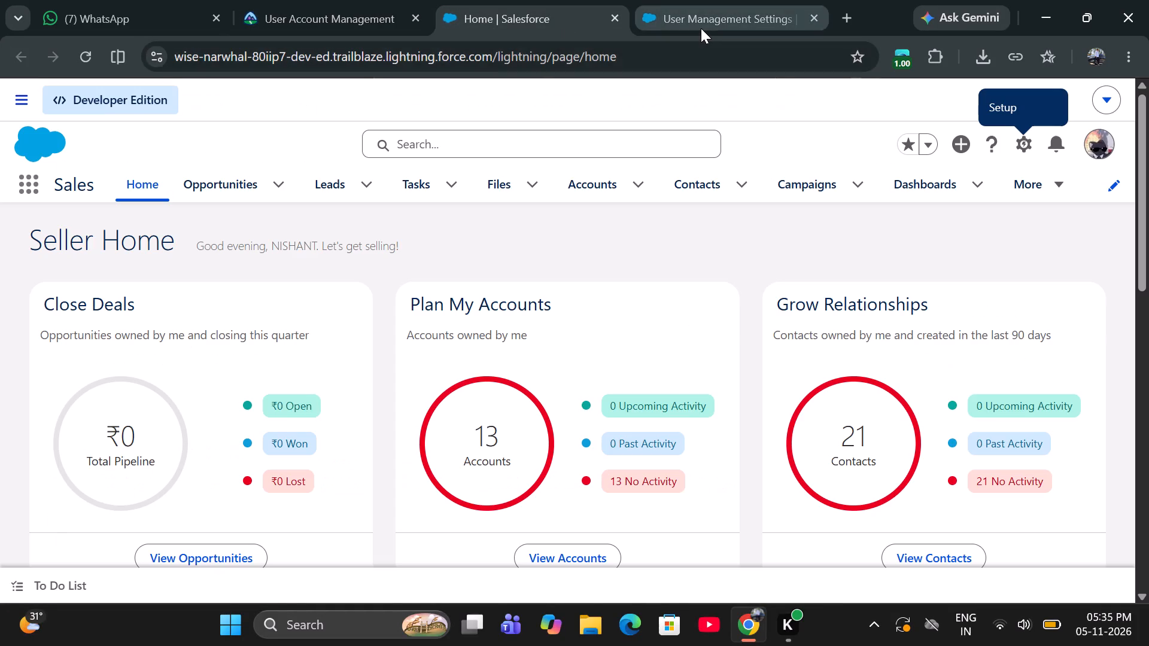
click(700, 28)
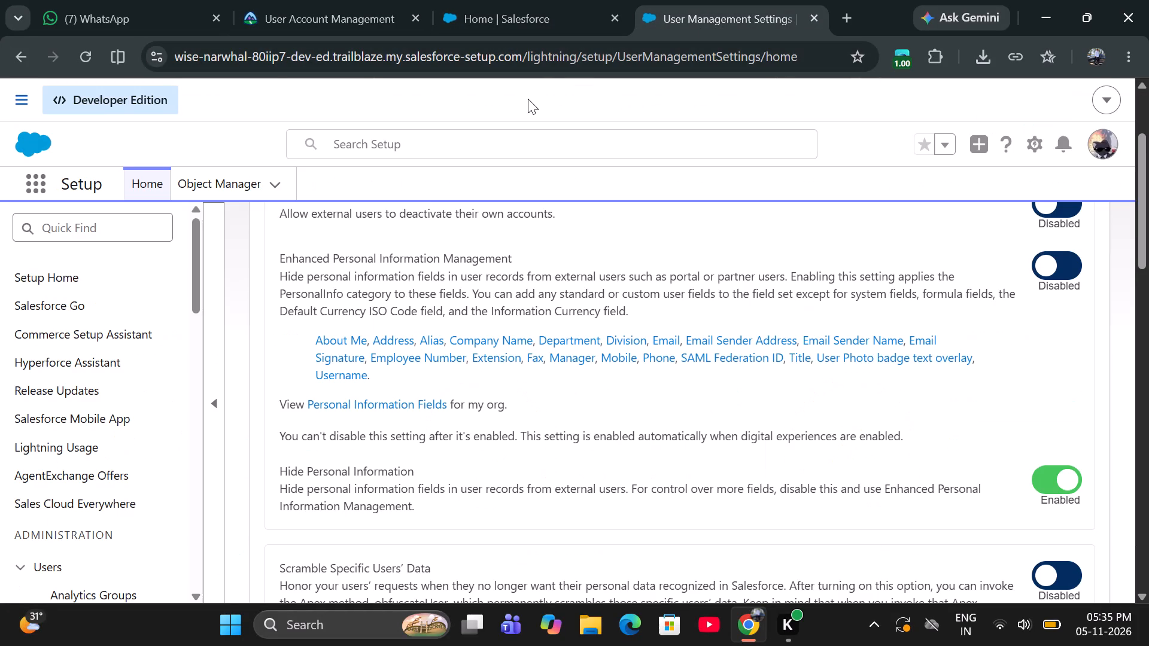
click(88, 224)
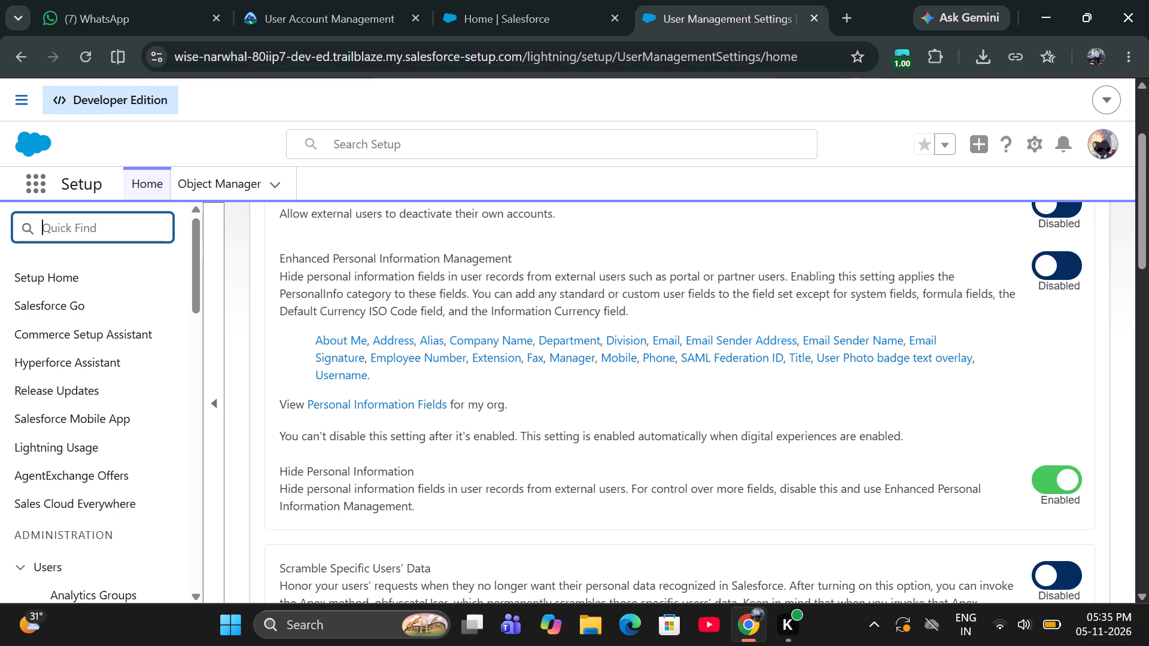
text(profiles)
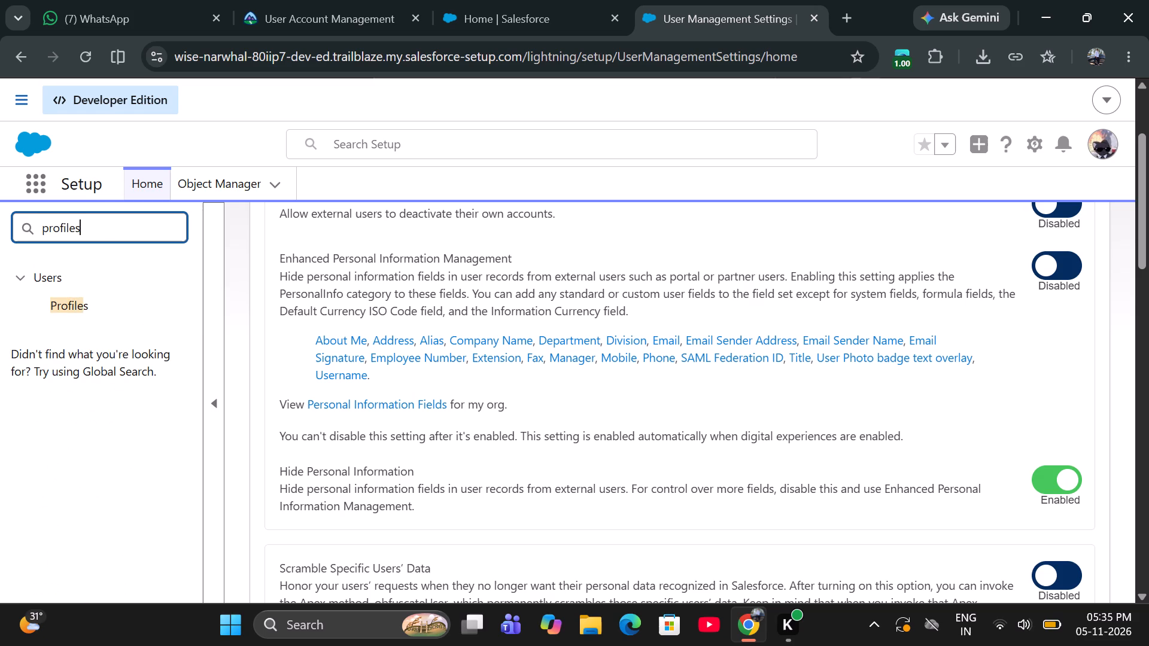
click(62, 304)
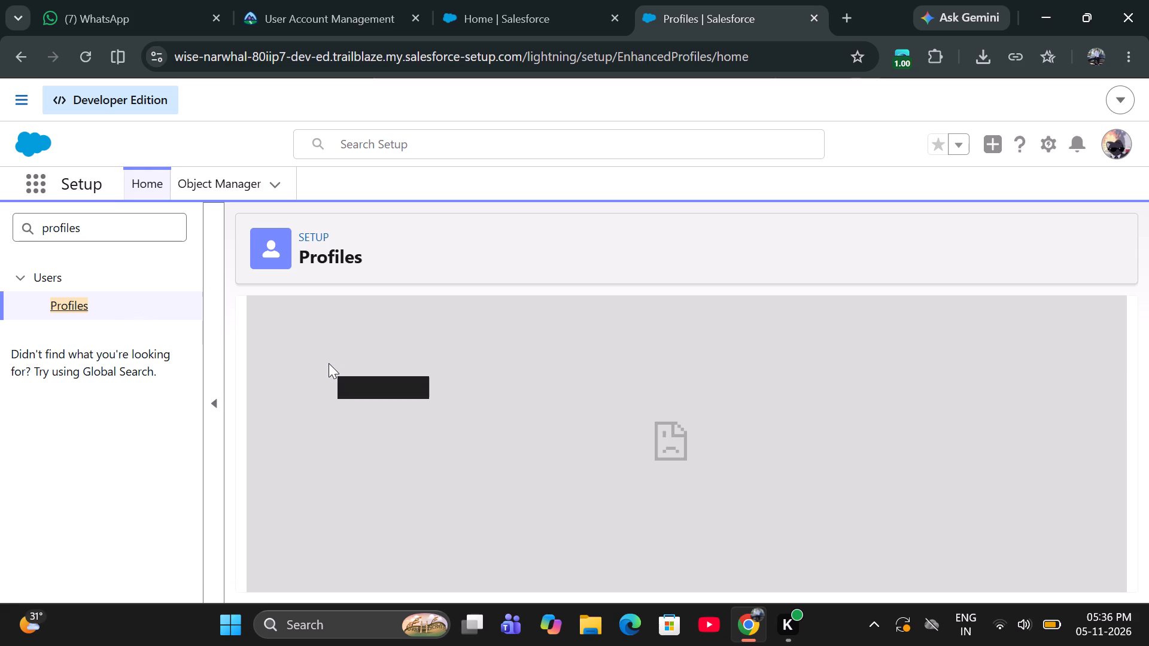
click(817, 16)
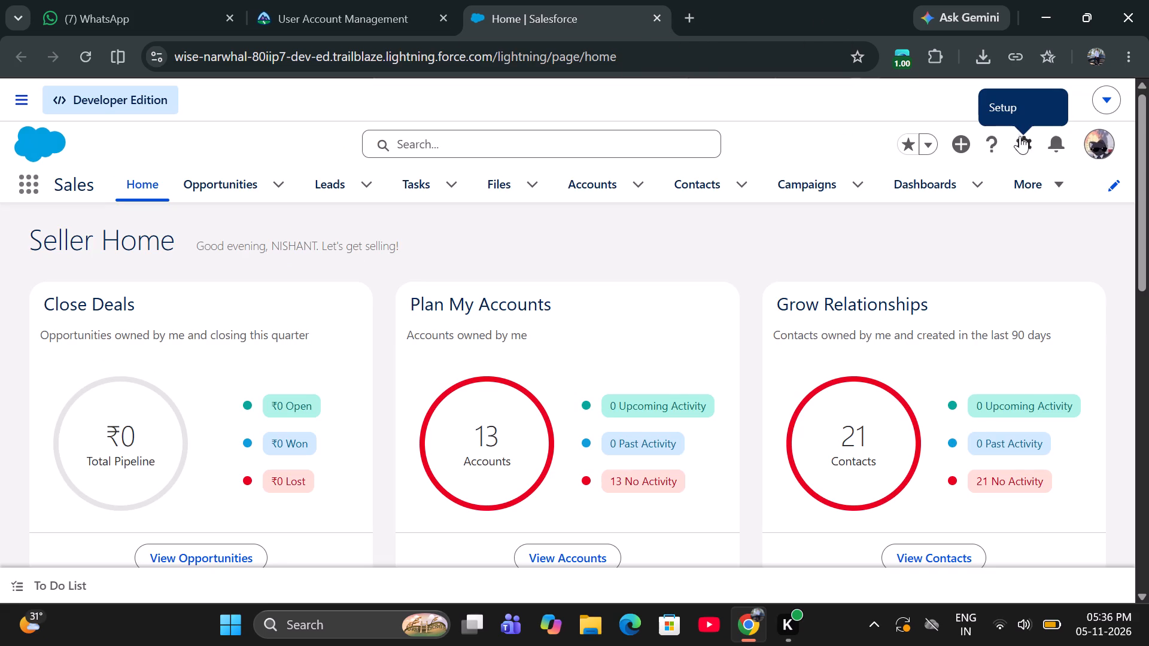
Reopen Setup from the playground's home page, search it for "profile" and open the Profiles page.
click(1022, 141)
click(977, 223)
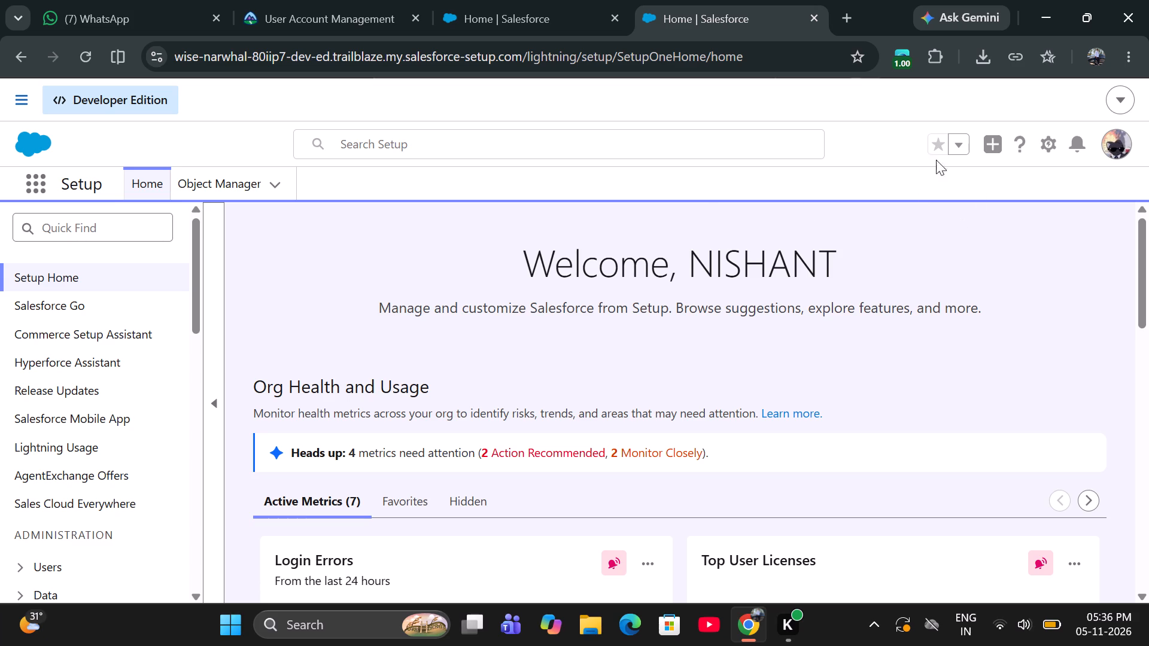
click(95, 230)
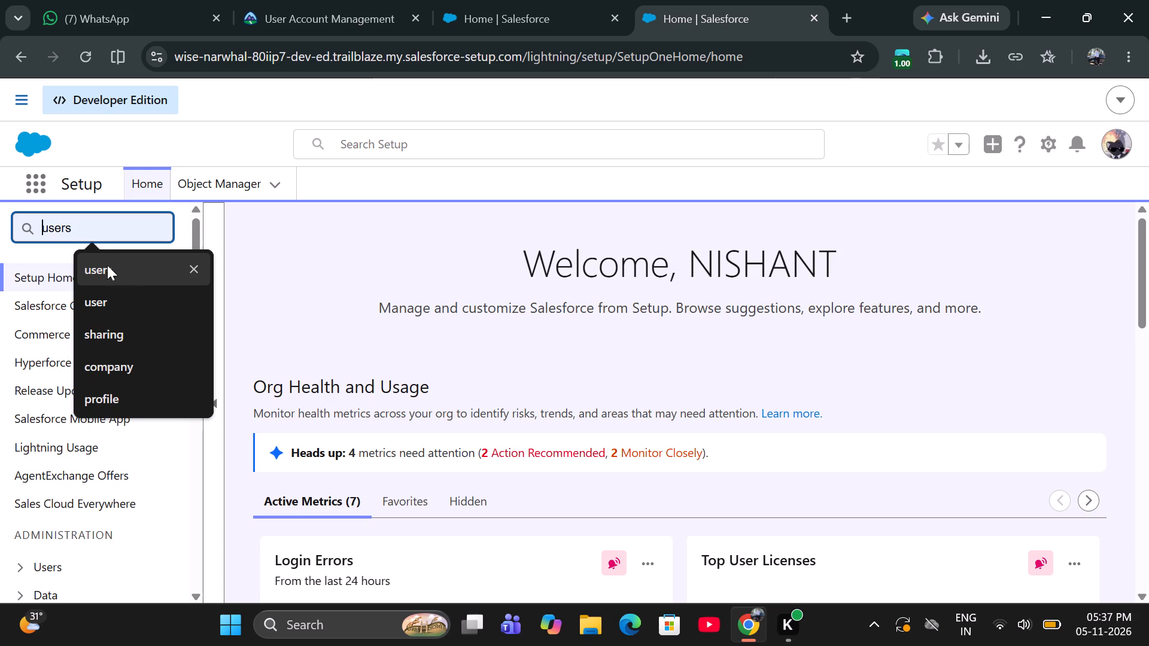
click(114, 394)
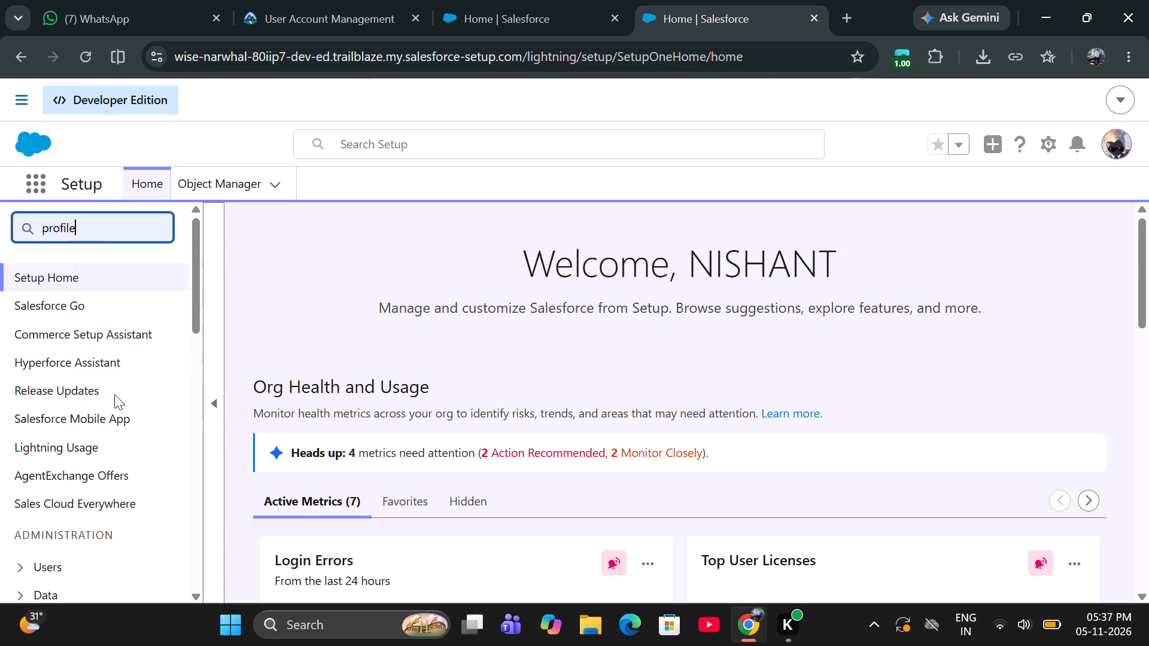
click(73, 306)
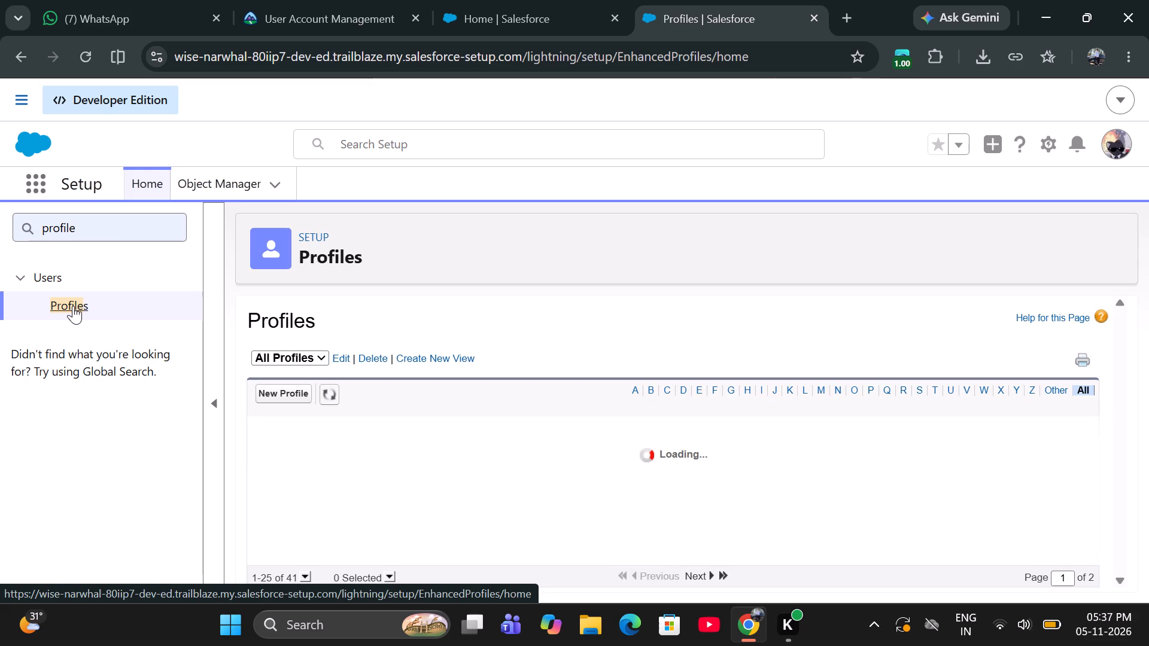
Filter the All Profiles list to names beginning with S and look through the profiles for Standard Profile - No Acct Delete.
click(920, 389)
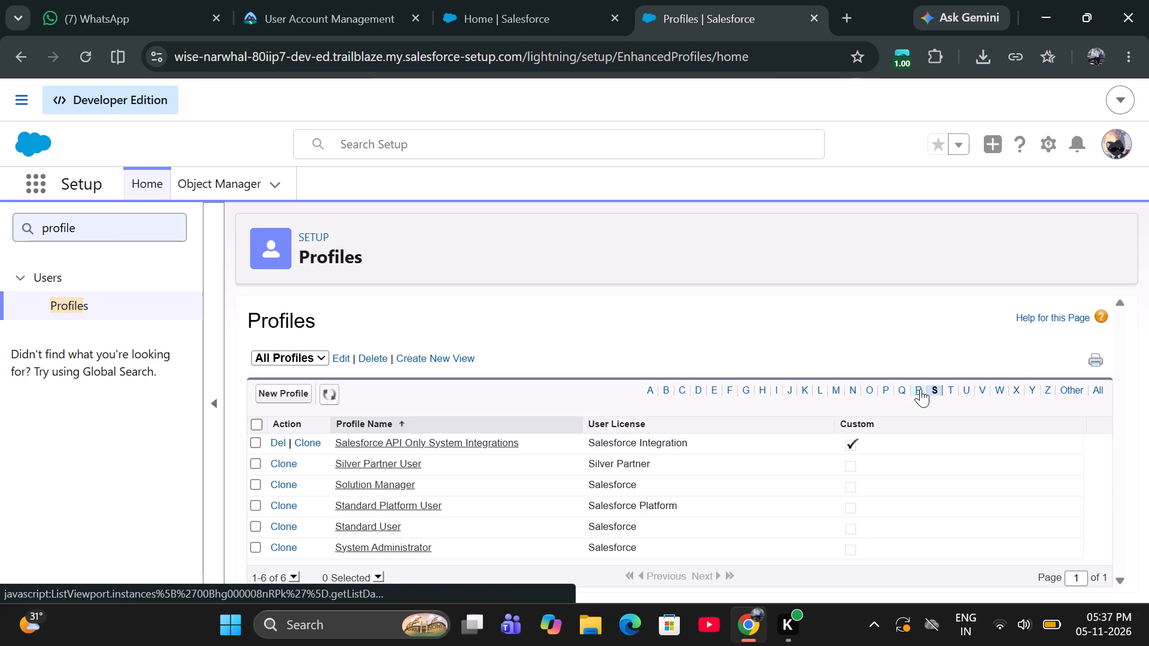
click(932, 389)
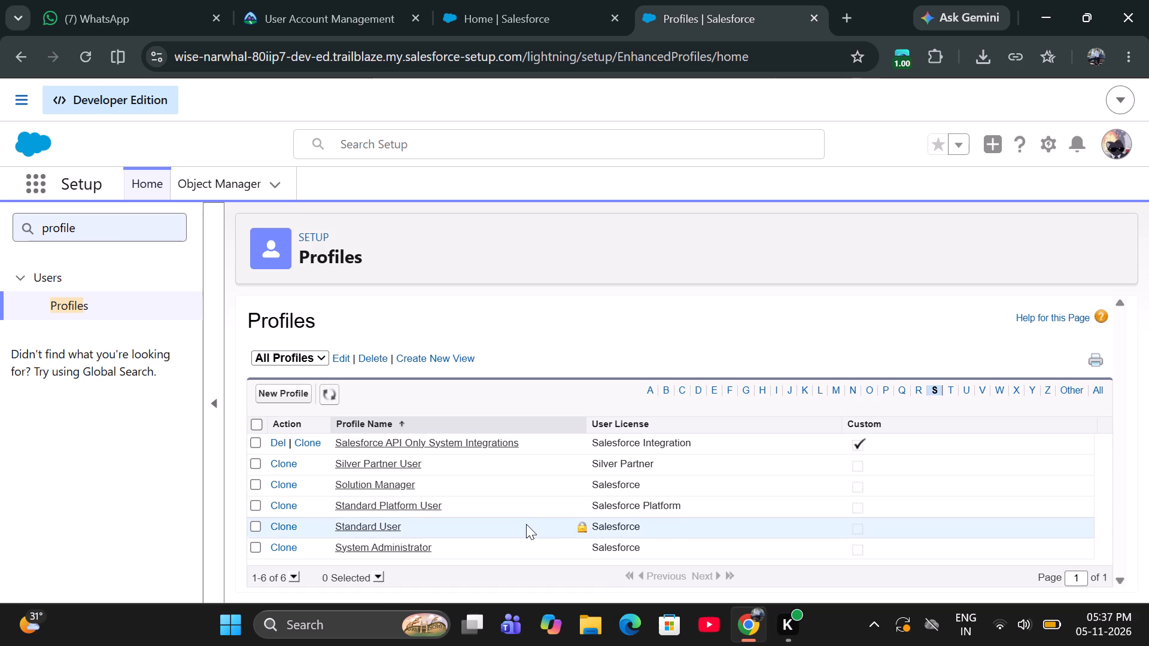
scroll(497, 493, down, 1)
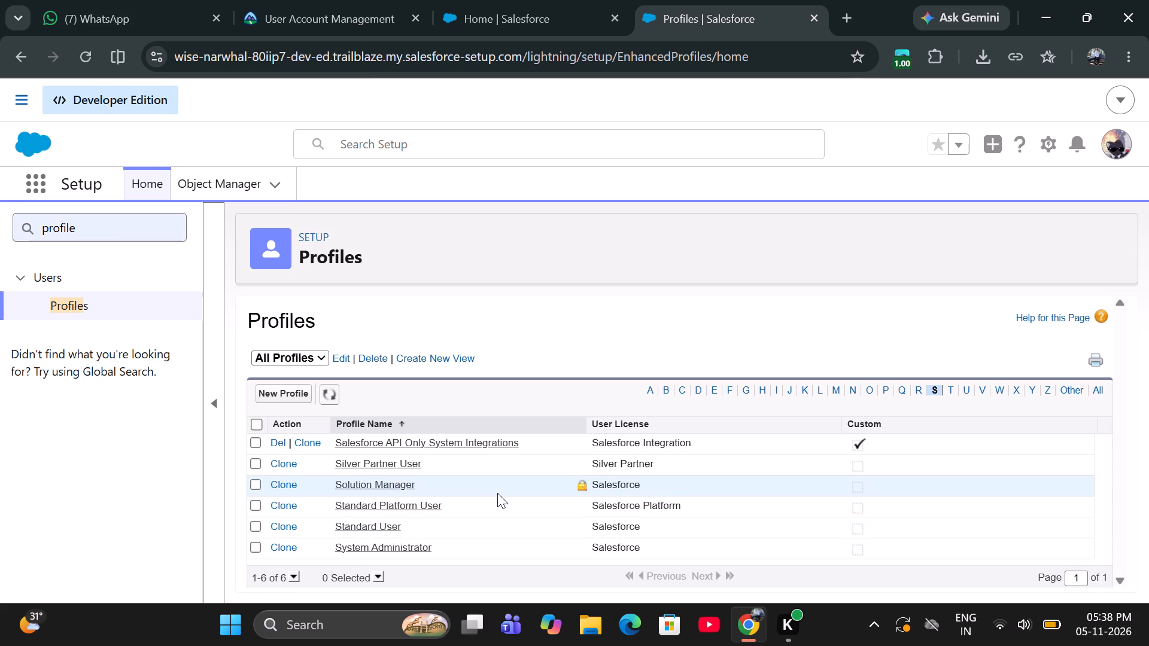
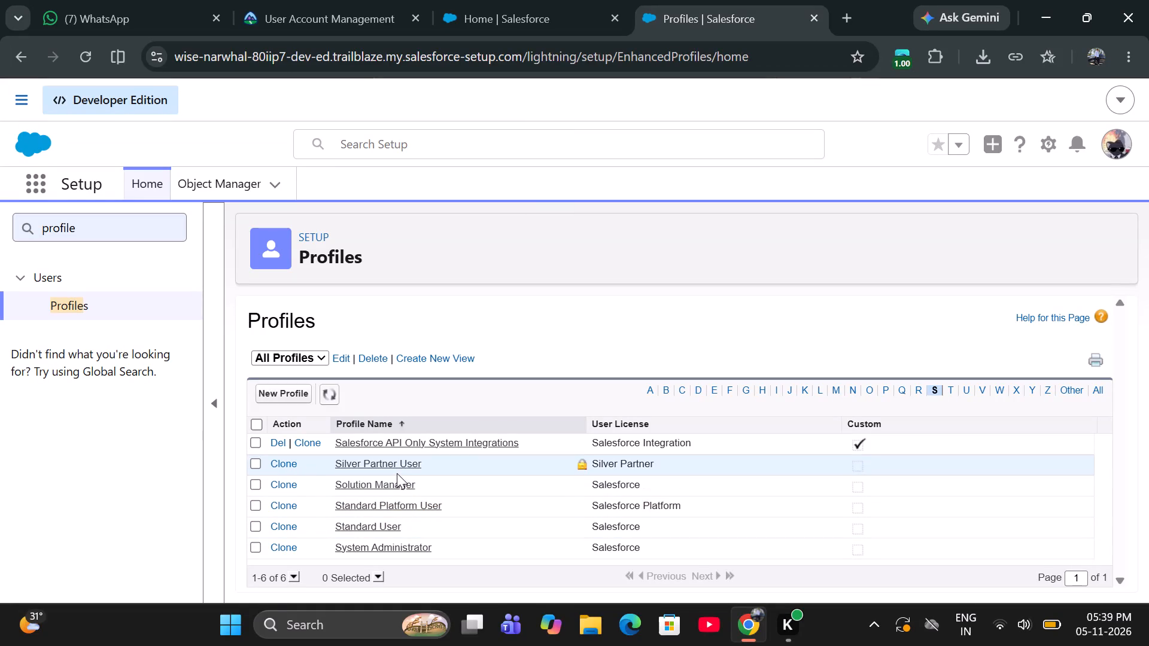
Open the Standard Platform User profile from the filtered profile list and look over its overview and Apps settings.
click(389, 507)
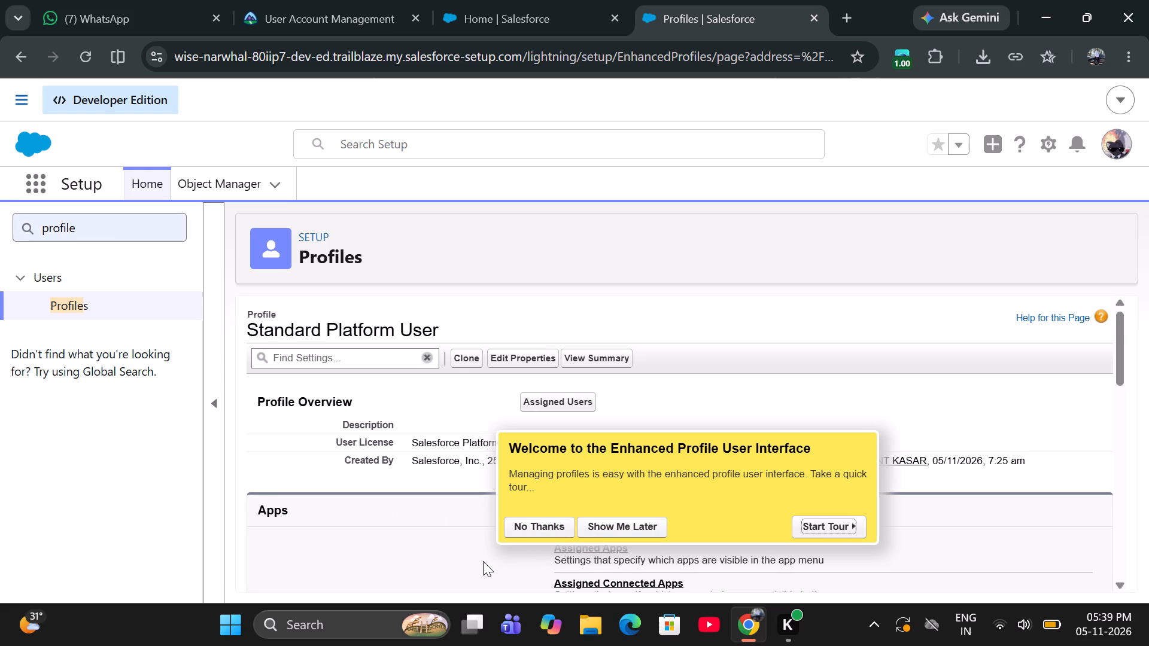
scroll(483, 561, down, 1)
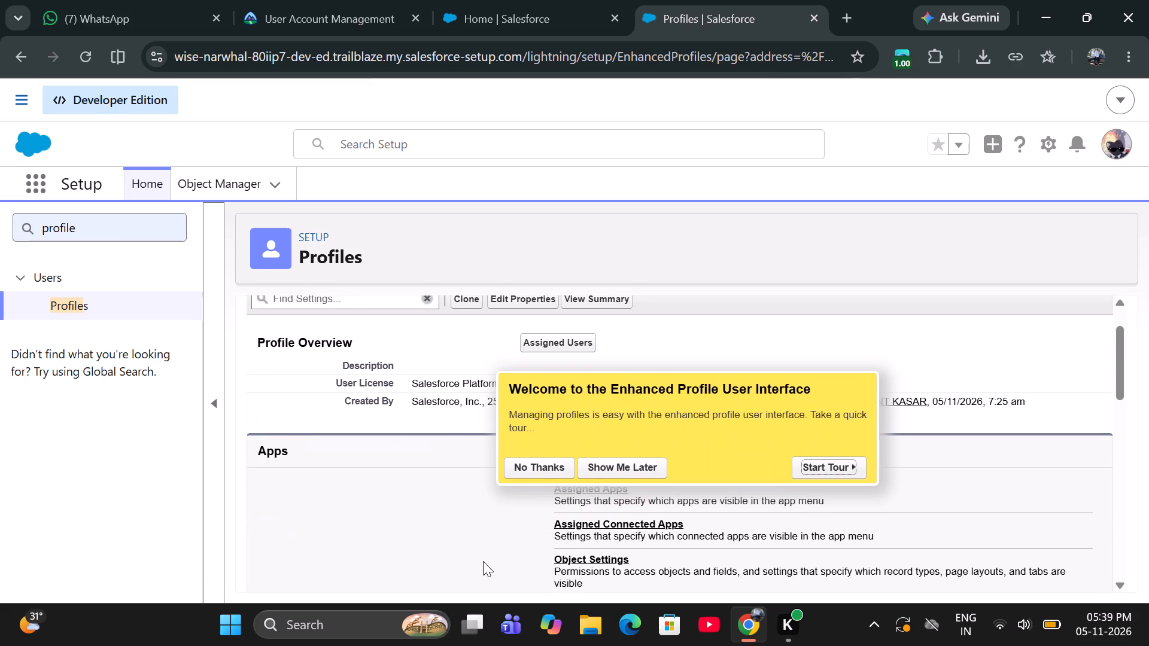
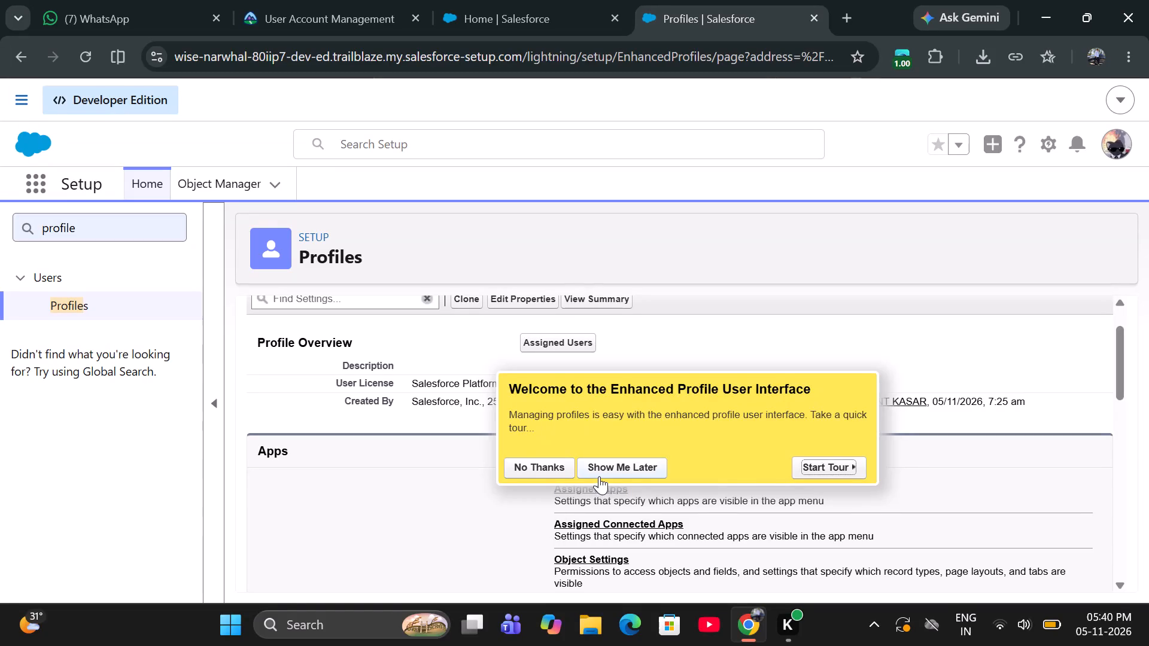
Dismiss the welcome tour prompt and start cloning the Standard Platform User profile, ready to enter the new profile's name.
click(599, 471)
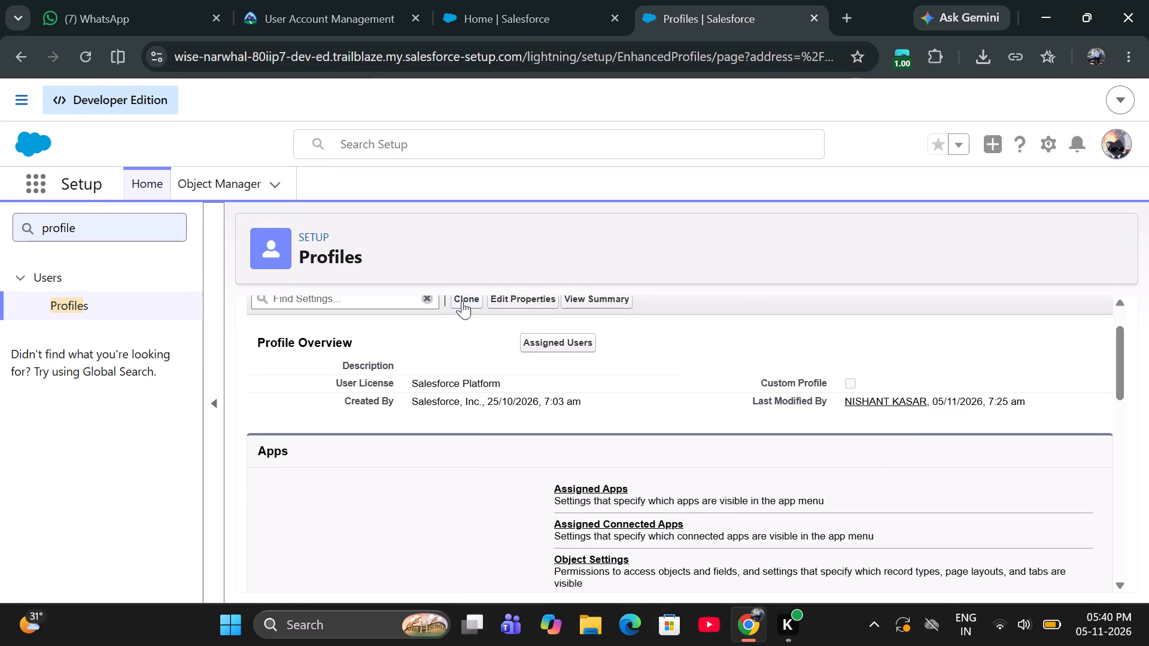
click(465, 300)
scroll(465, 300, up, 1)
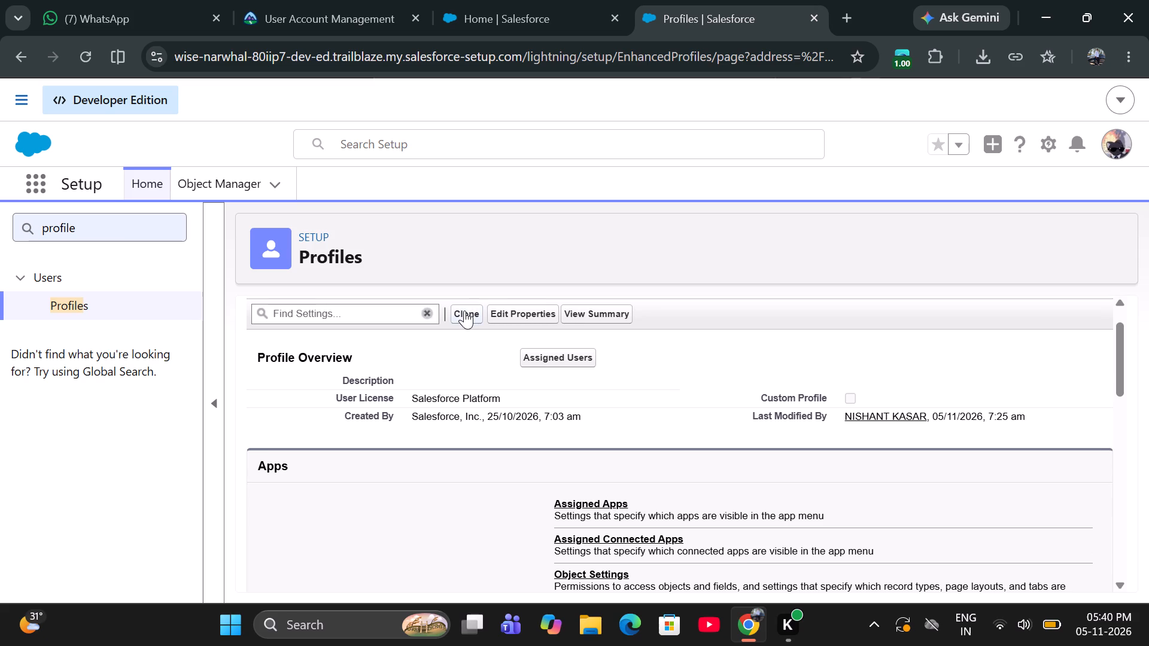
click(464, 310)
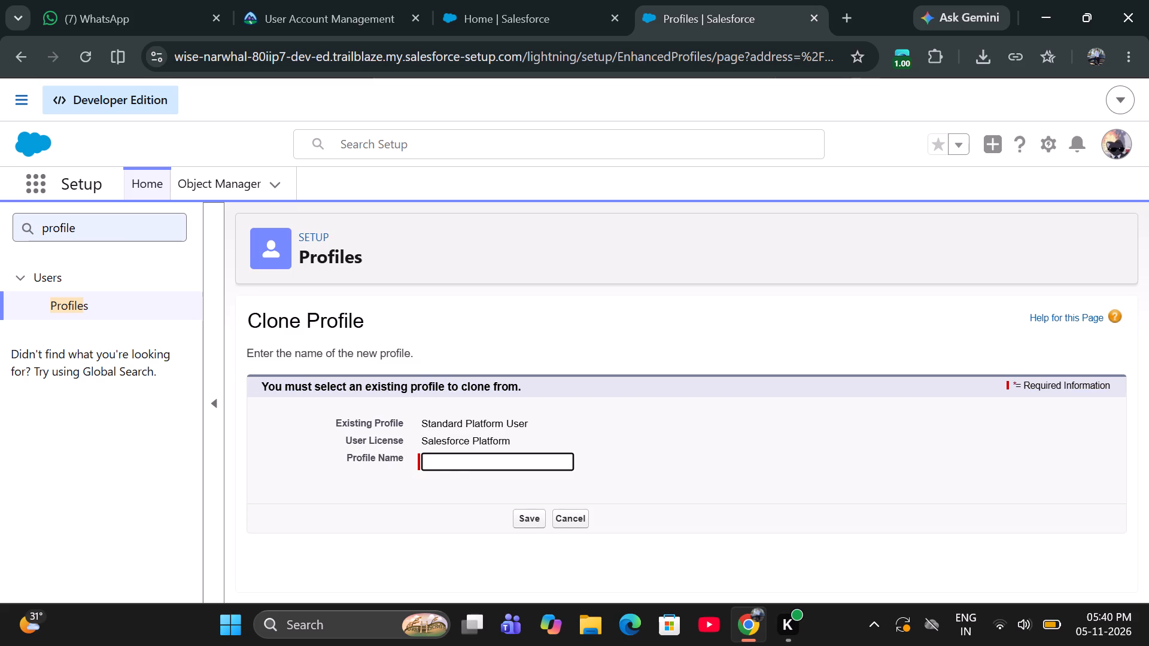
click(442, 460)
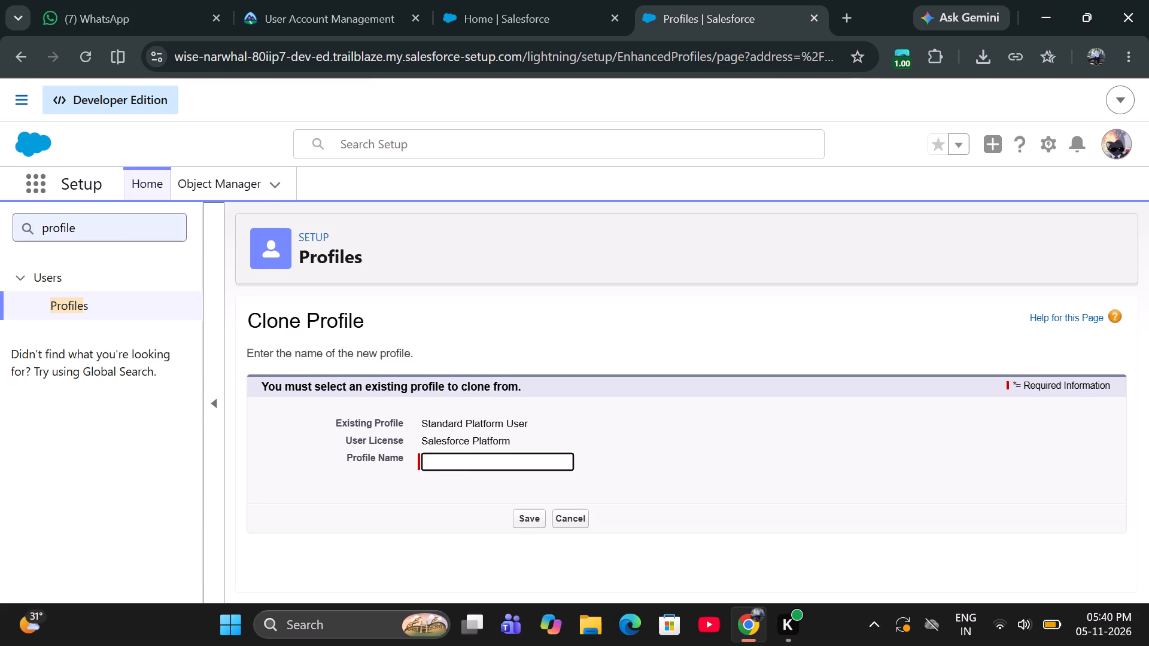
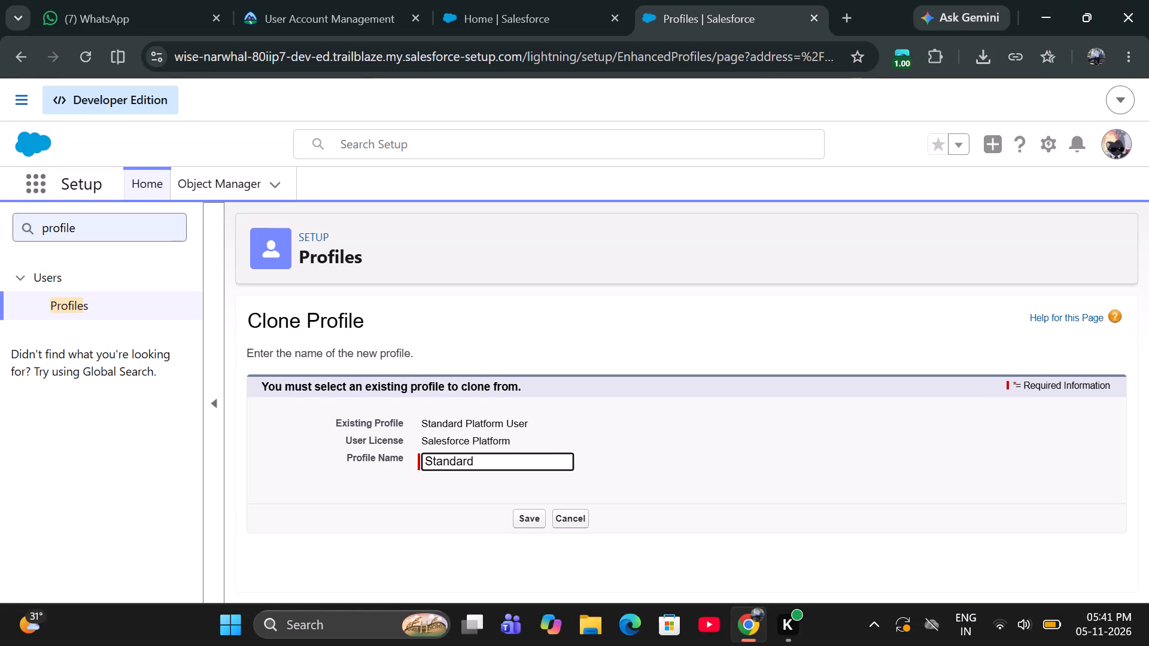
Continue entering the cloned profile's name after "Standard" so that it reads "Standard Profile-".
key(space)
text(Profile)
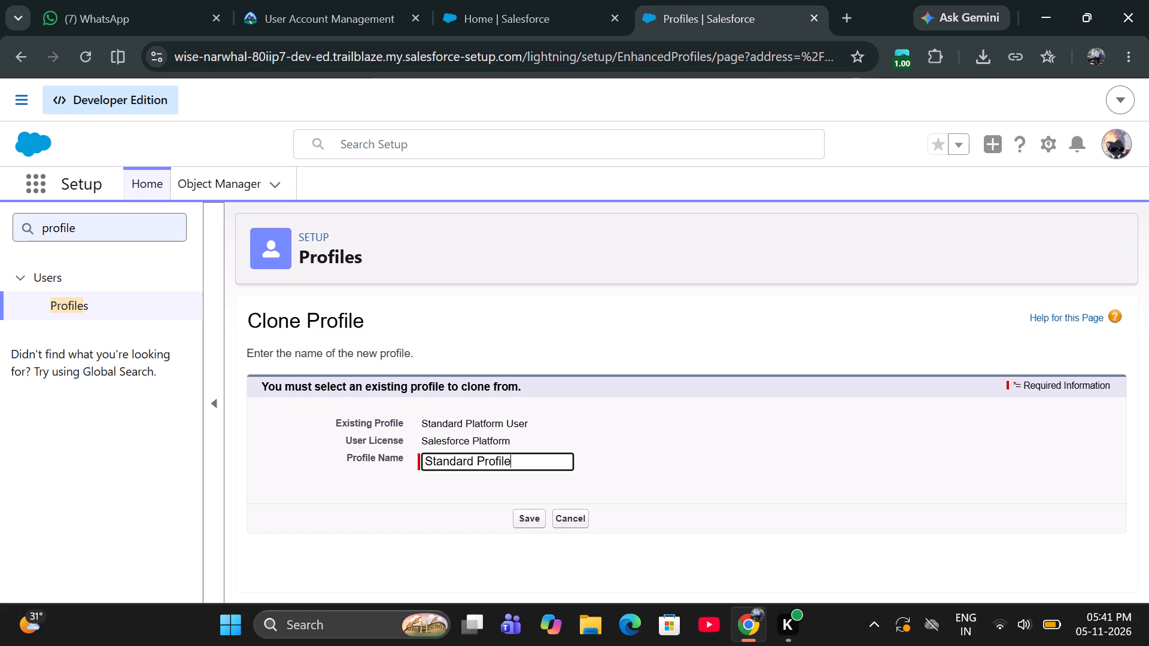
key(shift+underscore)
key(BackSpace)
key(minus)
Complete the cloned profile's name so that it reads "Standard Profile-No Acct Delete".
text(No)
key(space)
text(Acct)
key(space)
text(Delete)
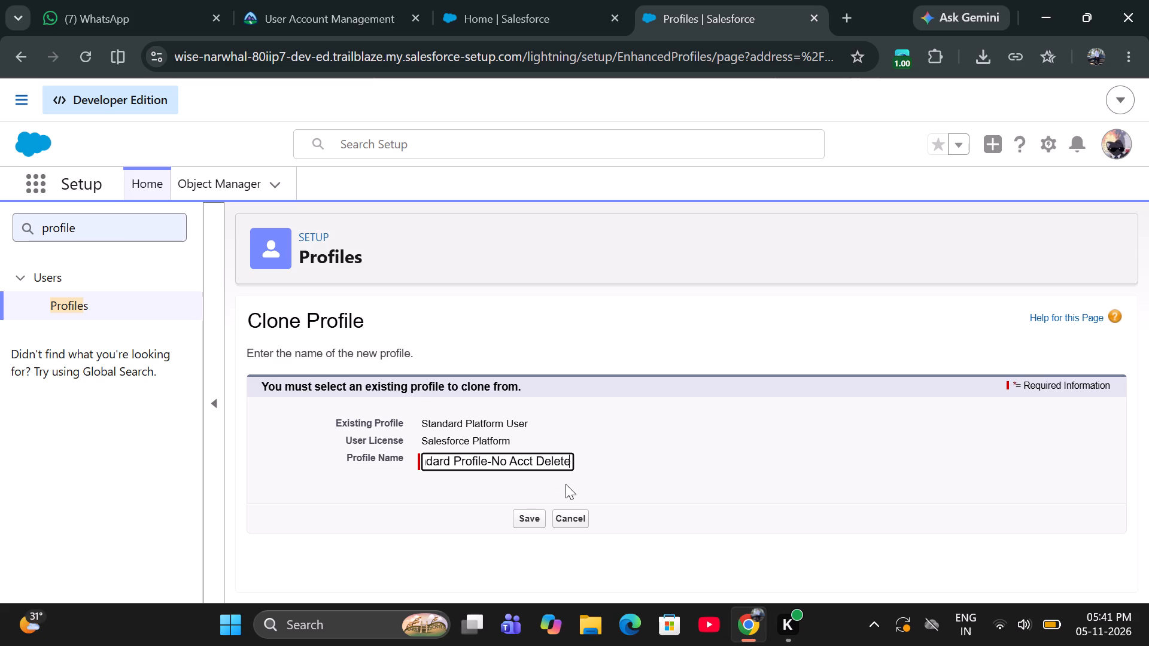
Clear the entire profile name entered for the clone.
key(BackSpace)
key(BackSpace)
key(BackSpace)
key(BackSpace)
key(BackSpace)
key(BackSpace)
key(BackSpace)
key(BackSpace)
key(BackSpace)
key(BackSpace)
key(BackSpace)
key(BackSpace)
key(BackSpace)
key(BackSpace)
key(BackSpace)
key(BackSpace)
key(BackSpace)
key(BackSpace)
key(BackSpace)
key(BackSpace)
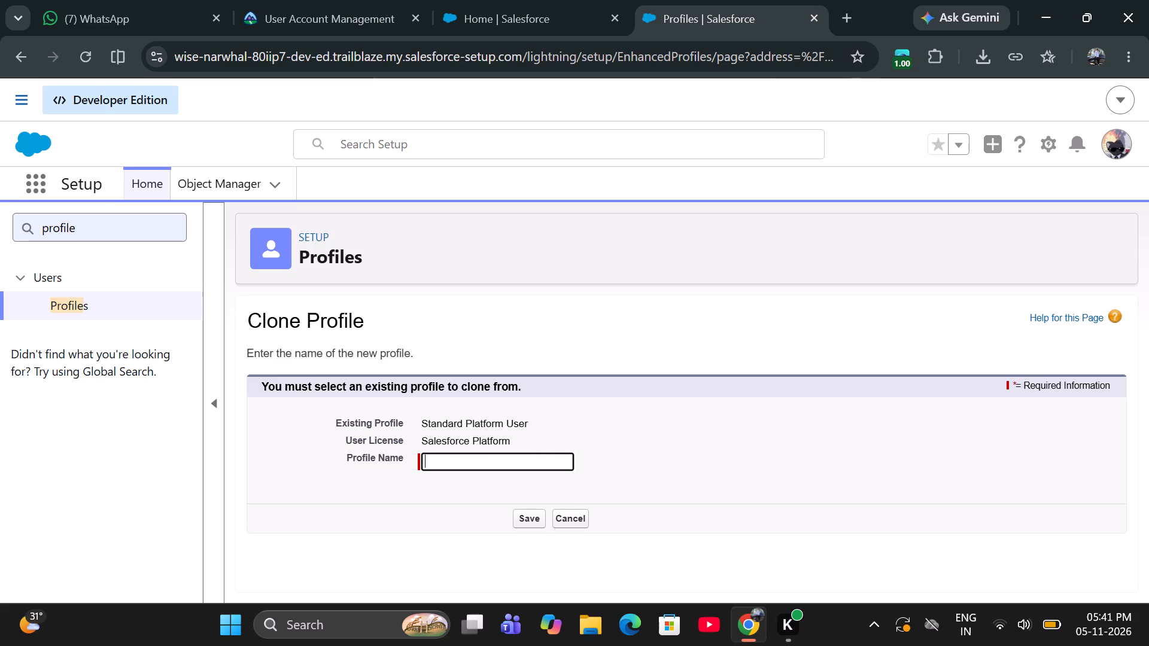
Switch to the Trailhead User Account Management page to check the exact profile name required by the verification step.
click(338, 14)
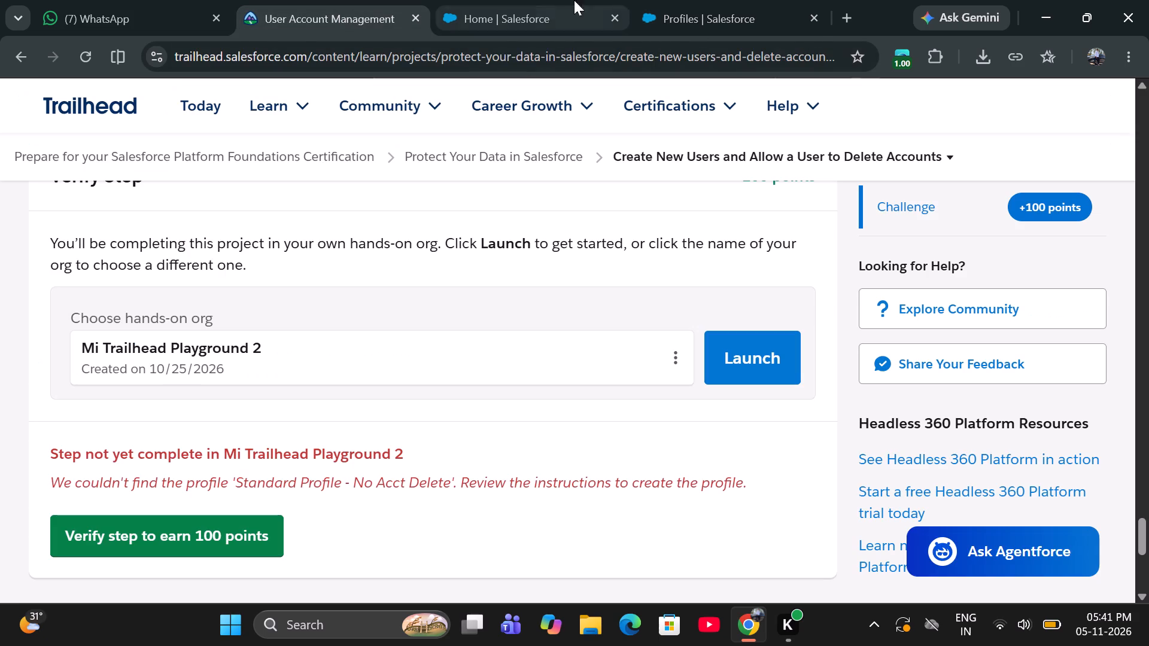
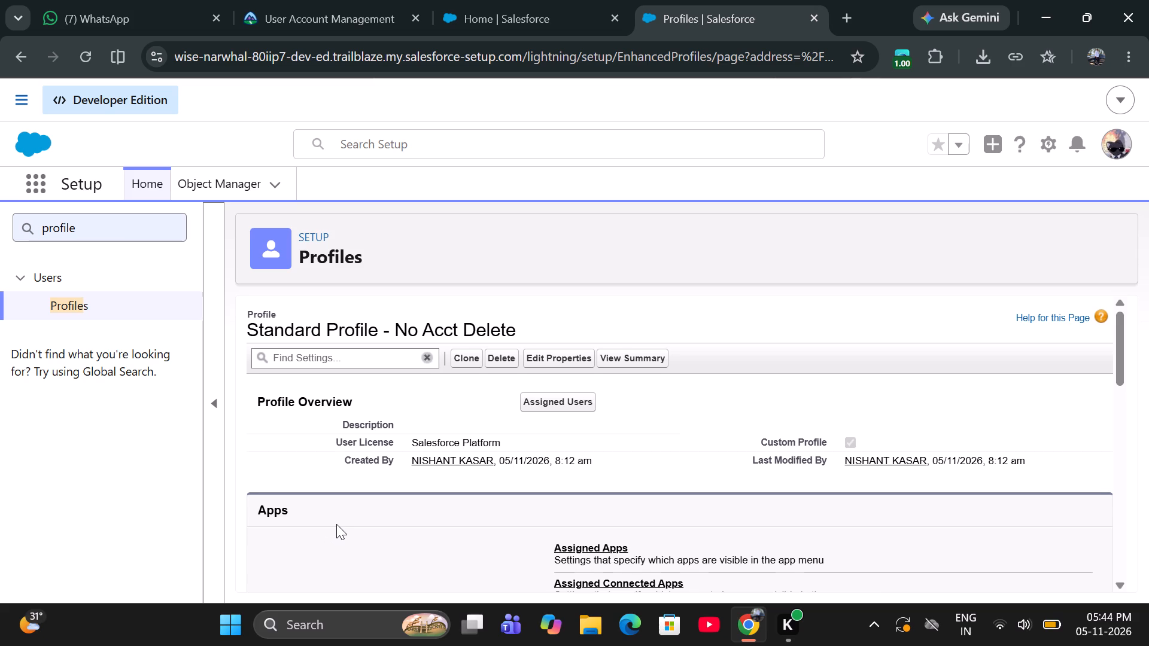
Open the Accounts object settings of the Standard Profile - No Acct Delete profile for editing, postponing the quick tour offer.
scroll(336, 524, down, 3)
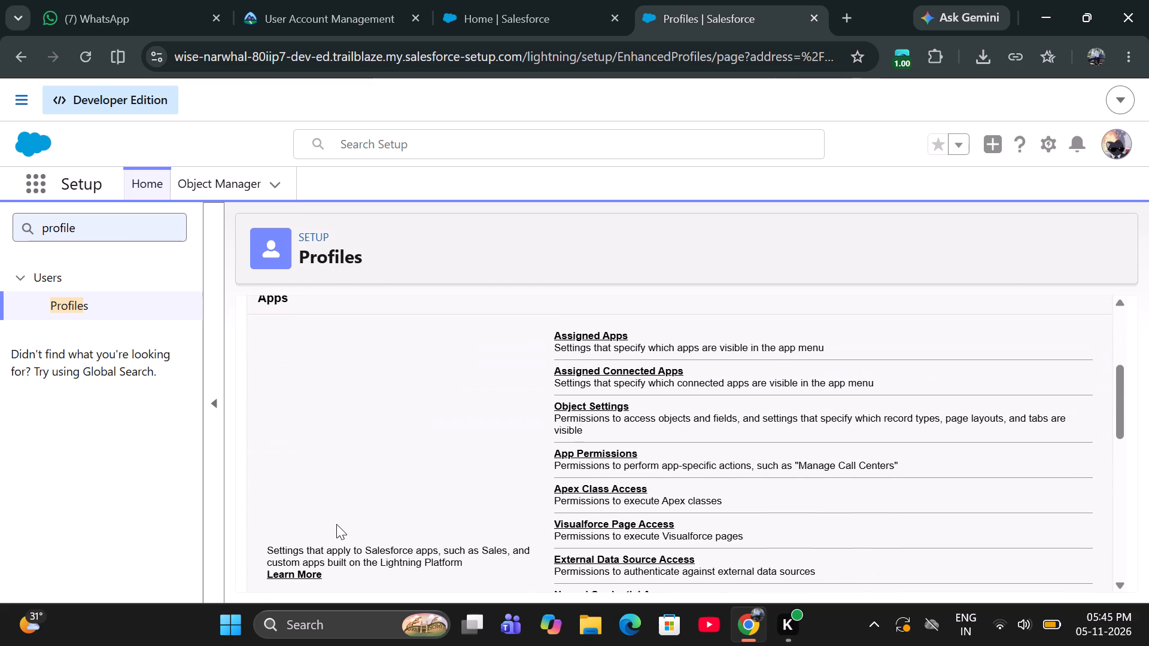
click(599, 406)
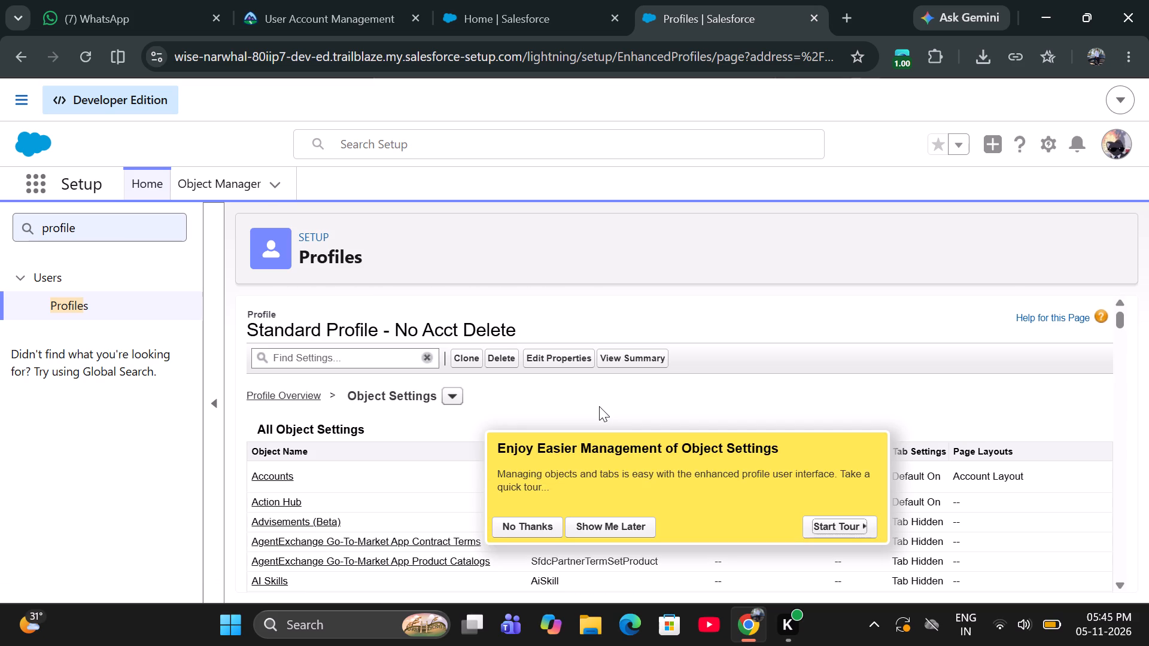
click(611, 527)
click(270, 477)
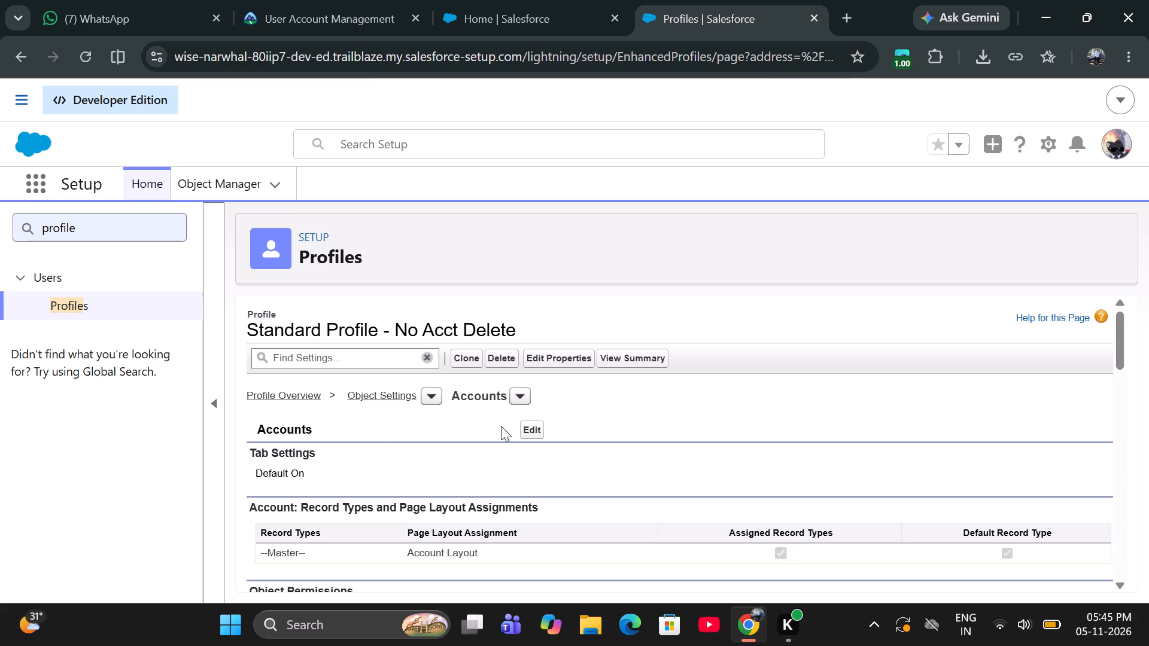
click(535, 427)
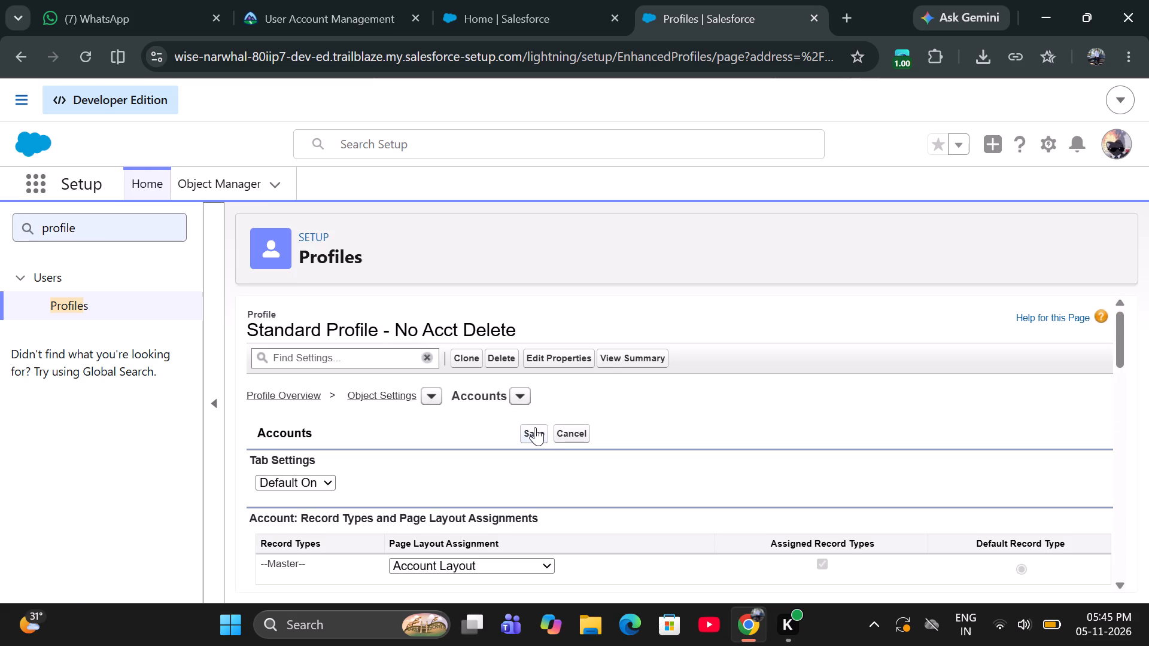
Examine the Accounts object permissions and the read and edit access for each account field in the profile.
scroll(535, 427, down, 3)
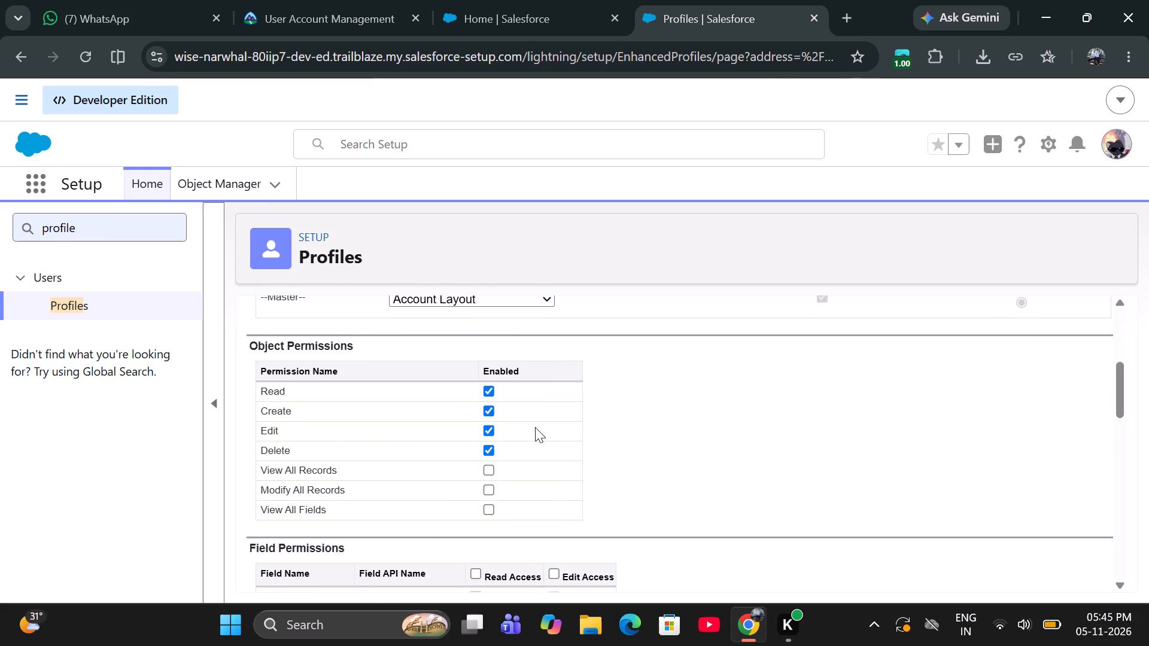
scroll(535, 427, down, 1)
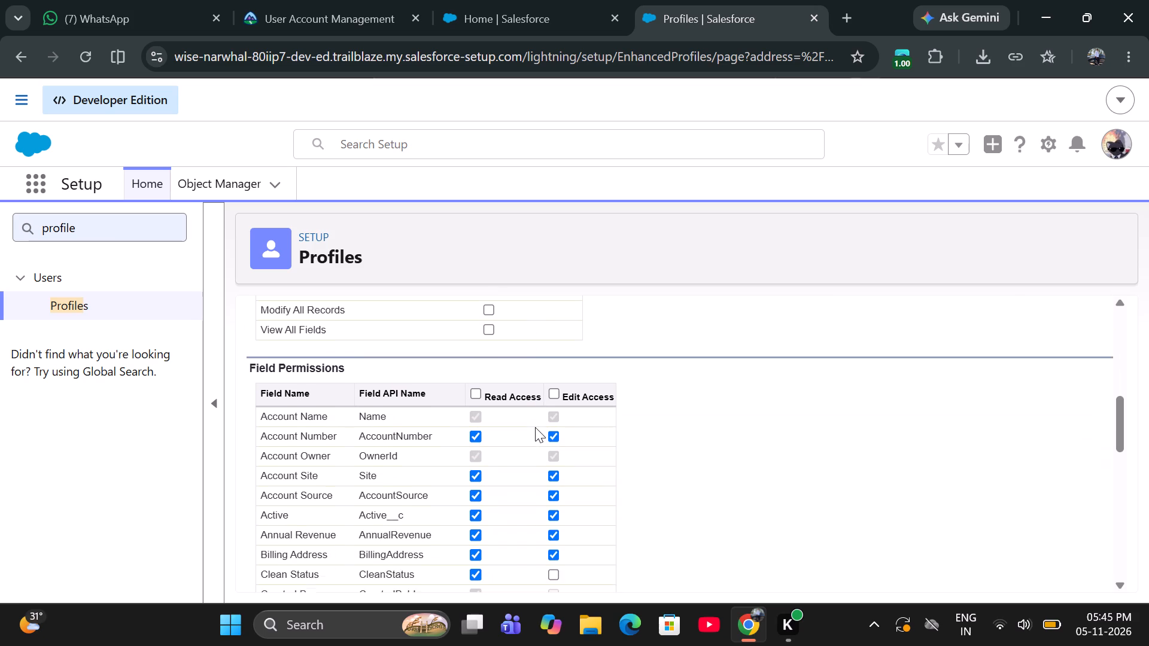
scroll(535, 427, down, 2)
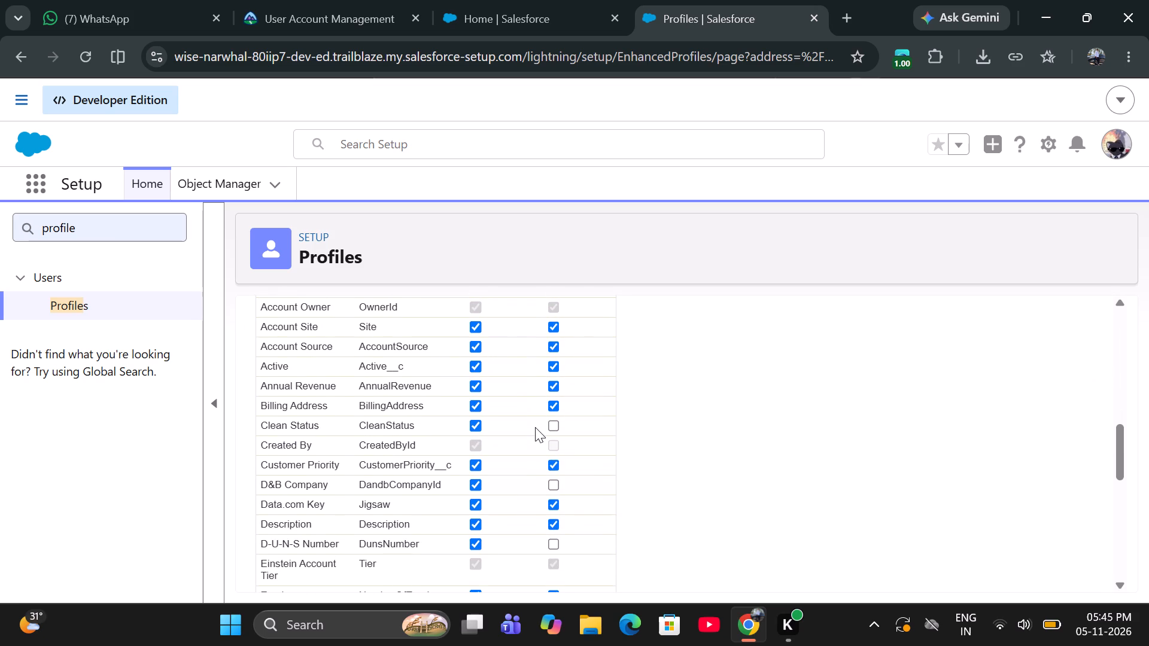
scroll(535, 427, down, 1)
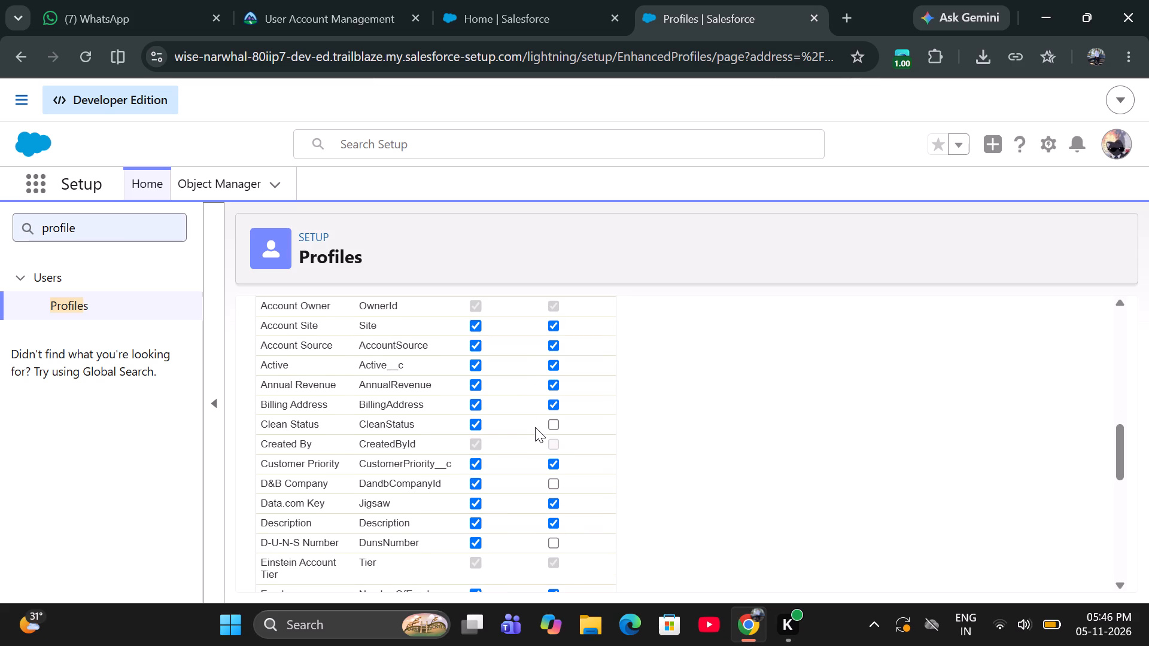
scroll(535, 427, down, 5)
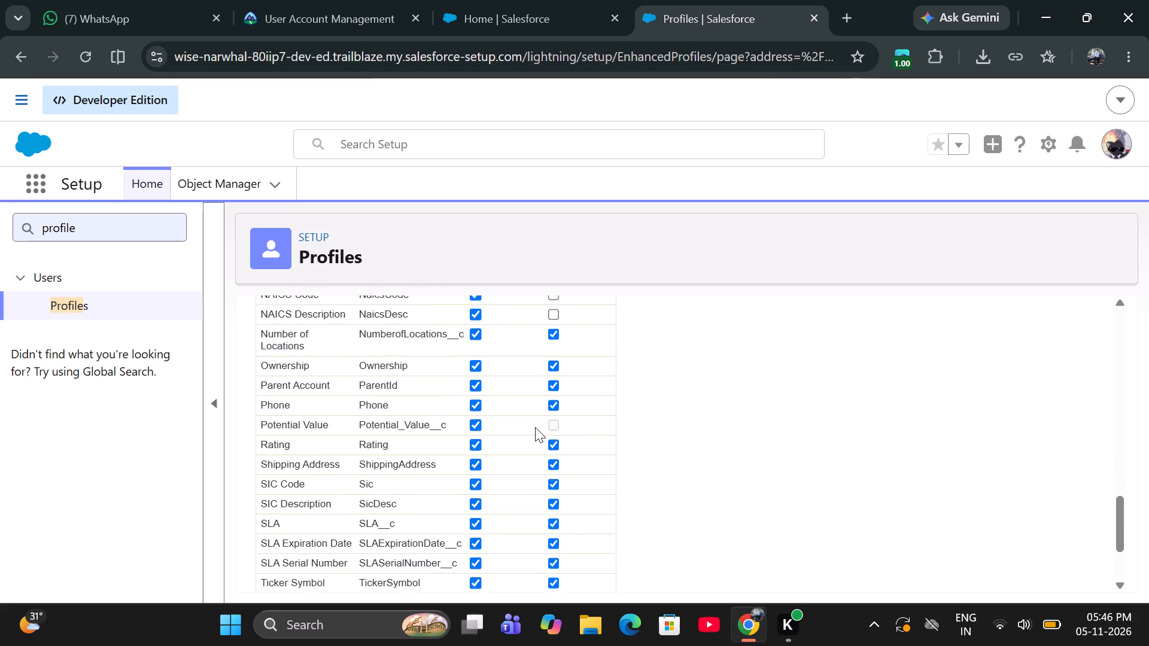
scroll(535, 427, down, 2)
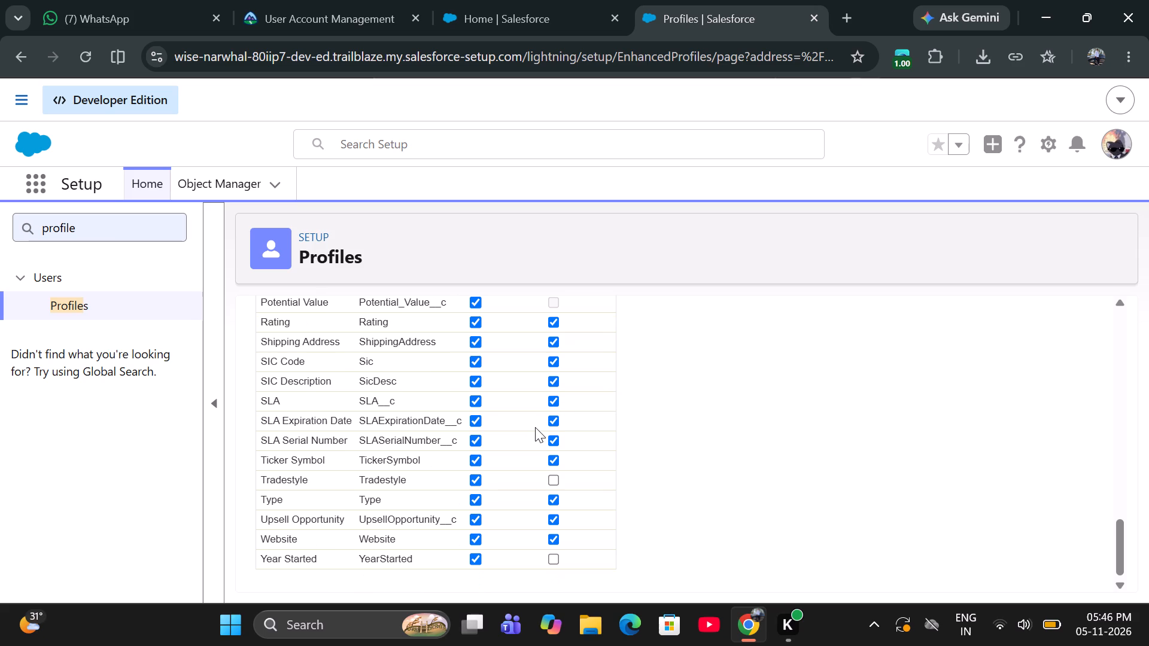
scroll(535, 427, up, 1)
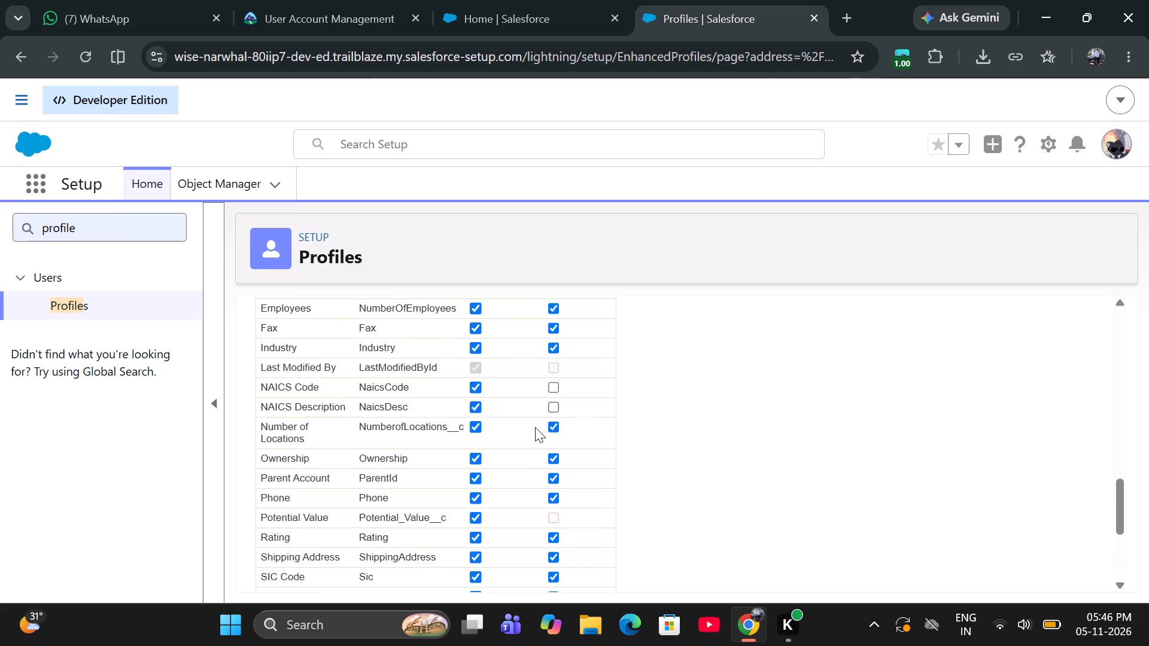
scroll(535, 427, up, 2)
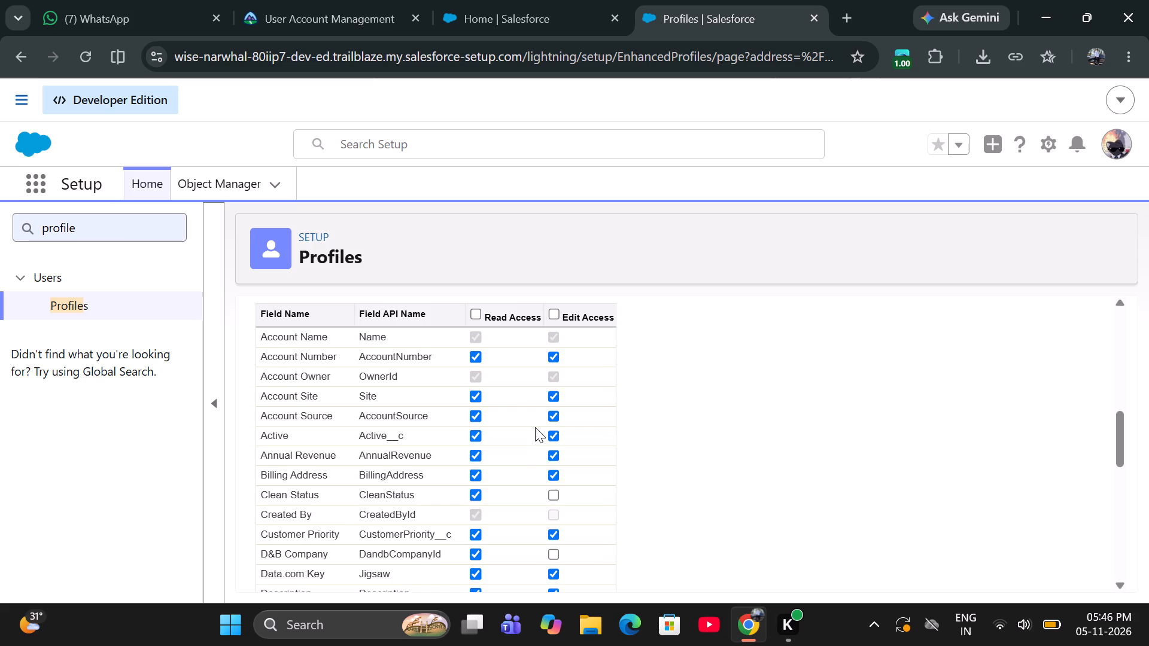
scroll(535, 427, down, 2)
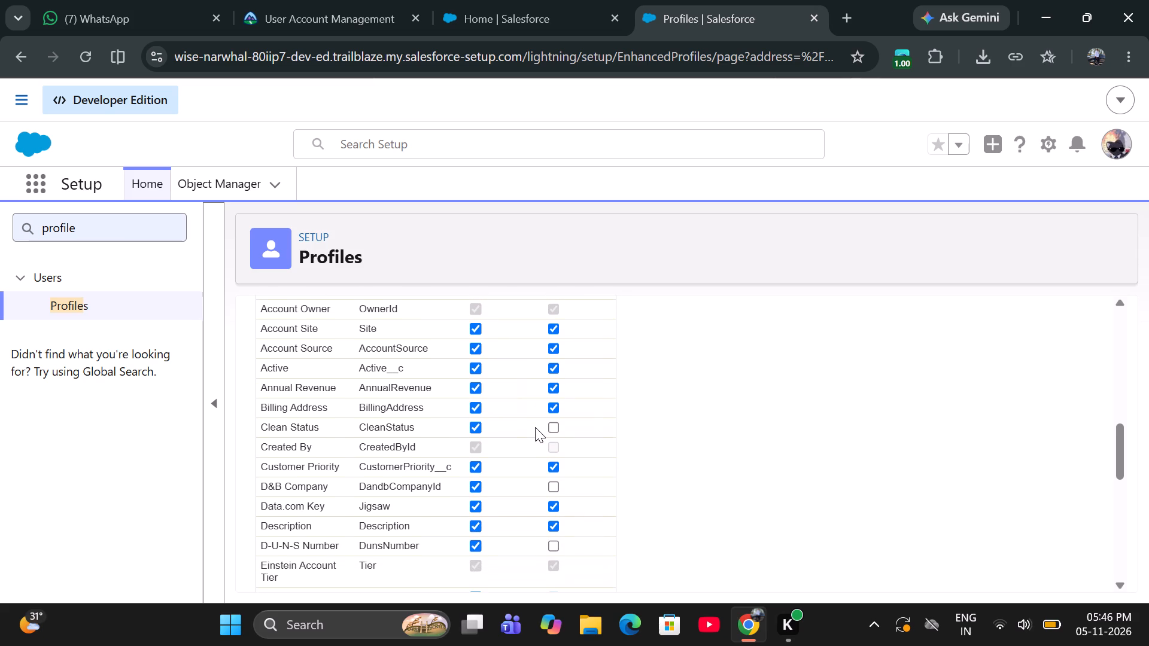
scroll(535, 427, down, 1)
scroll(374, 518, down, 1)
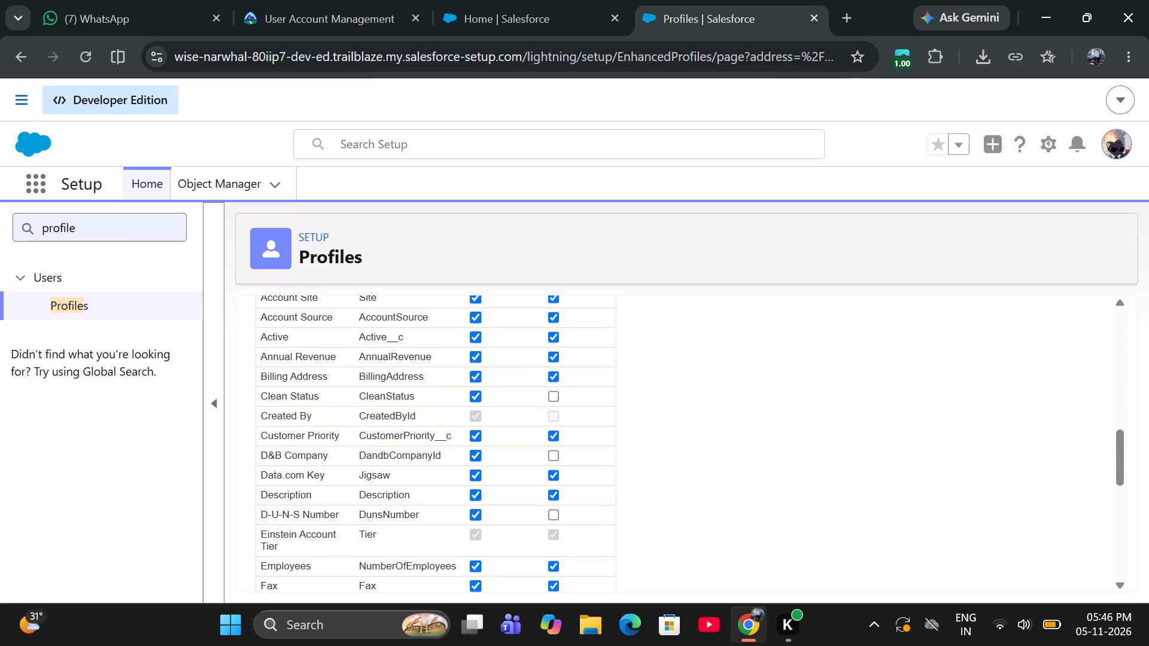
scroll(363, 500, down, 2)
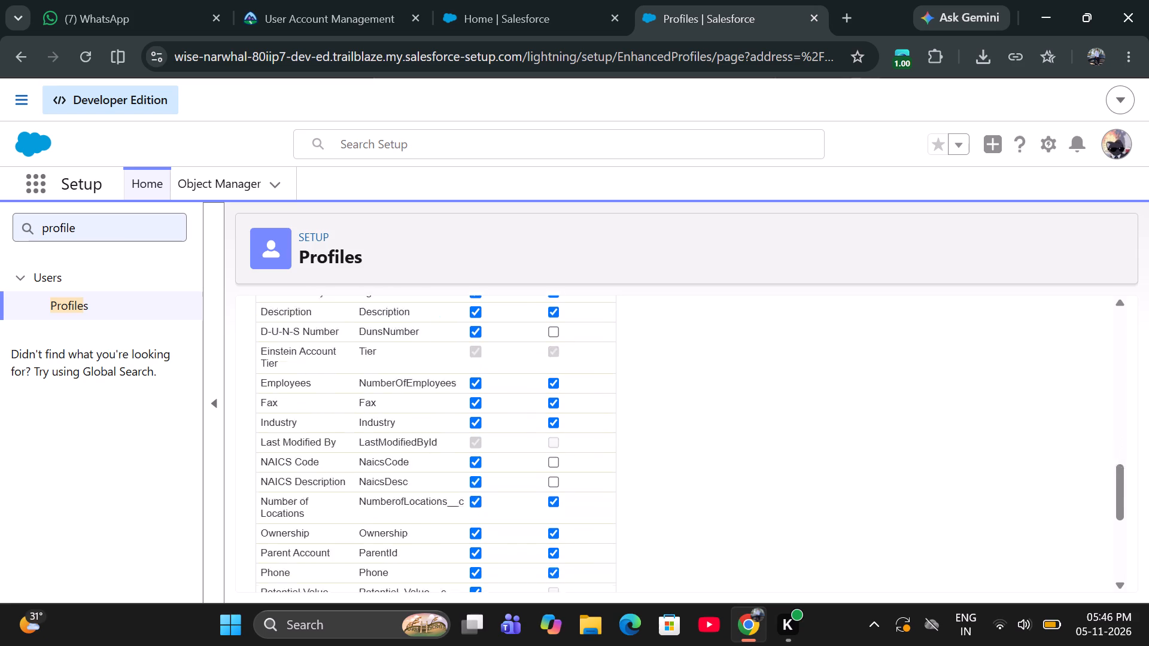
scroll(363, 500, down, 3)
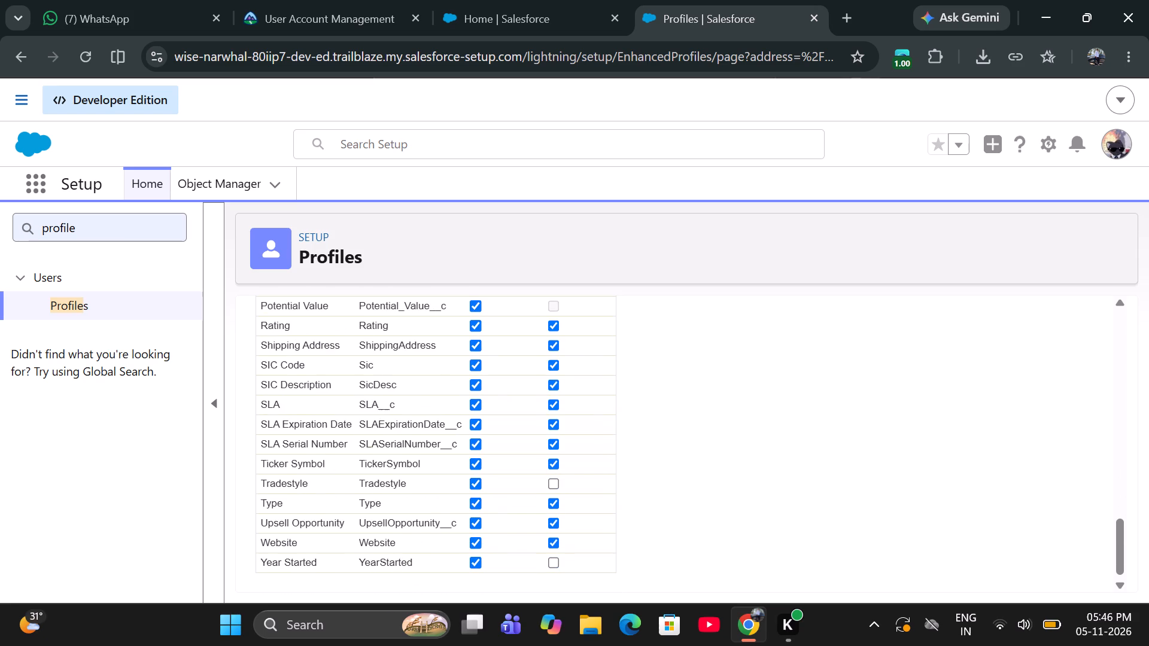
scroll(363, 500, up, 3)
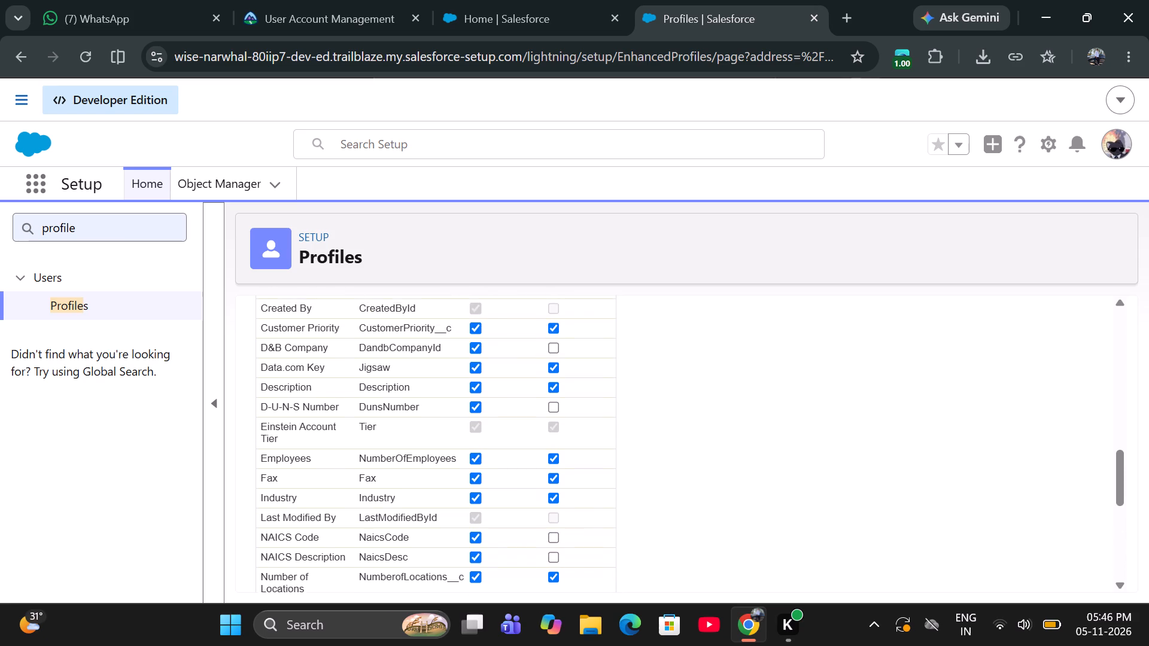
scroll(363, 500, up, 3)
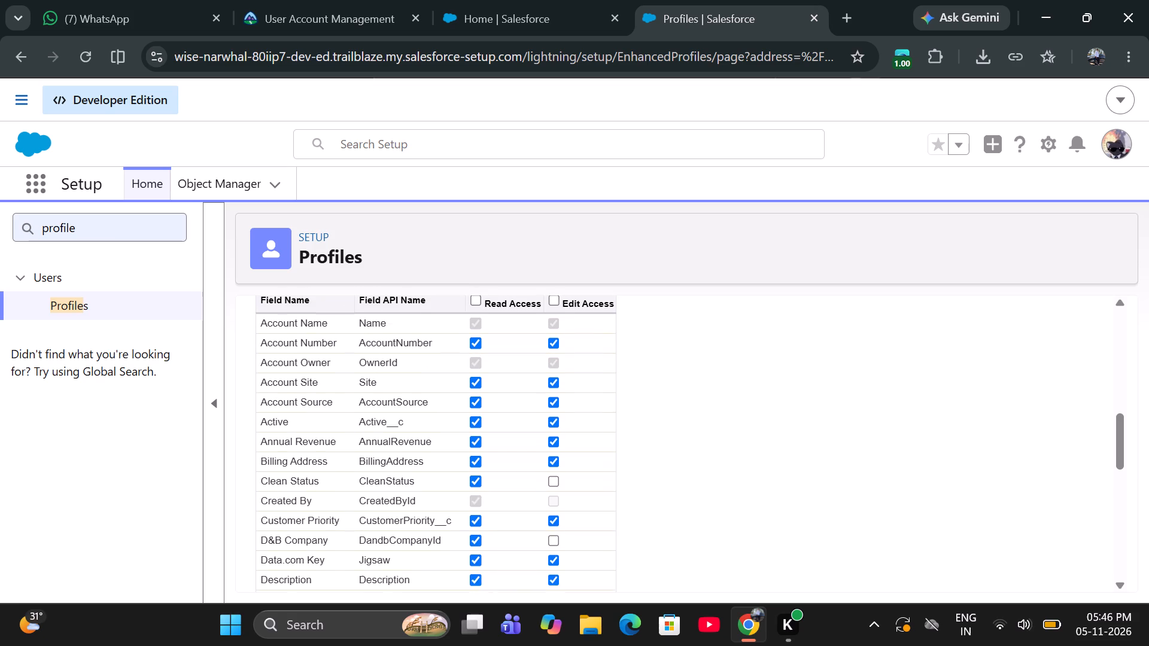
scroll(363, 500, up, 2)
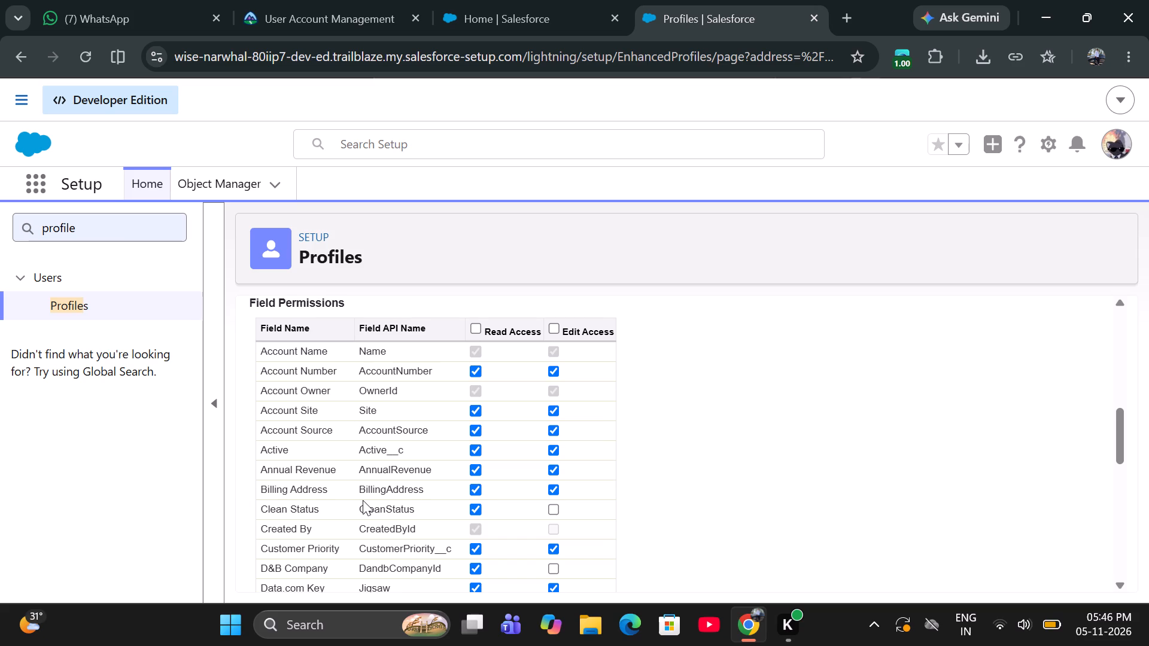
scroll(363, 500, down, 1)
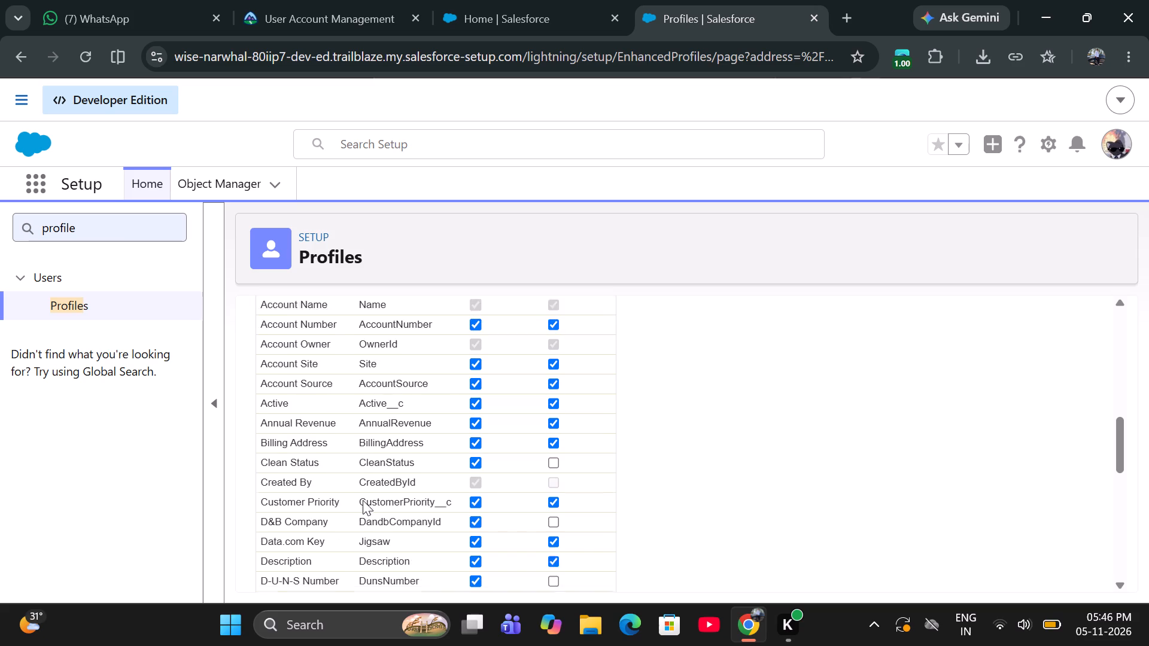
scroll(363, 500, down, 4)
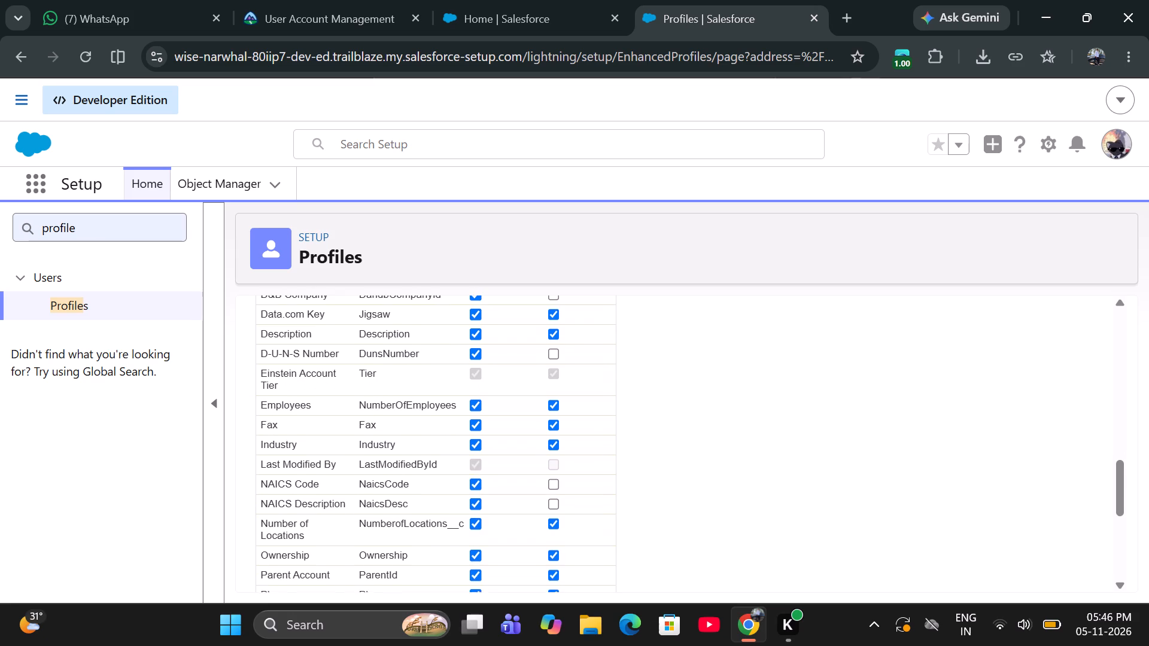
scroll(363, 500, down, 1)
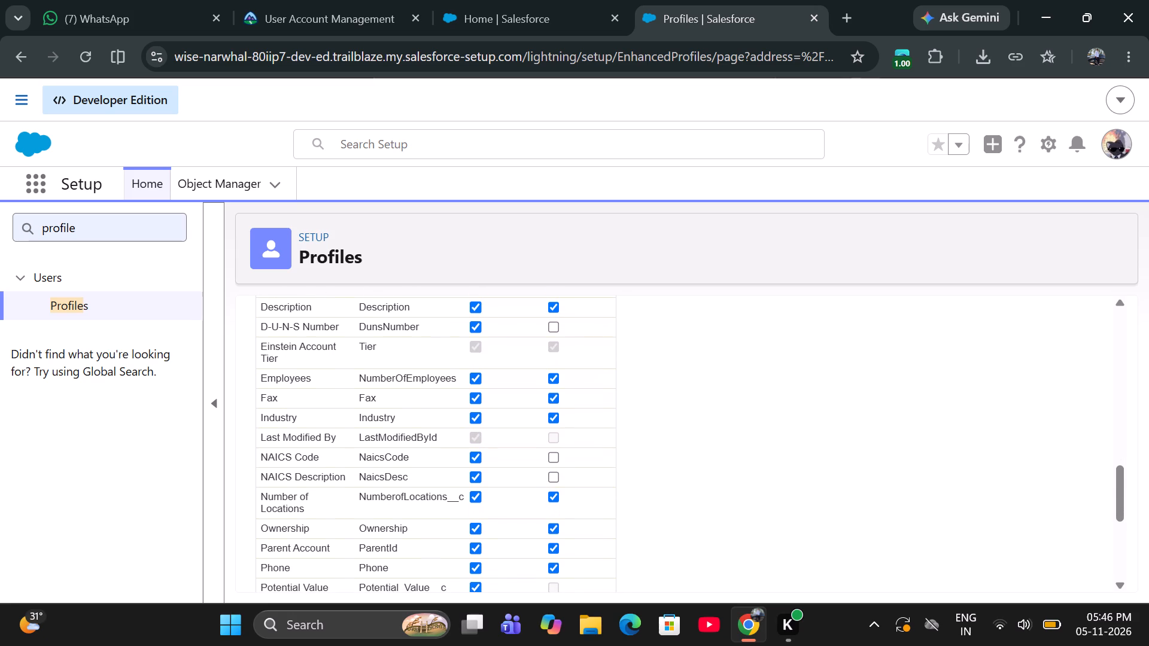
scroll(363, 500, down, 1)
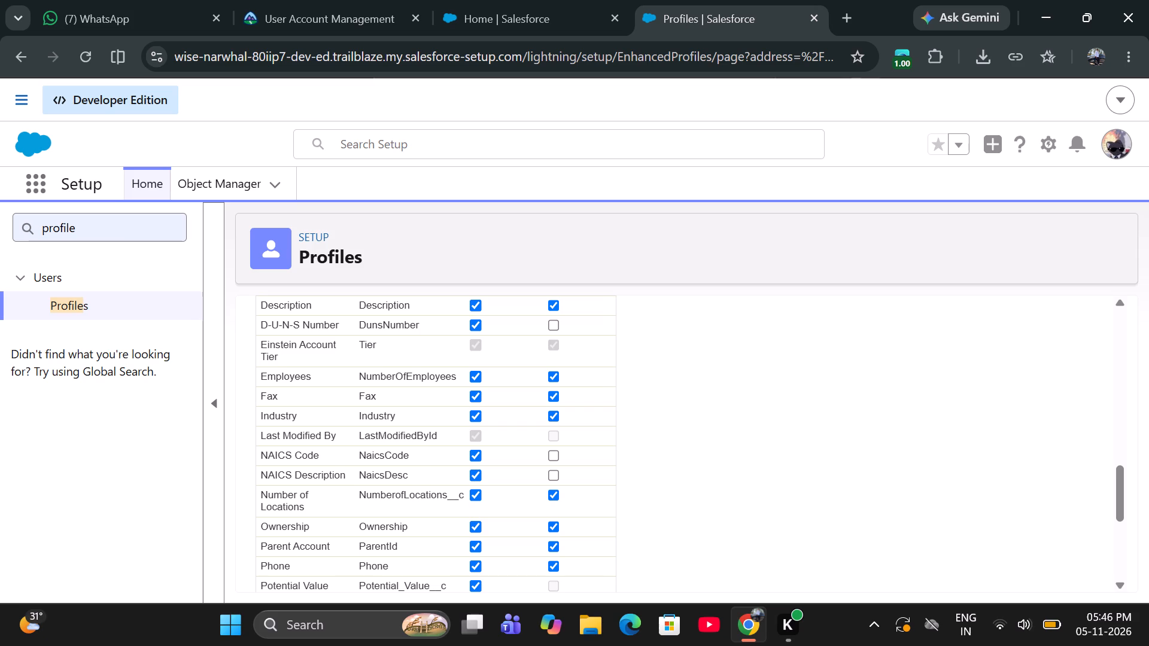
scroll(363, 500, down, 1)
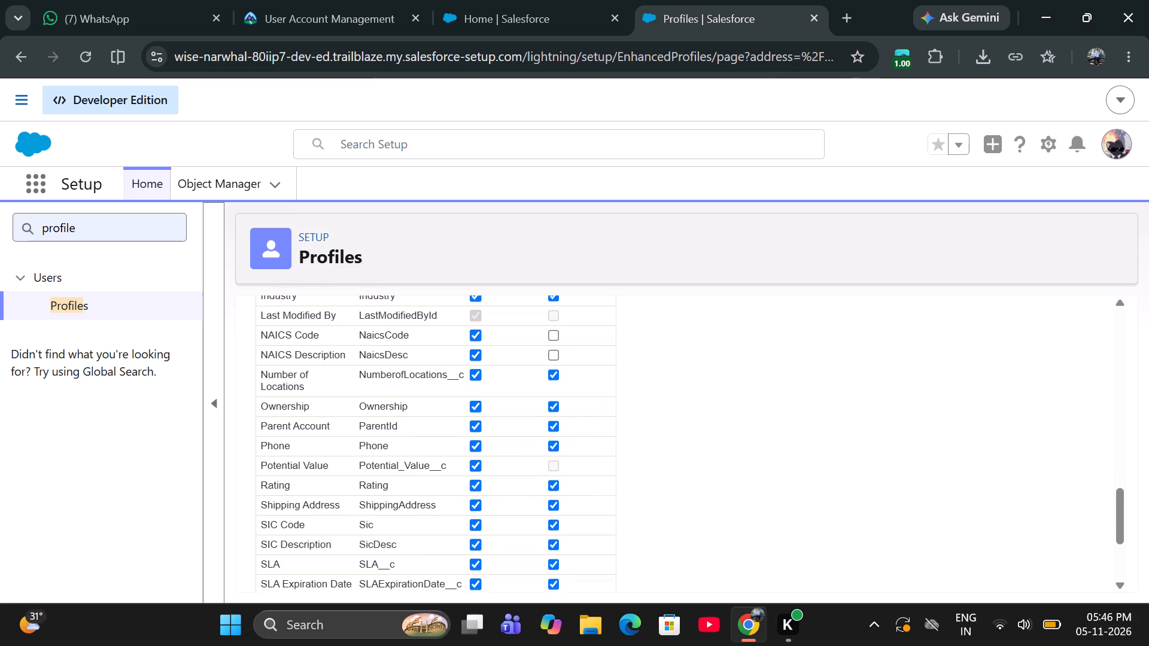
scroll(363, 500, down, 2)
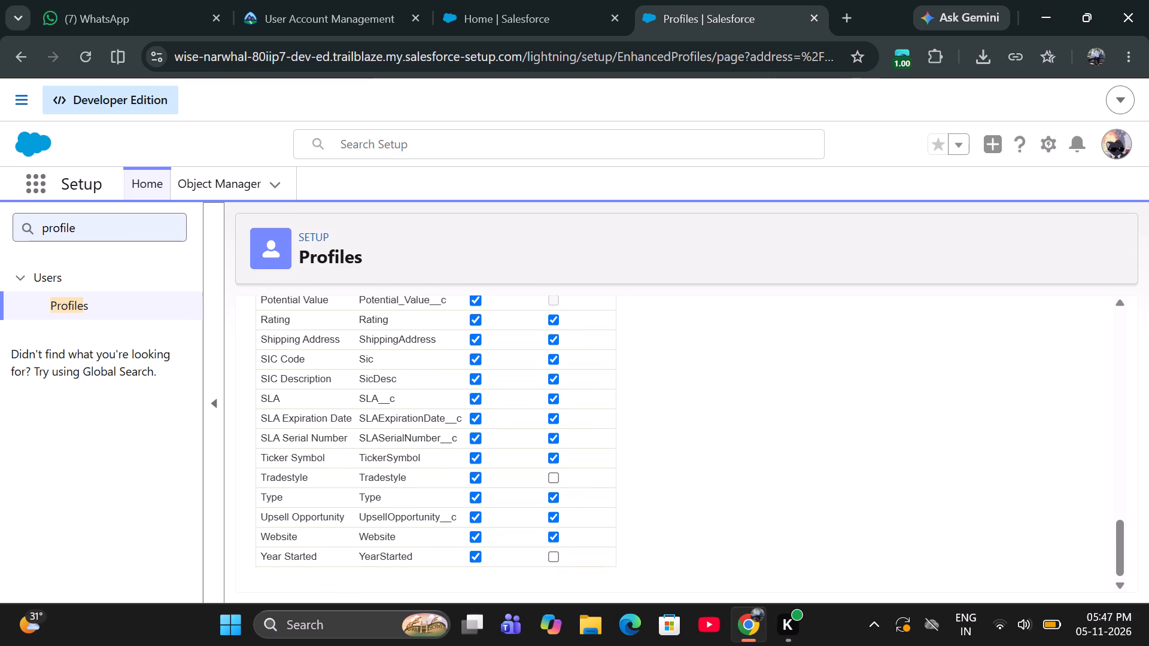
scroll(363, 500, down, 1)
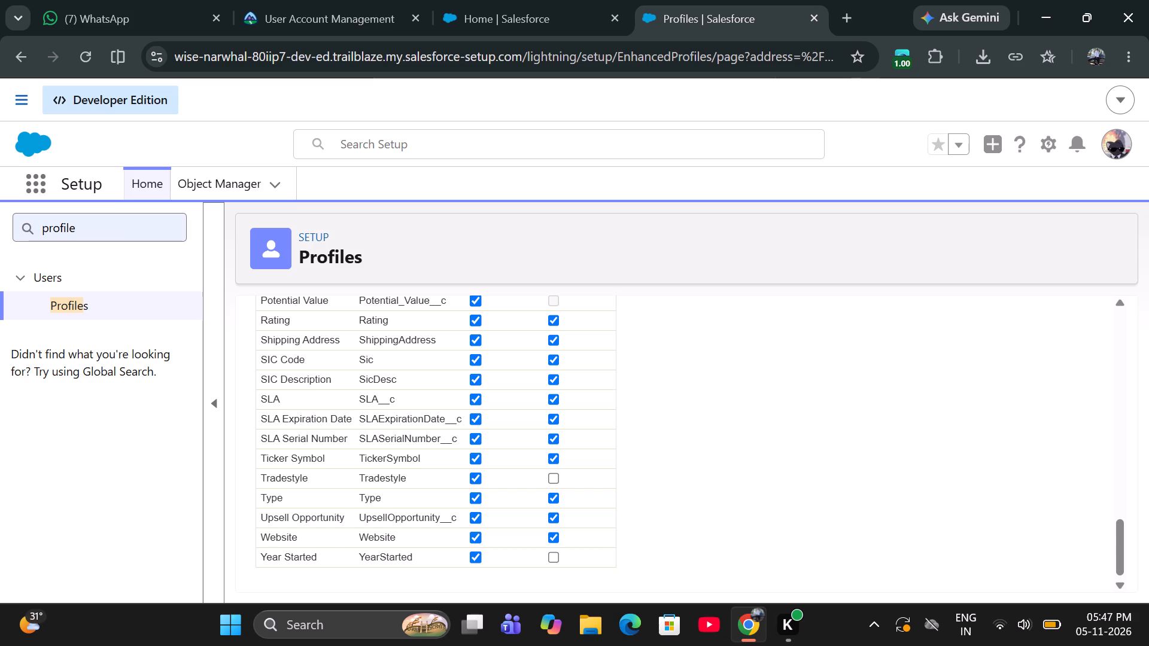
scroll(363, 500, down, 1)
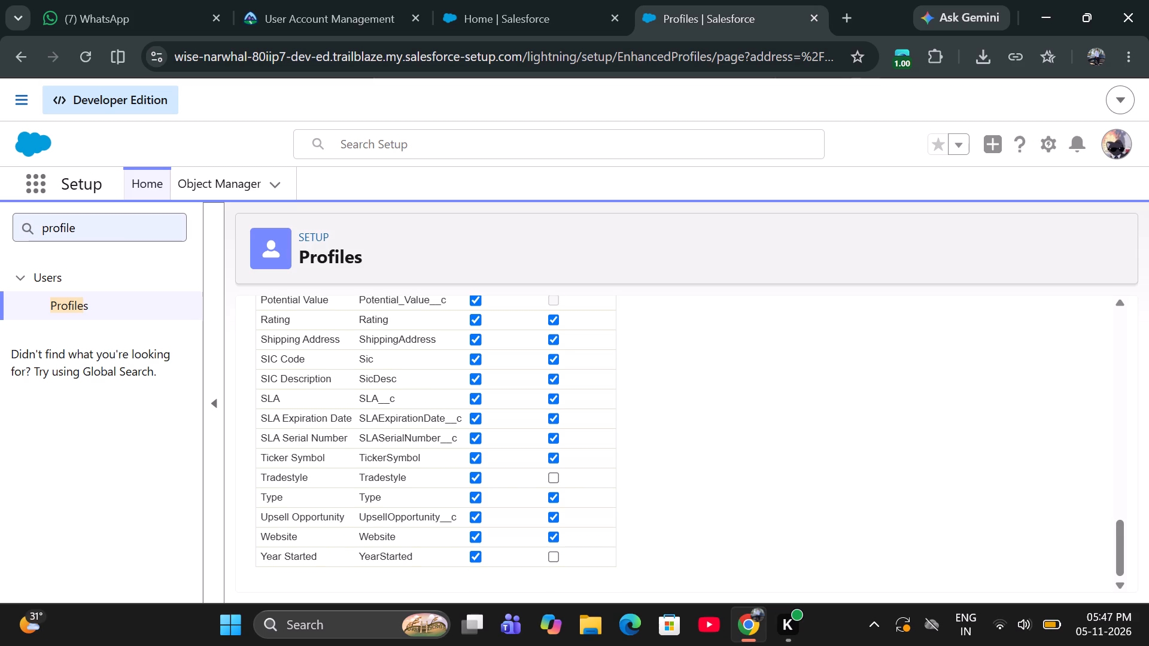
scroll(363, 500, up, 2)
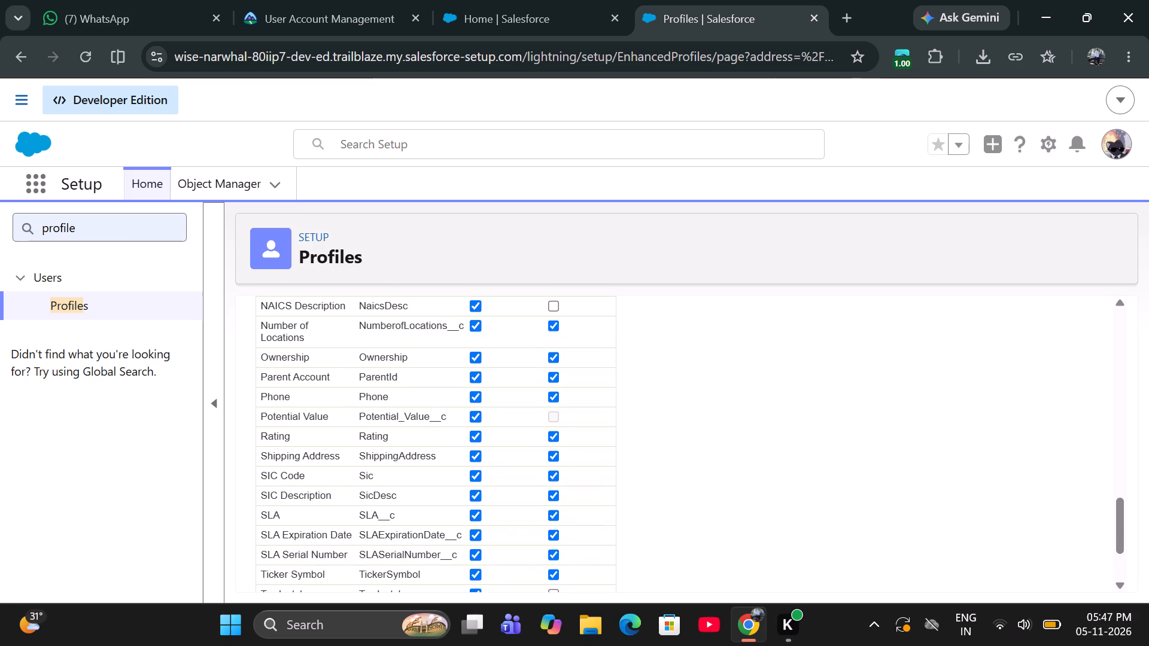
scroll(363, 505, up, 3)
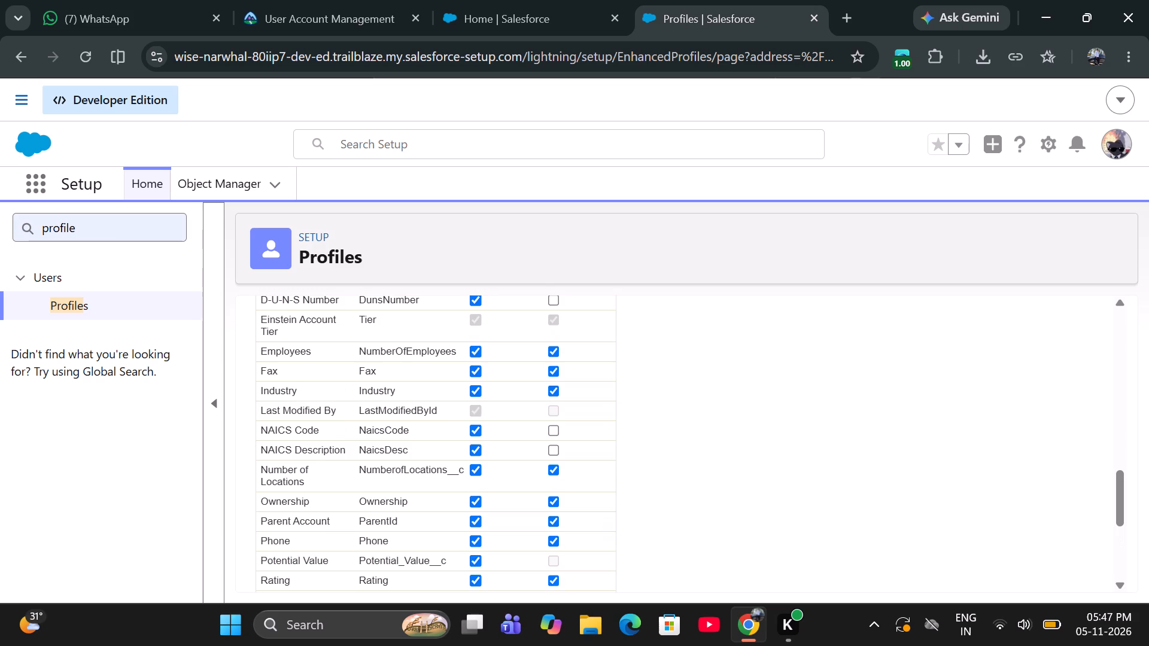
scroll(363, 505, up, 3)
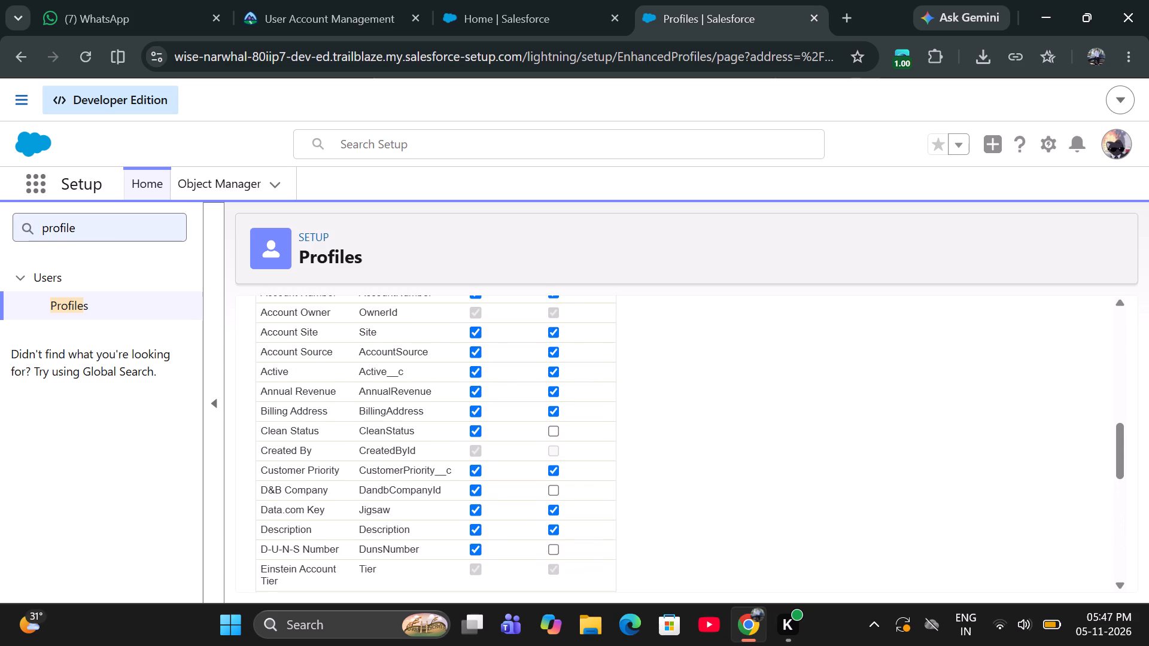
scroll(363, 505, up, 2)
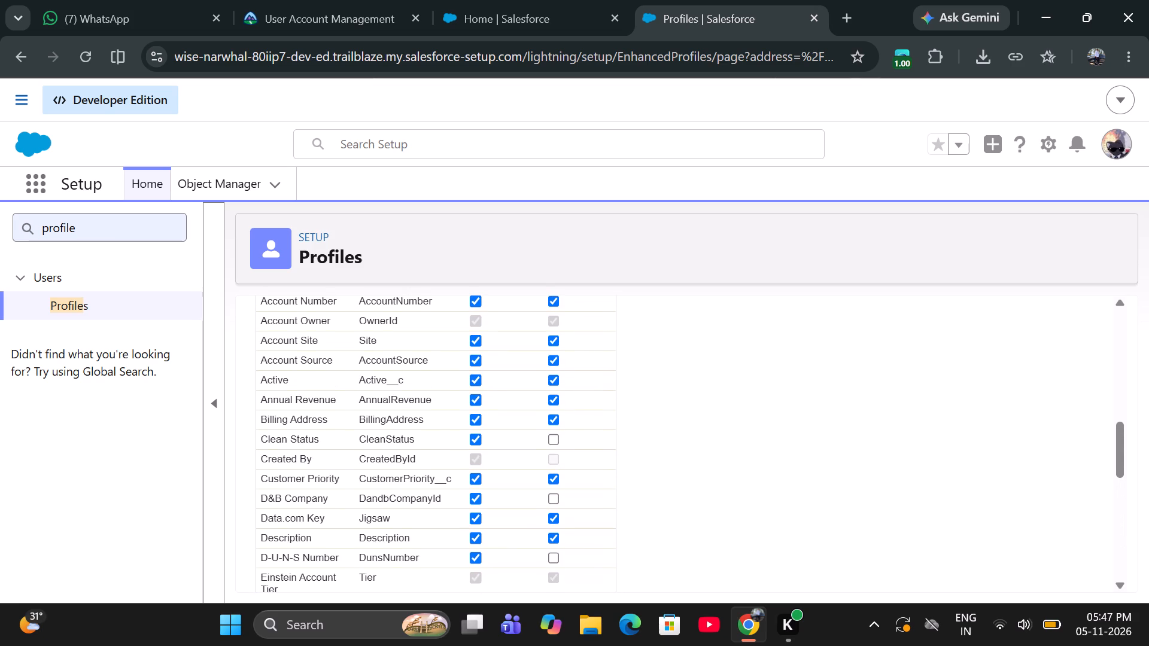
scroll(363, 505, up, 1)
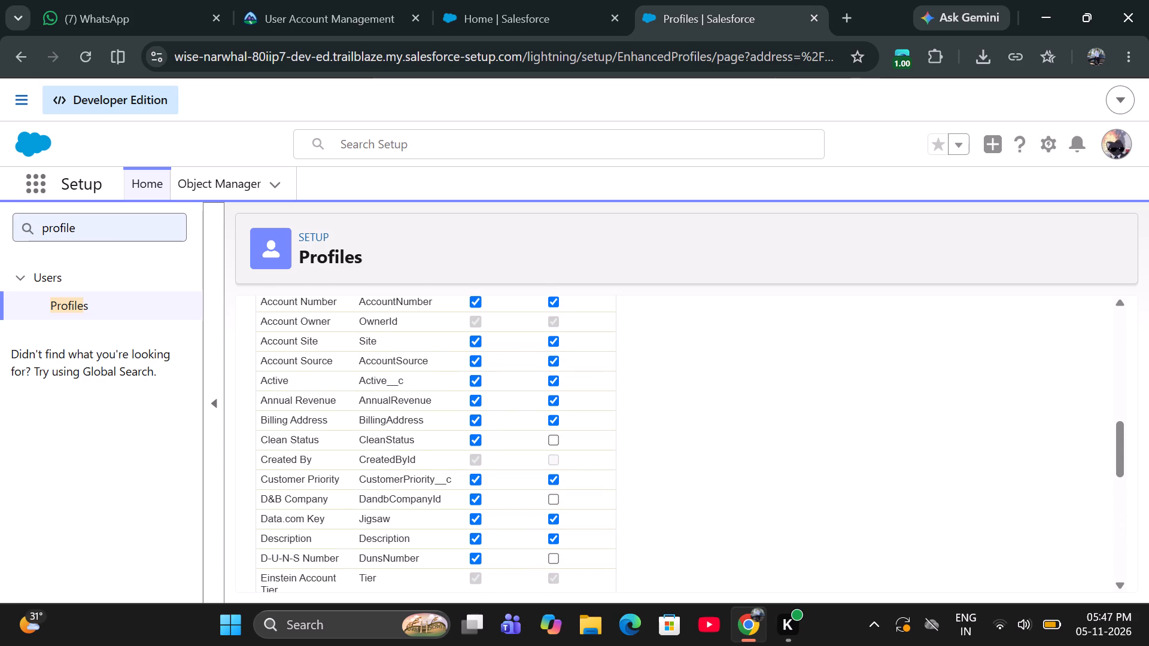
scroll(363, 505, up, 6)
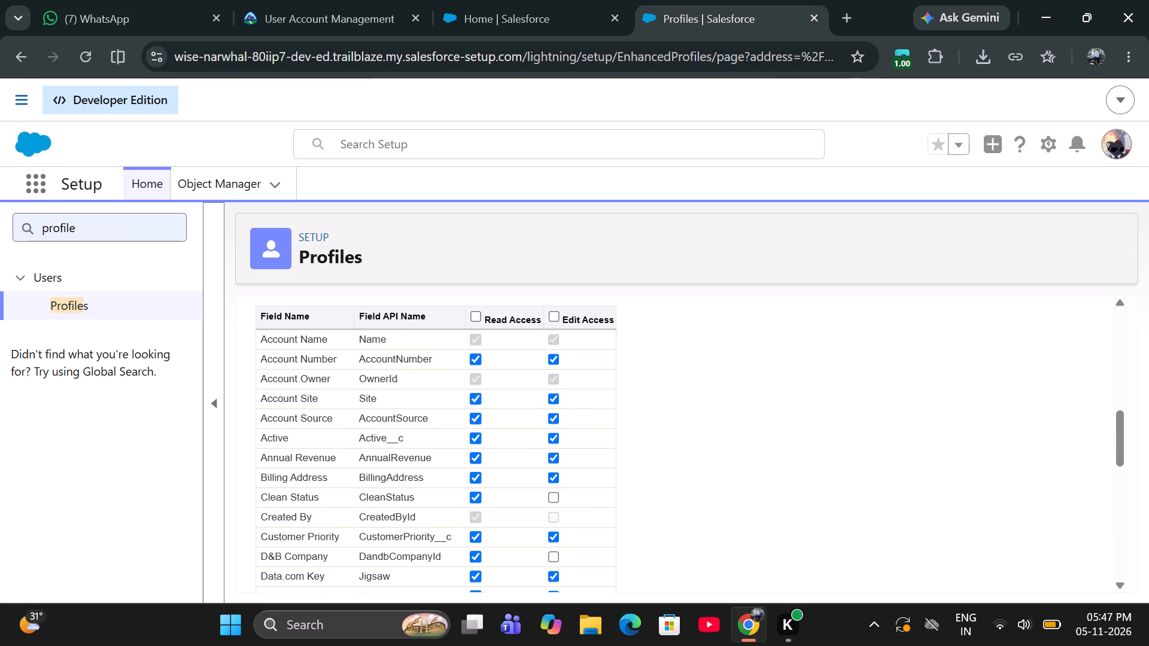
Disable the Delete object permission for Accounts in the Standard Profile - No Acct Delete profile and save the settings.
scroll(363, 505, up, 5)
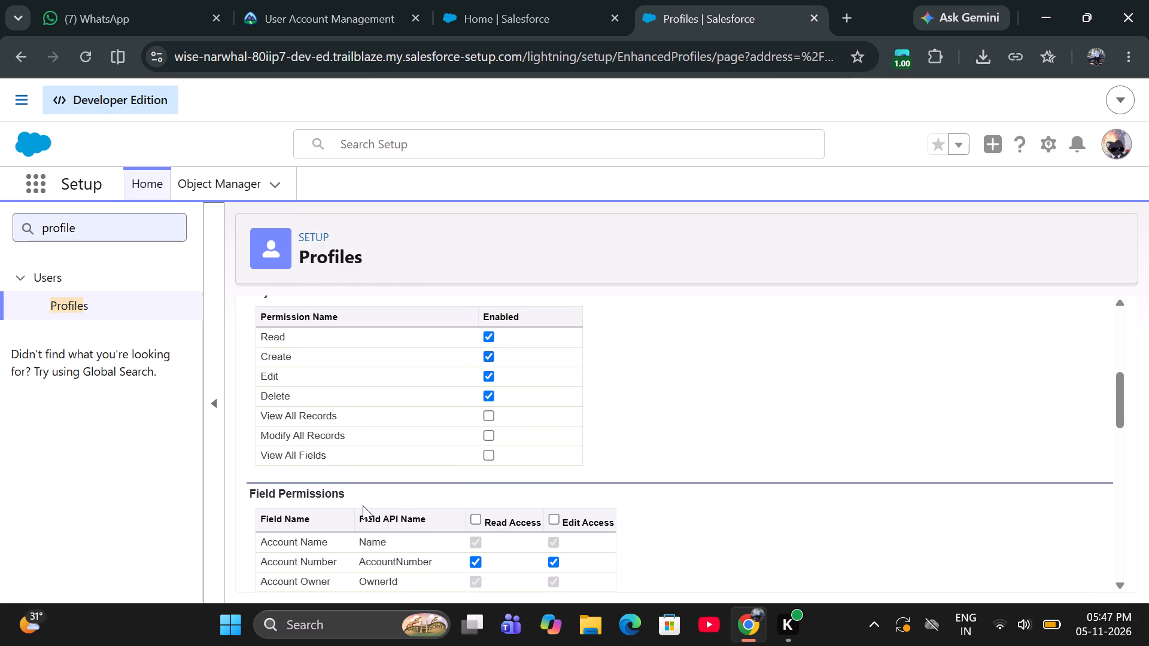
click(489, 398)
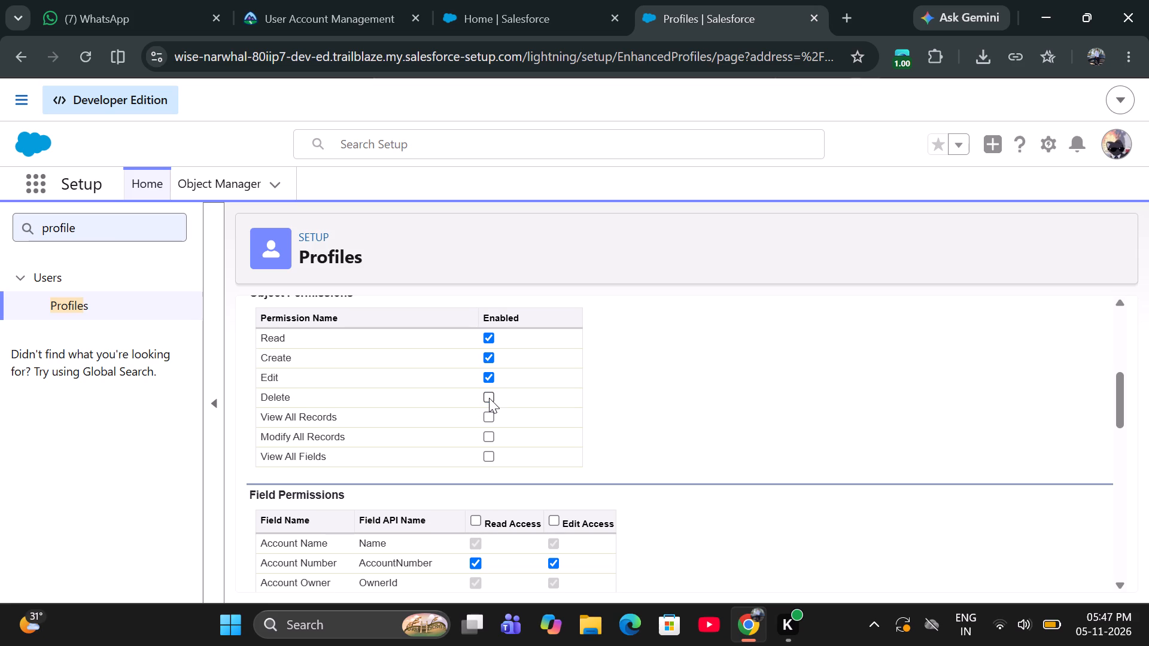
scroll(489, 398, down, 1)
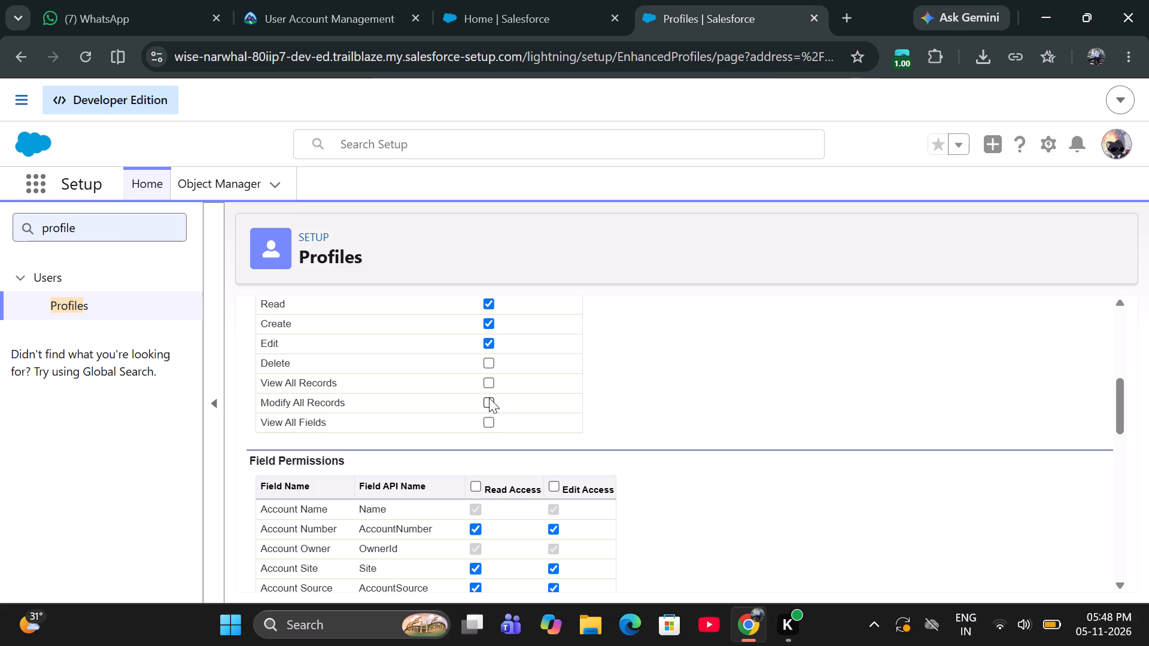
scroll(489, 398, down, 1)
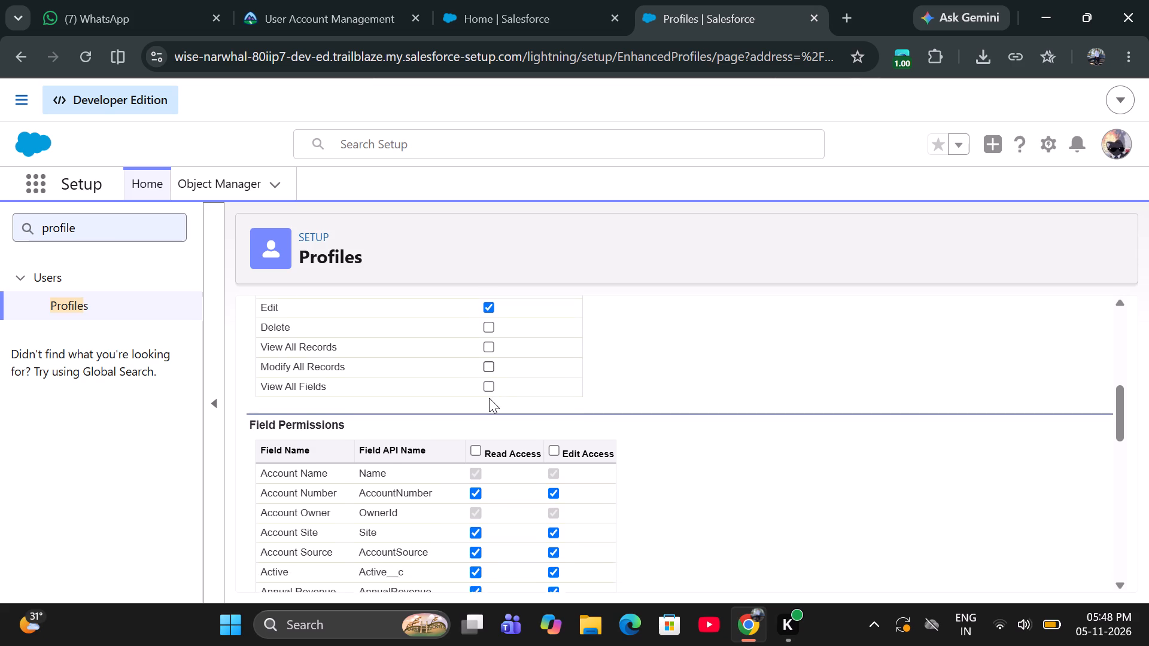
scroll(489, 398, down, 3)
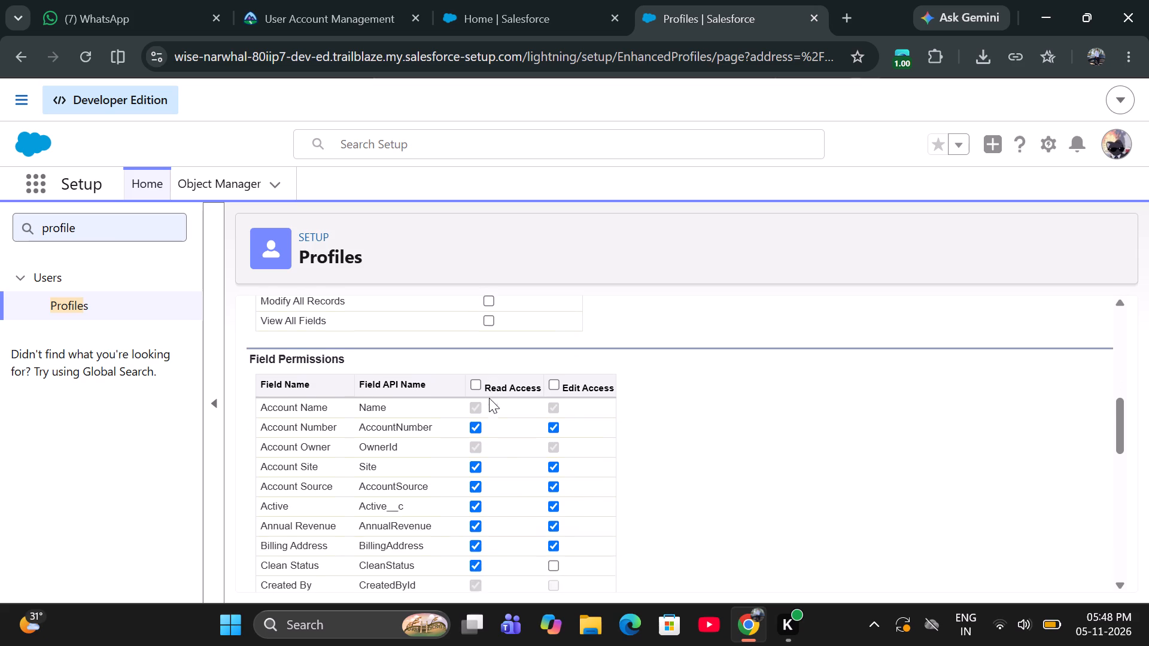
scroll(489, 398, down, 5)
scroll(489, 398, up, 9)
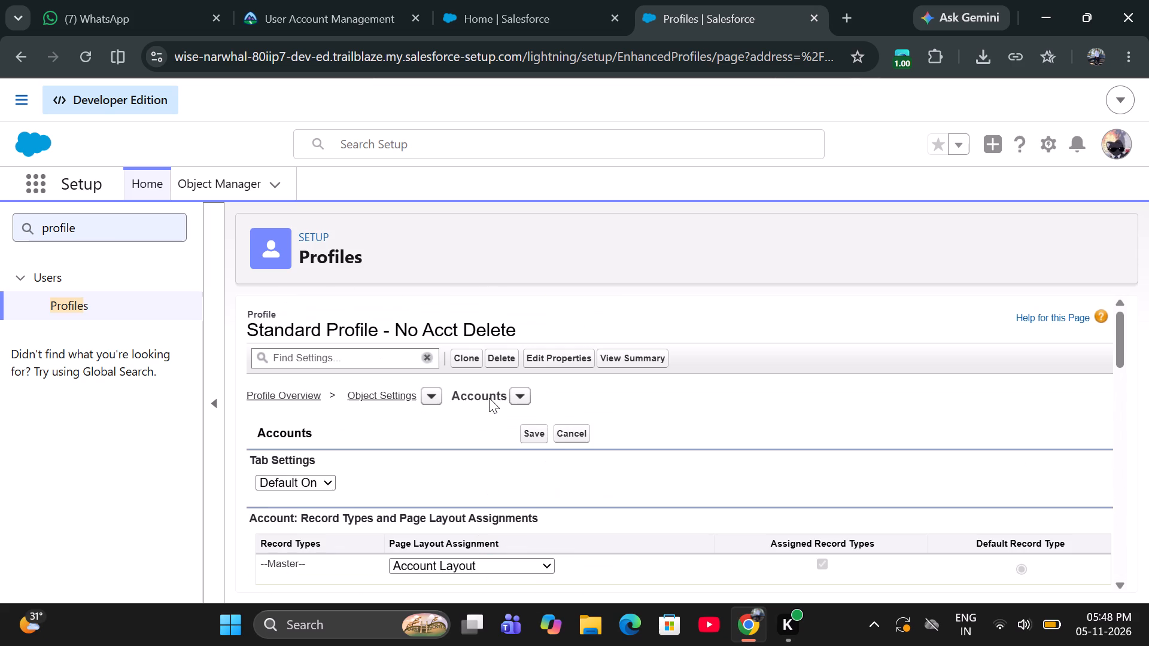
click(530, 437)
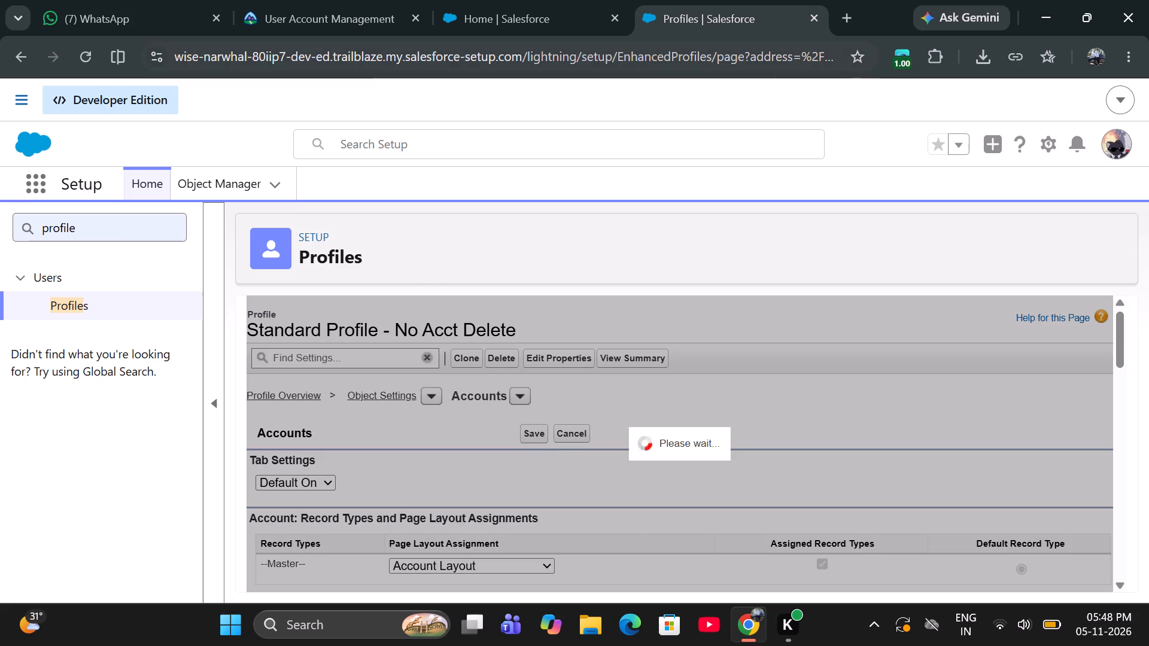
Switch to the Trailhead project page and verify the Create New Users and Allow a User to Delete Accounts step.
click(361, 15)
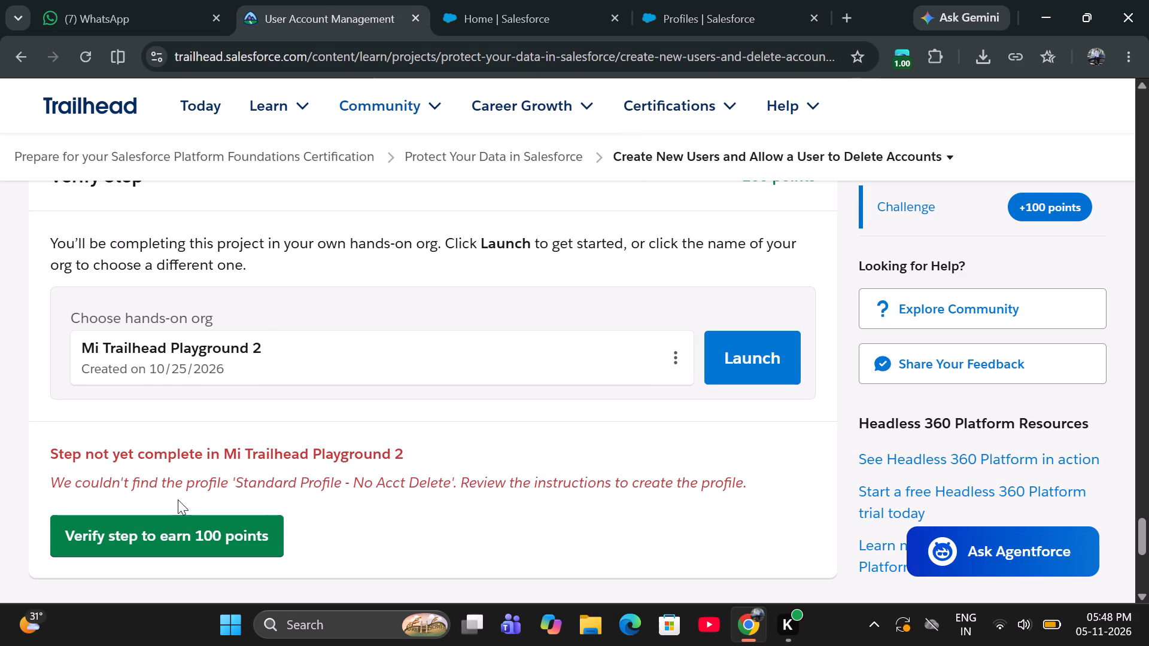
click(172, 531)
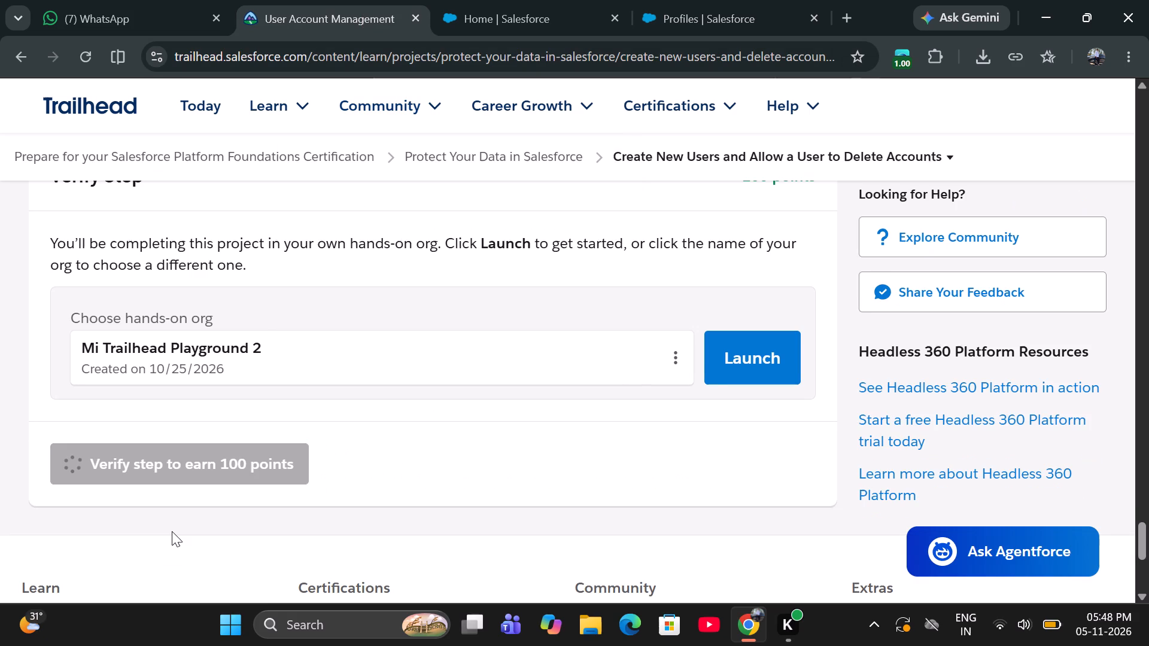
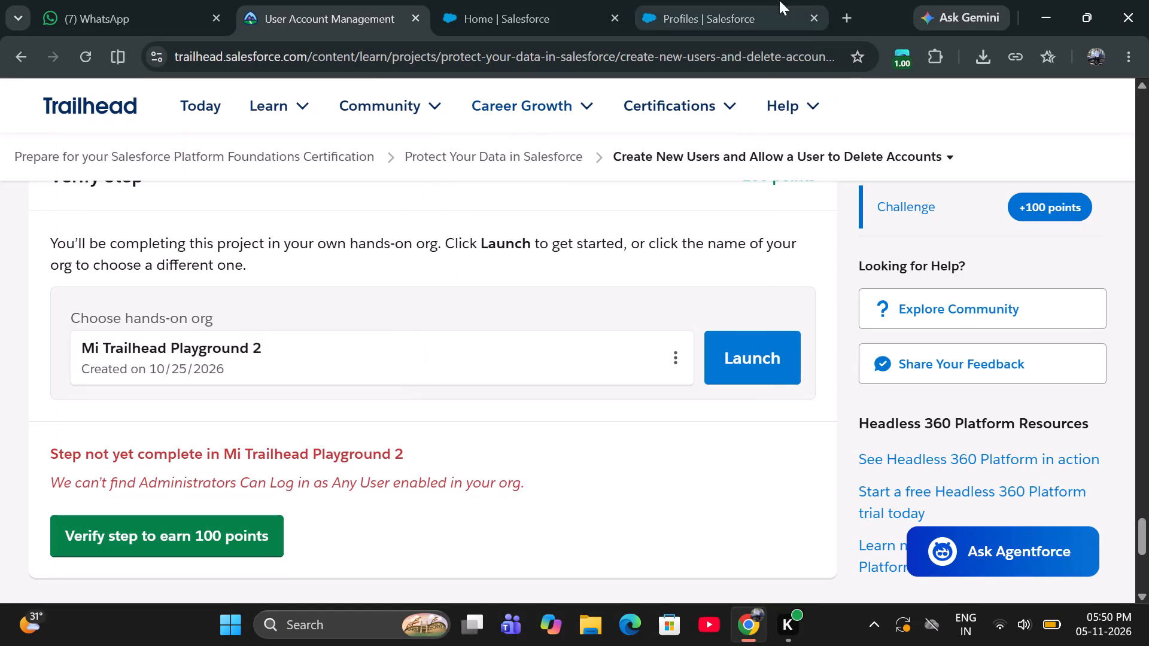
Close the Profiles page and open Salesforce Setup again from the playground's Sales home page.
click(812, 21)
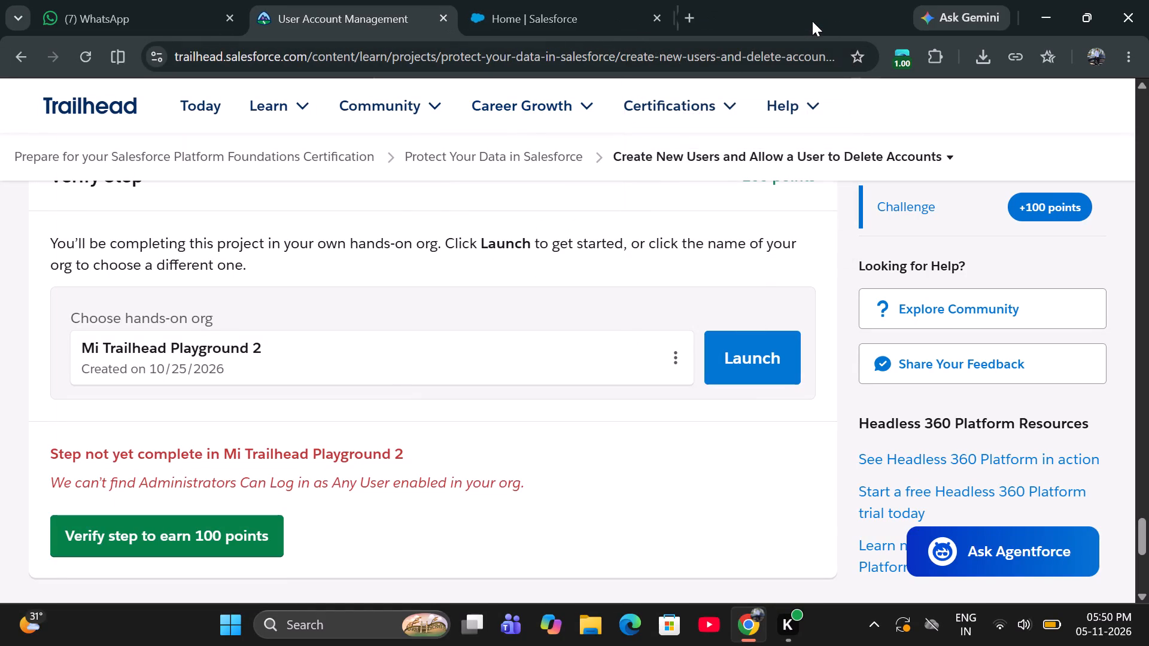
click(586, 23)
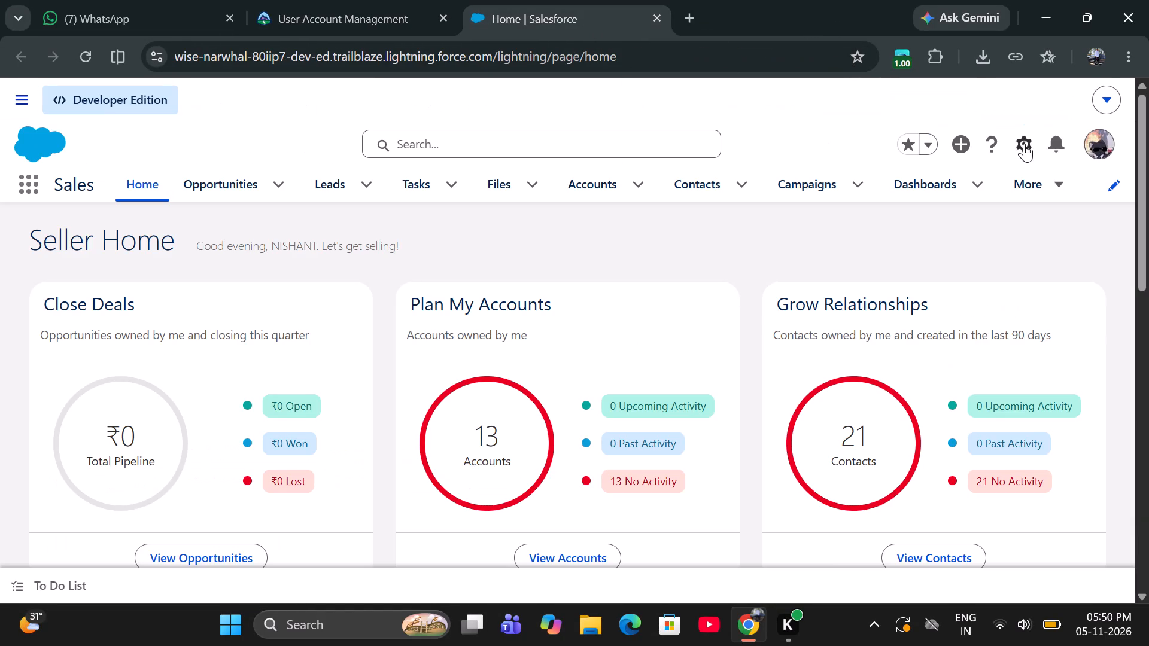
click(1026, 144)
click(998, 209)
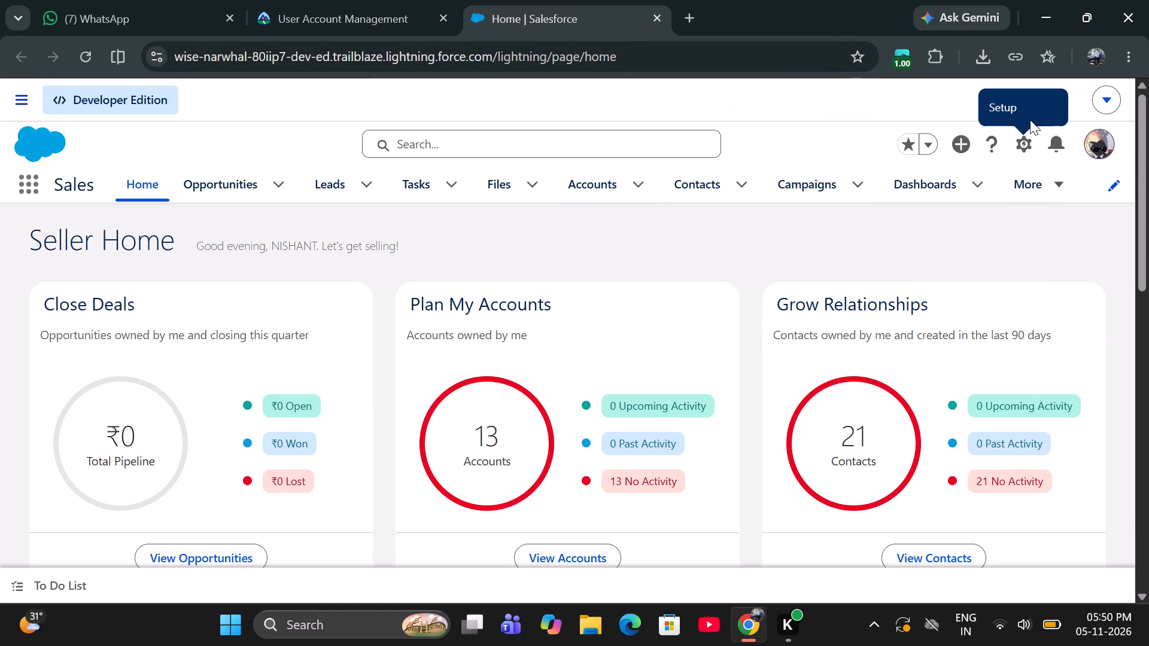
click(1026, 143)
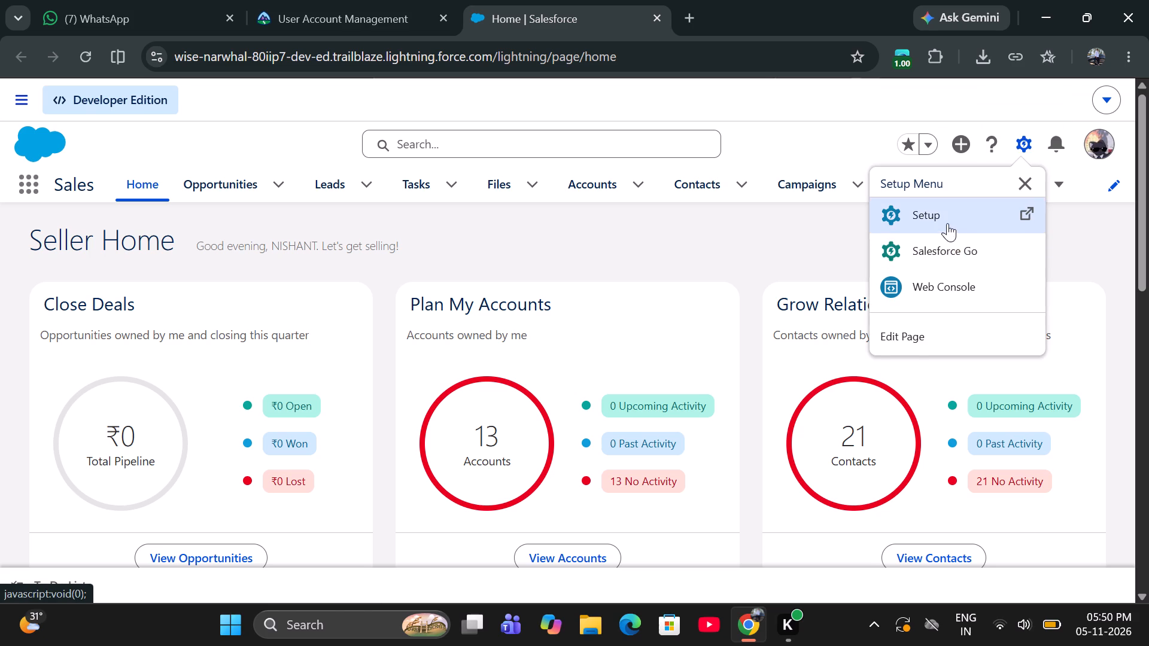
click(947, 223)
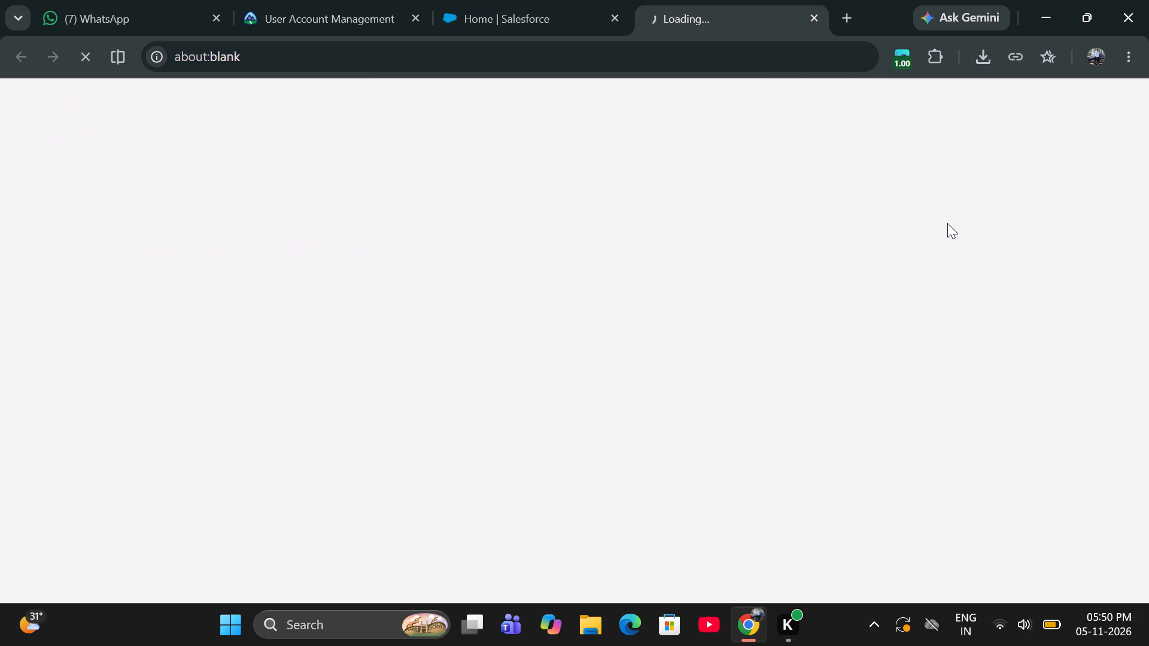
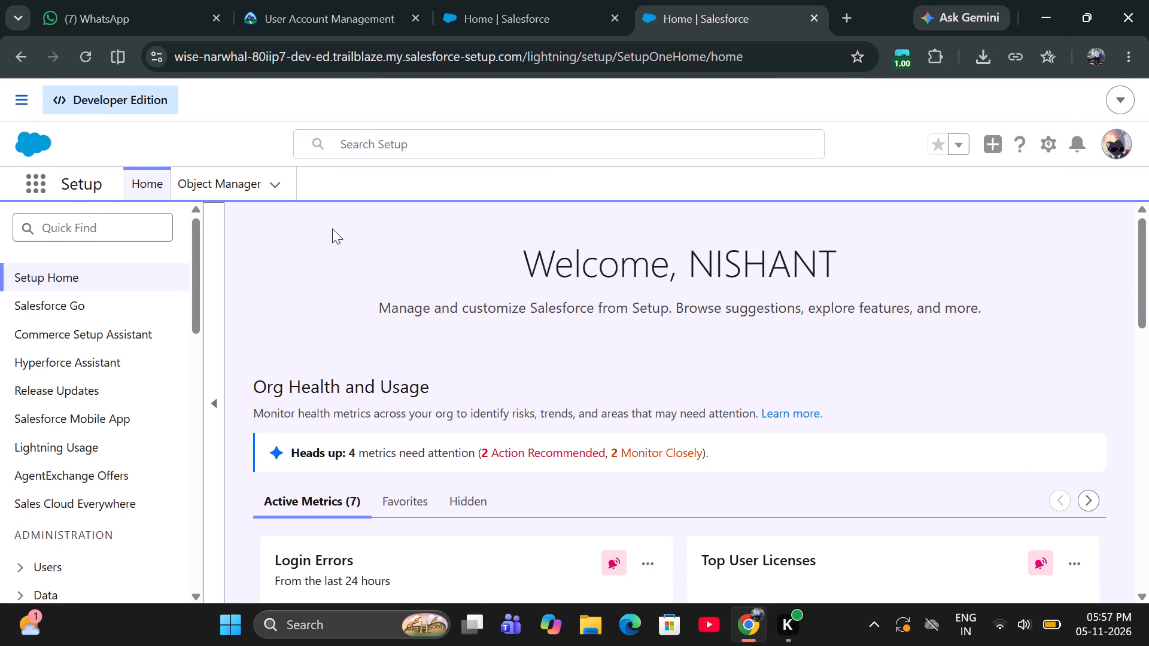
Filter the Setup navigation with a Quick Find search for "login".
click(75, 228)
text(login)
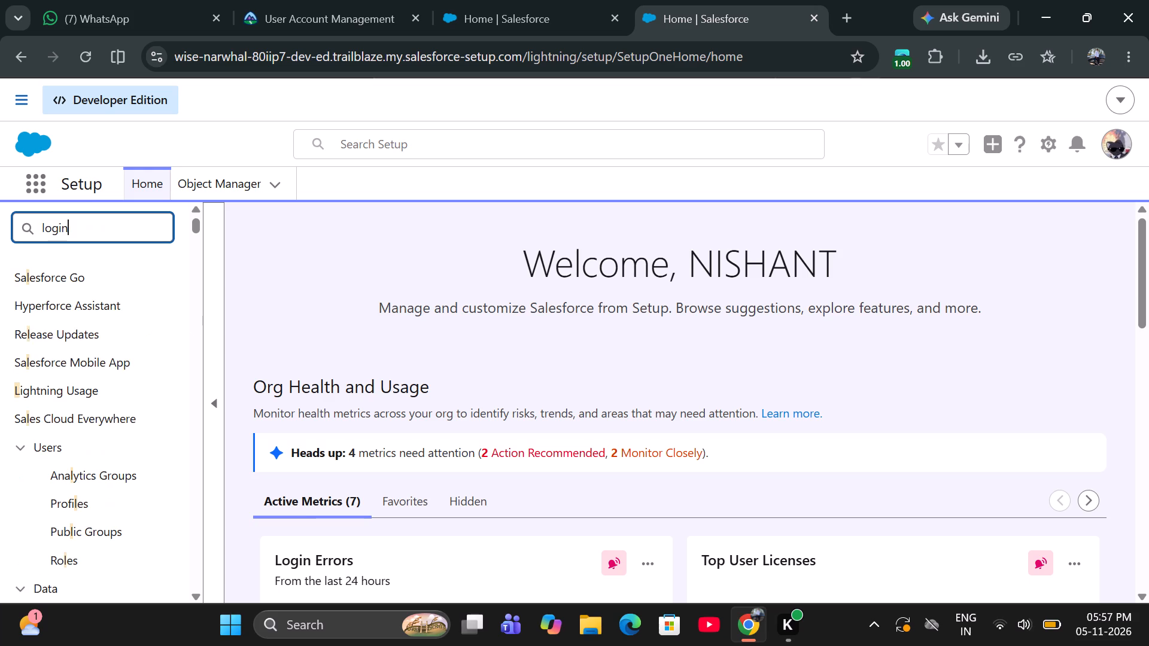
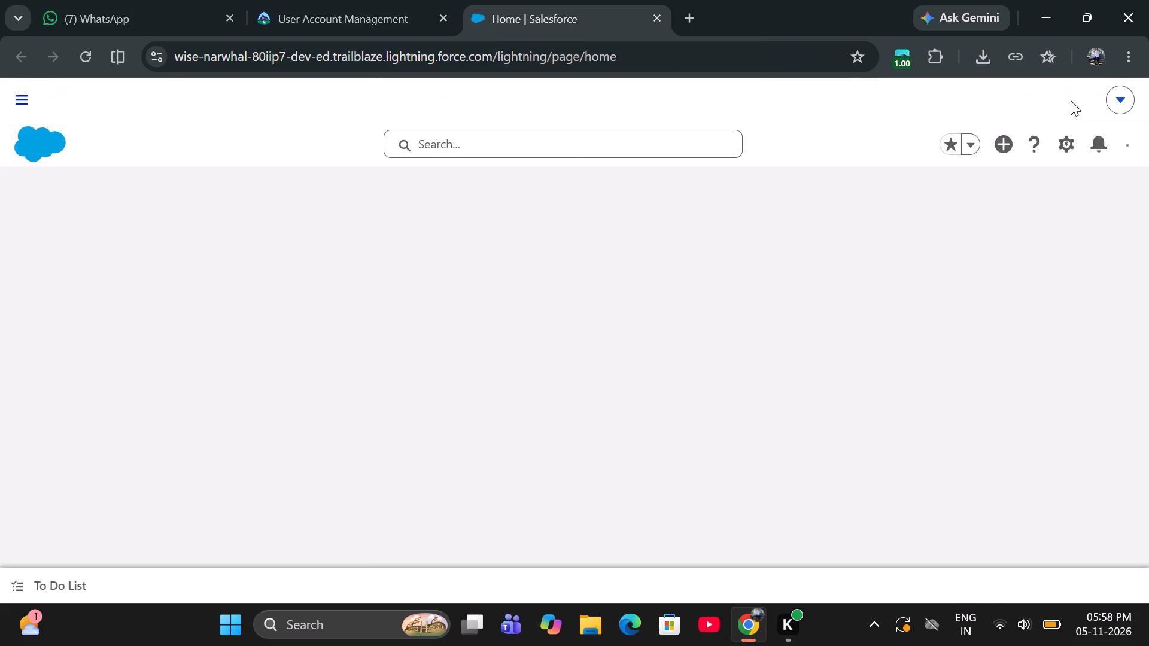
Open the playground's Setup and filter its navigation with a Quick Find search for "login".
click(1026, 150)
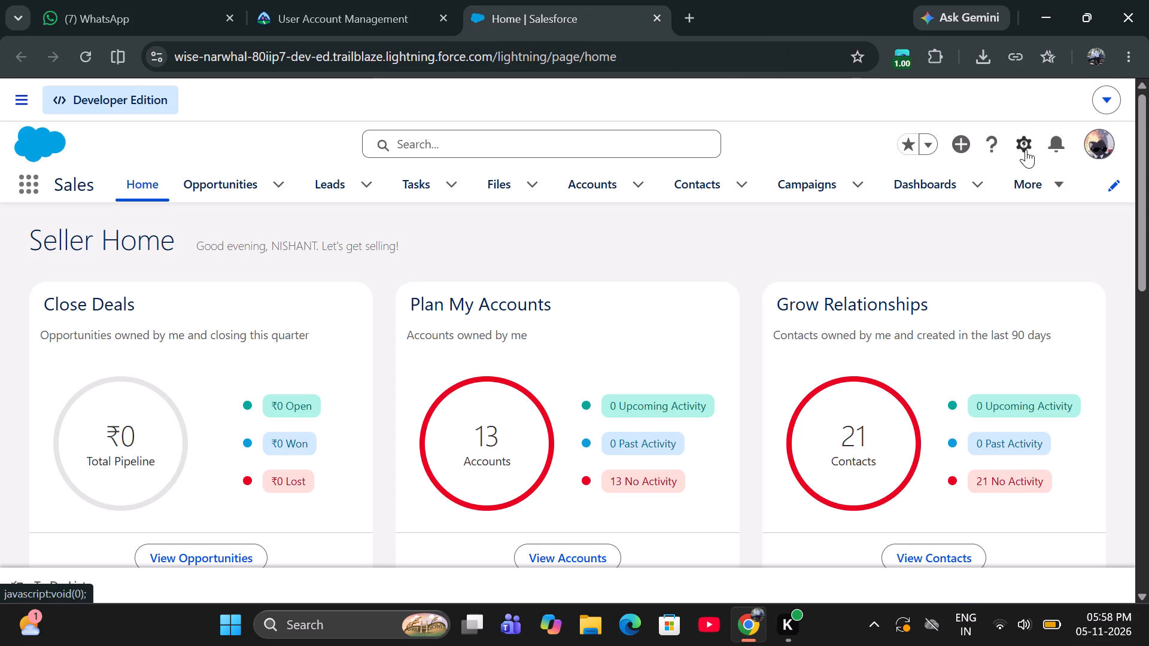
click(984, 221)
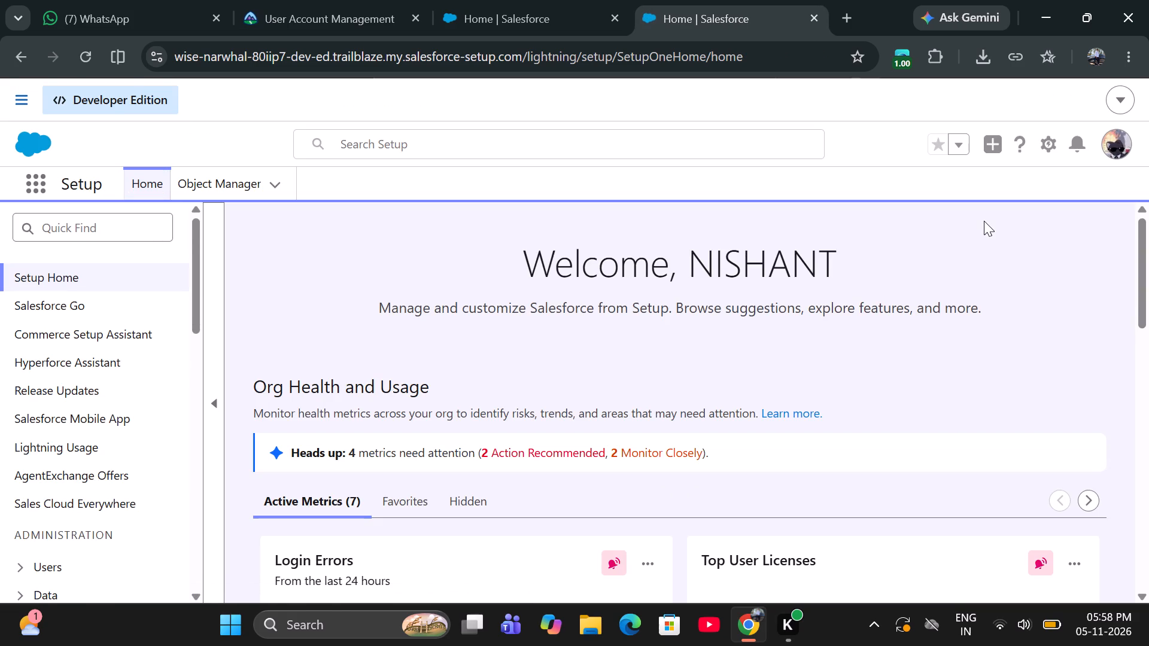
click(108, 223)
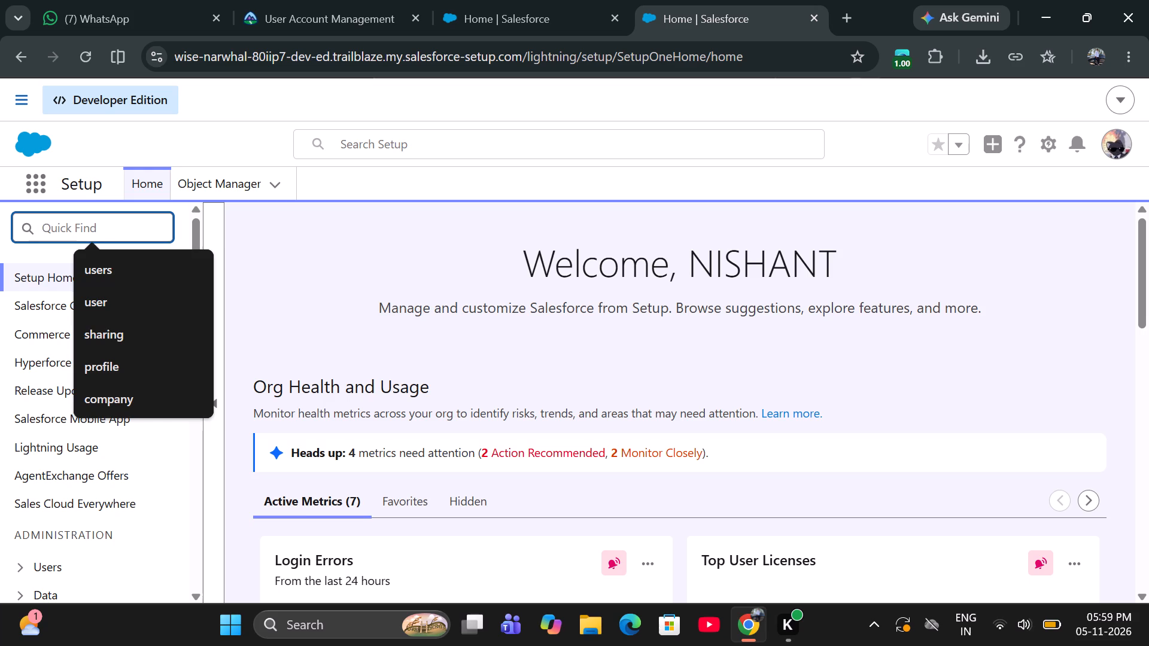
text(login)
key(space)
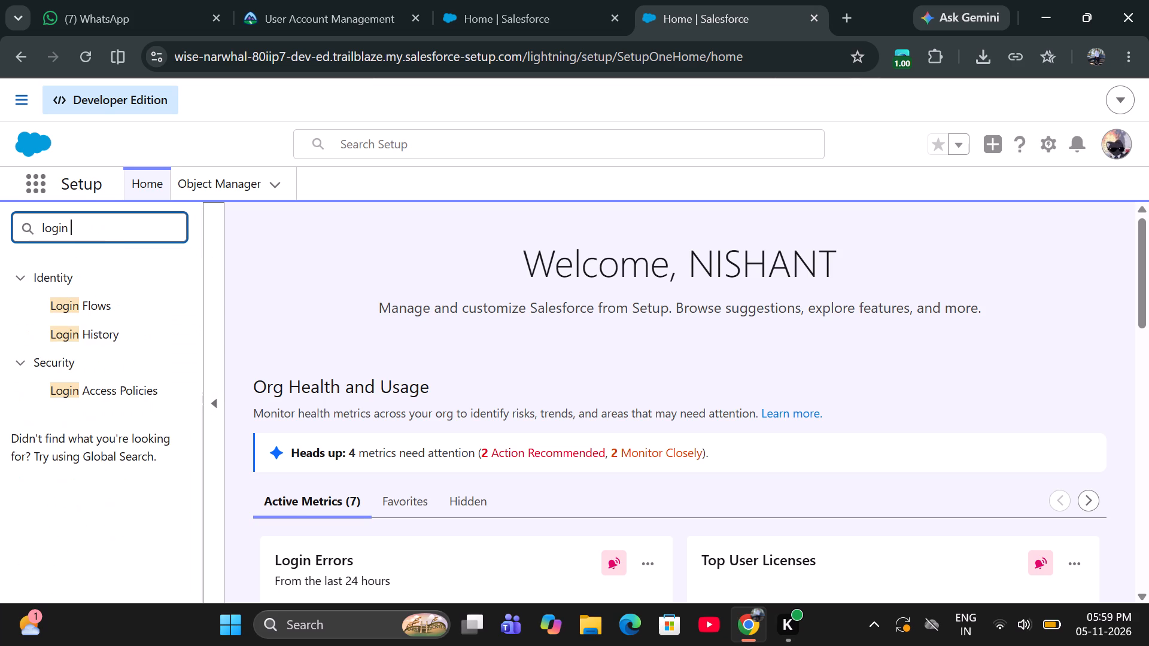
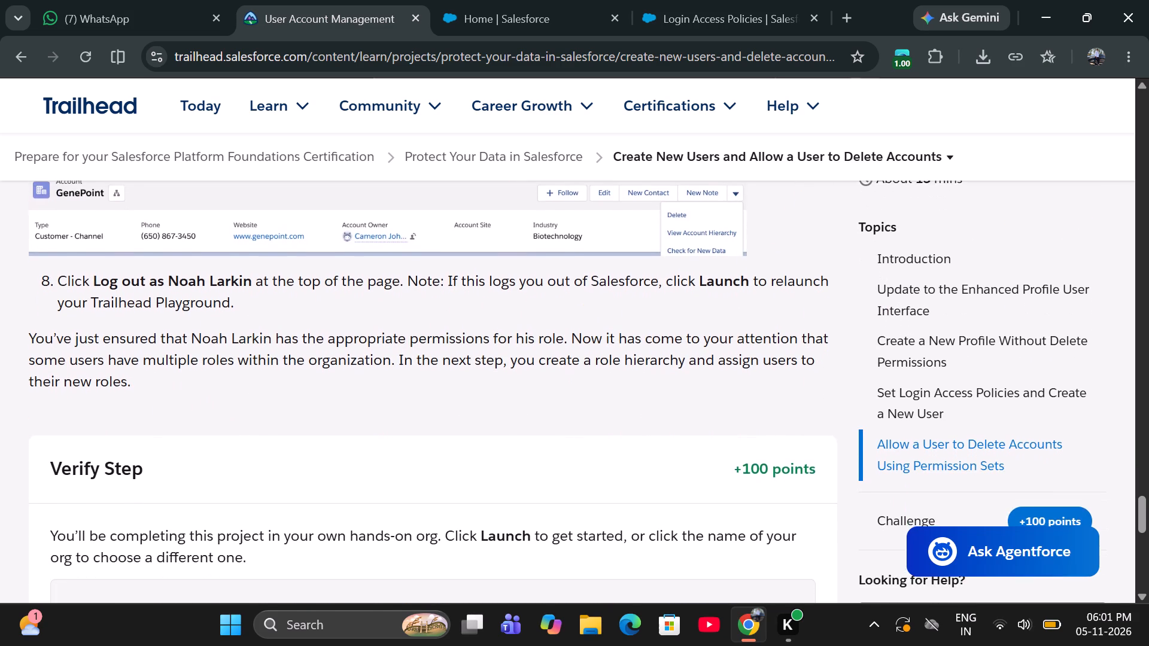
Review the Verify Step feedback for the Create New Users and Allow a User to Delete Accounts project step.
scroll(128, 526, down, 5)
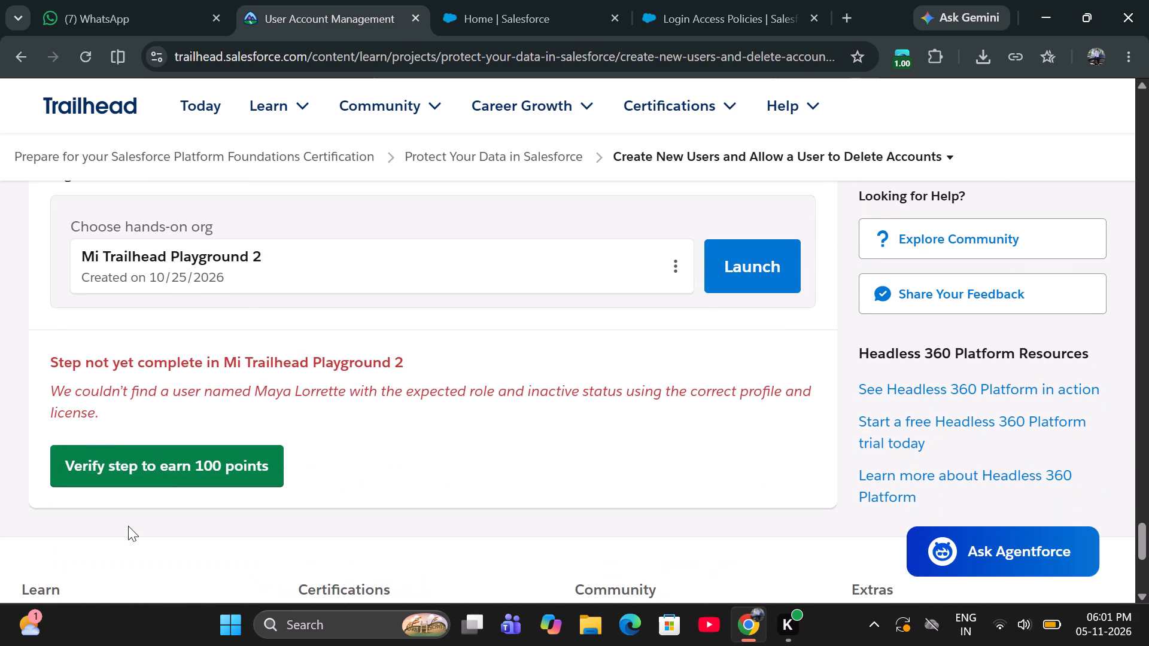
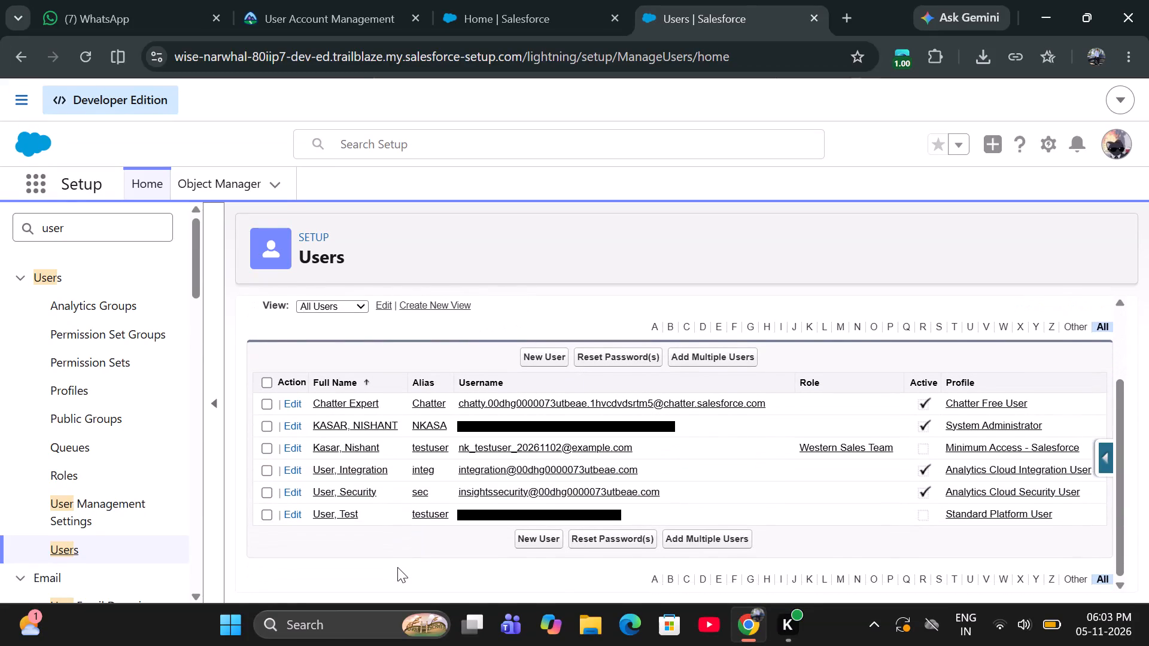
scroll(397, 567, down, 1)
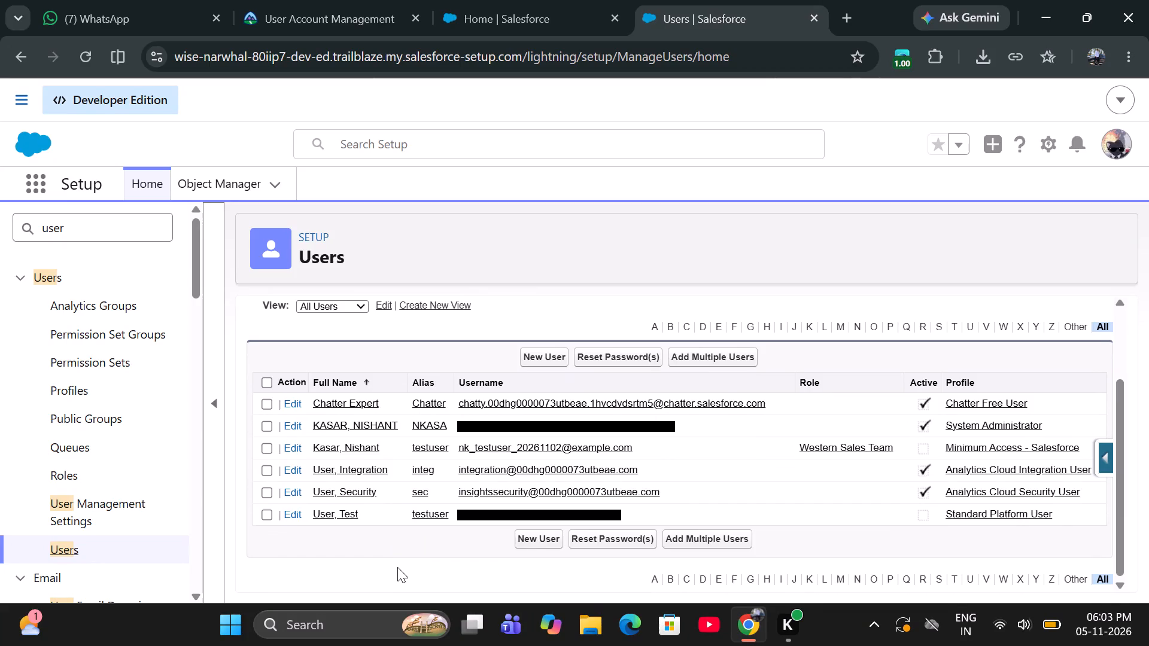
scroll(397, 567, down, 2)
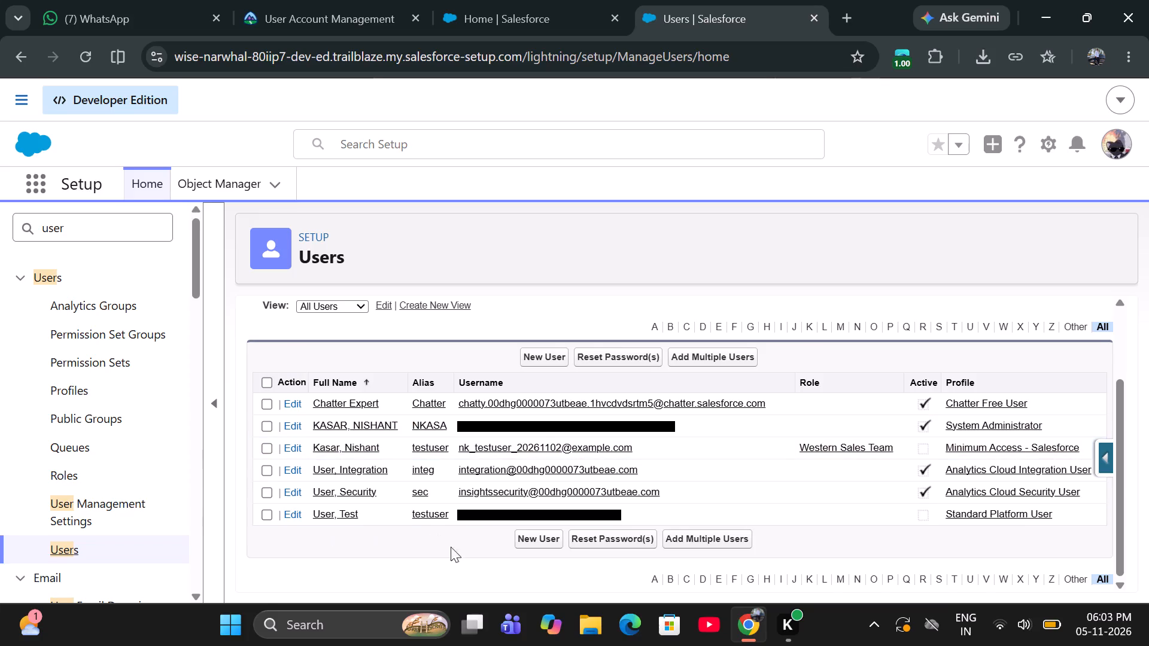
click(535, 359)
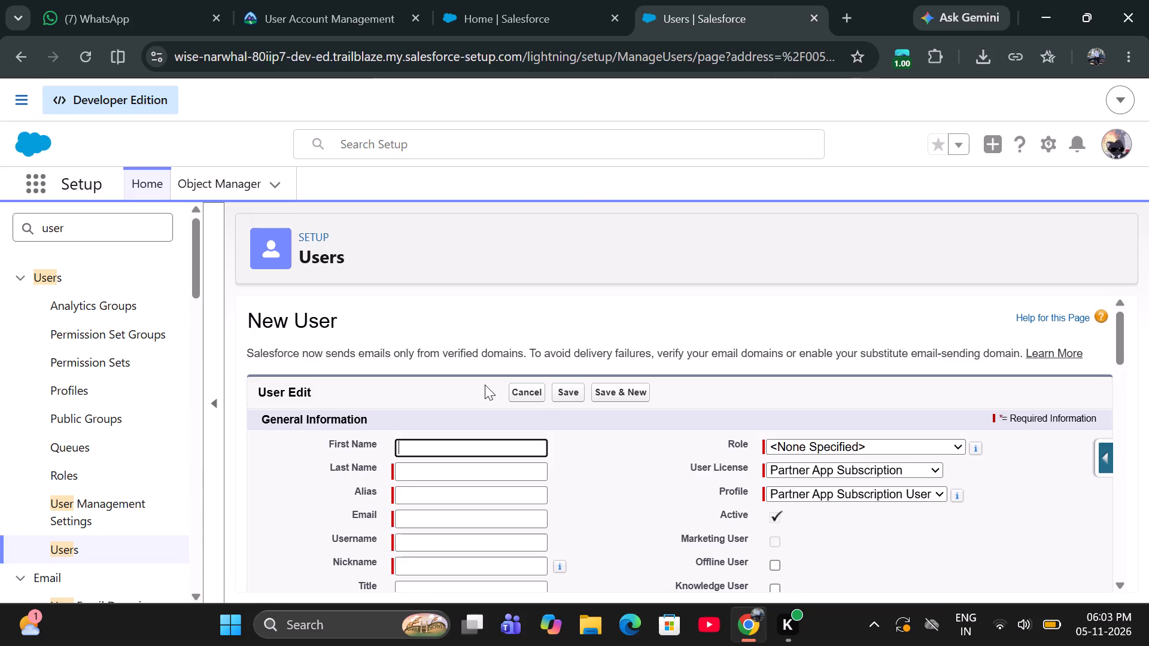
click(452, 445)
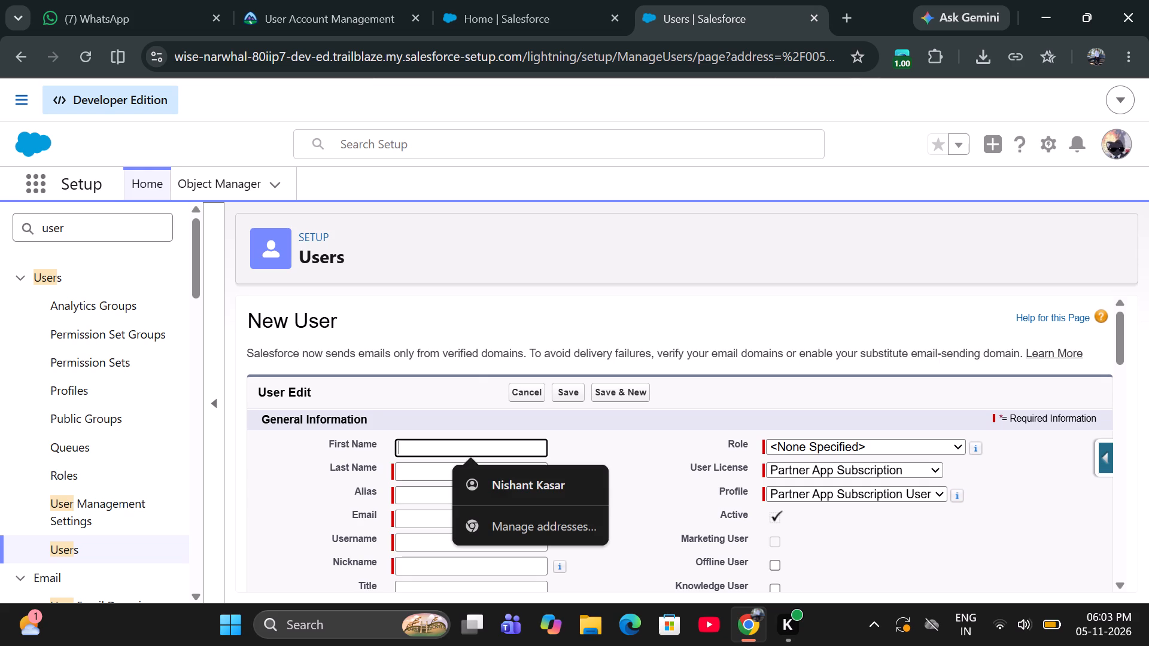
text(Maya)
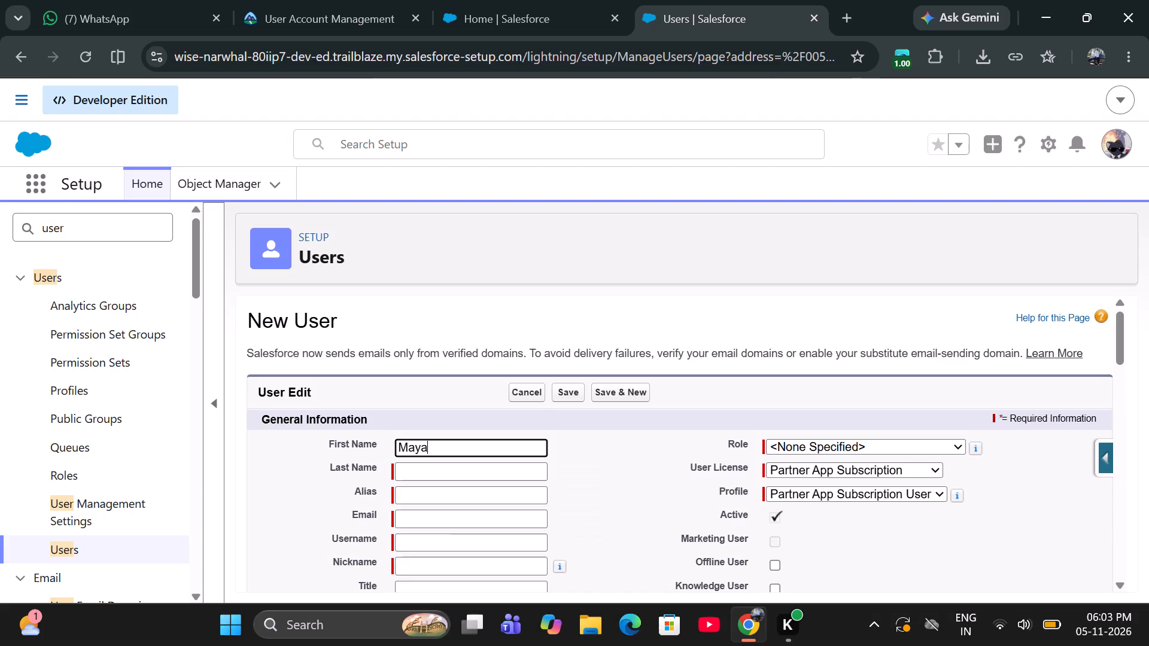
click(410, 466)
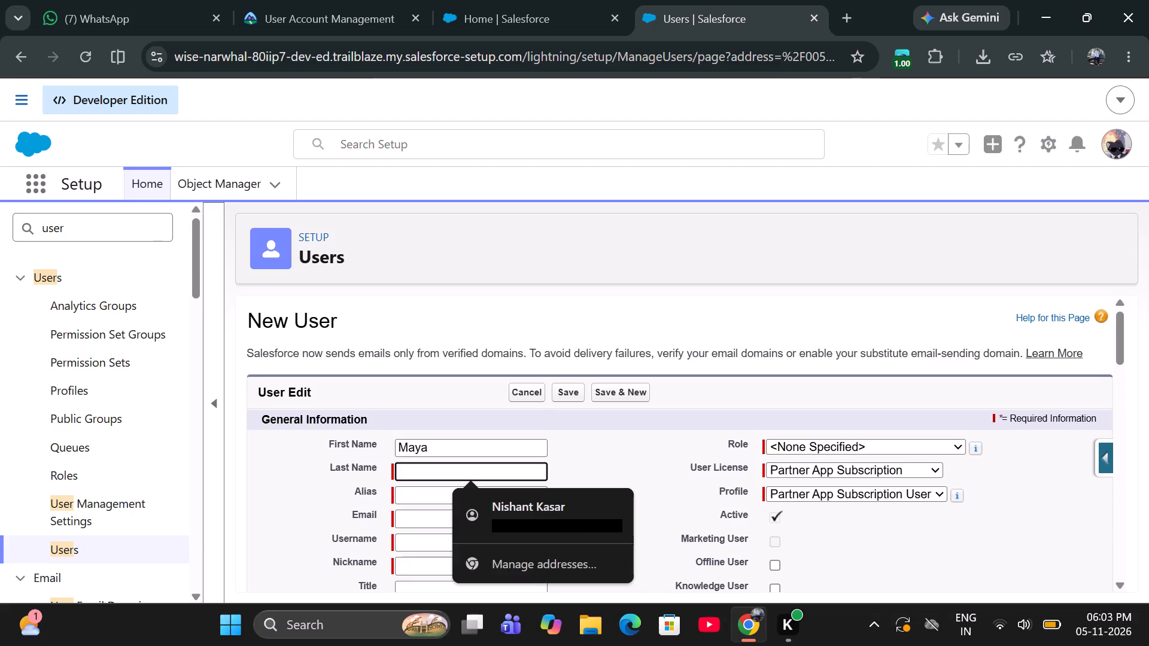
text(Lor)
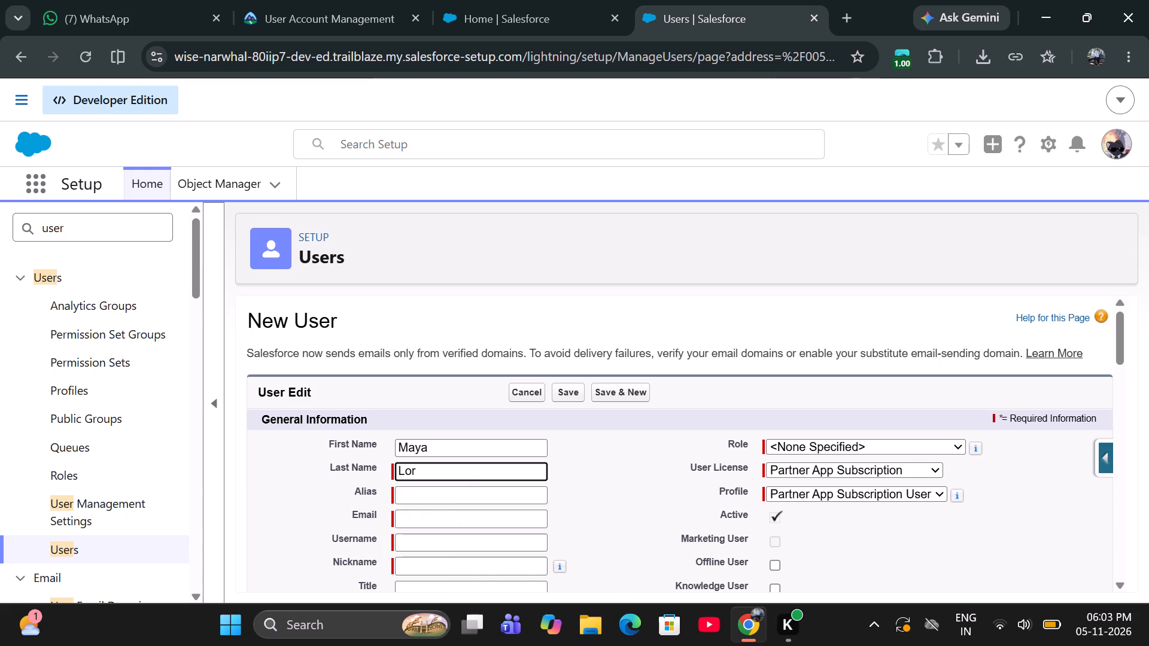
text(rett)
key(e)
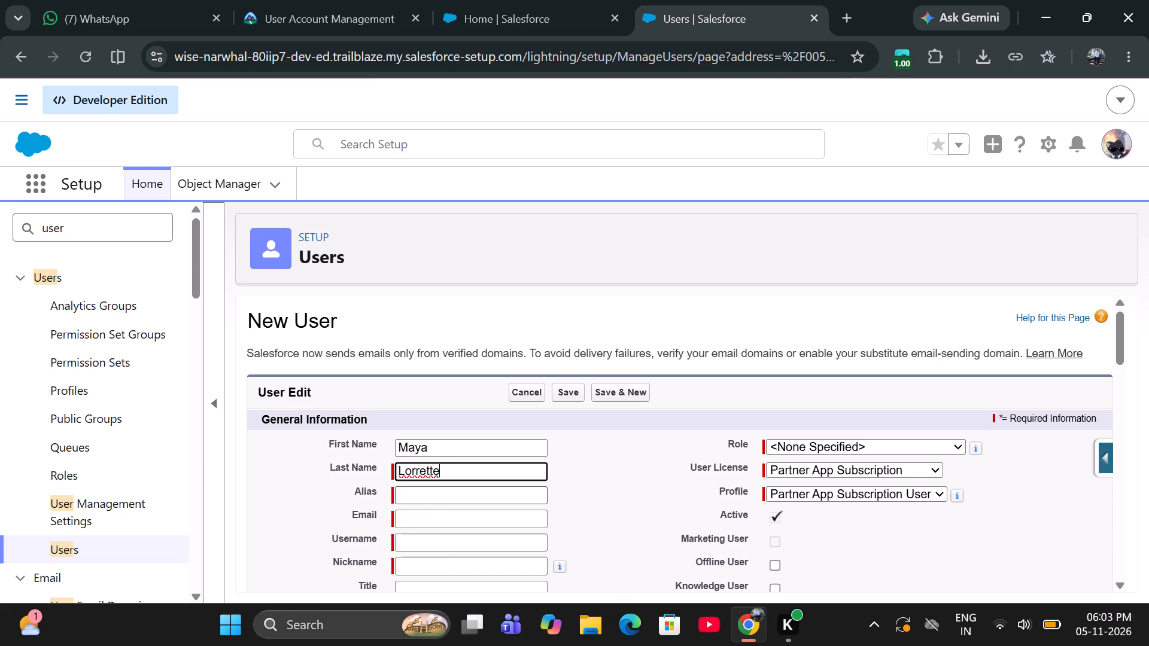
click(402, 492)
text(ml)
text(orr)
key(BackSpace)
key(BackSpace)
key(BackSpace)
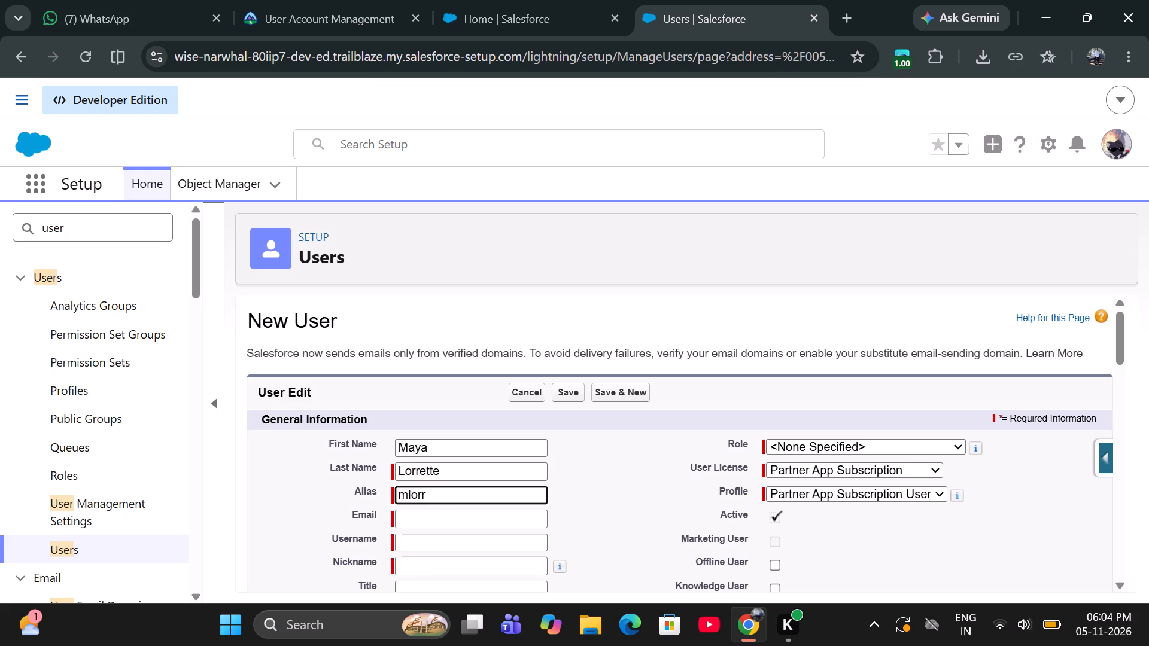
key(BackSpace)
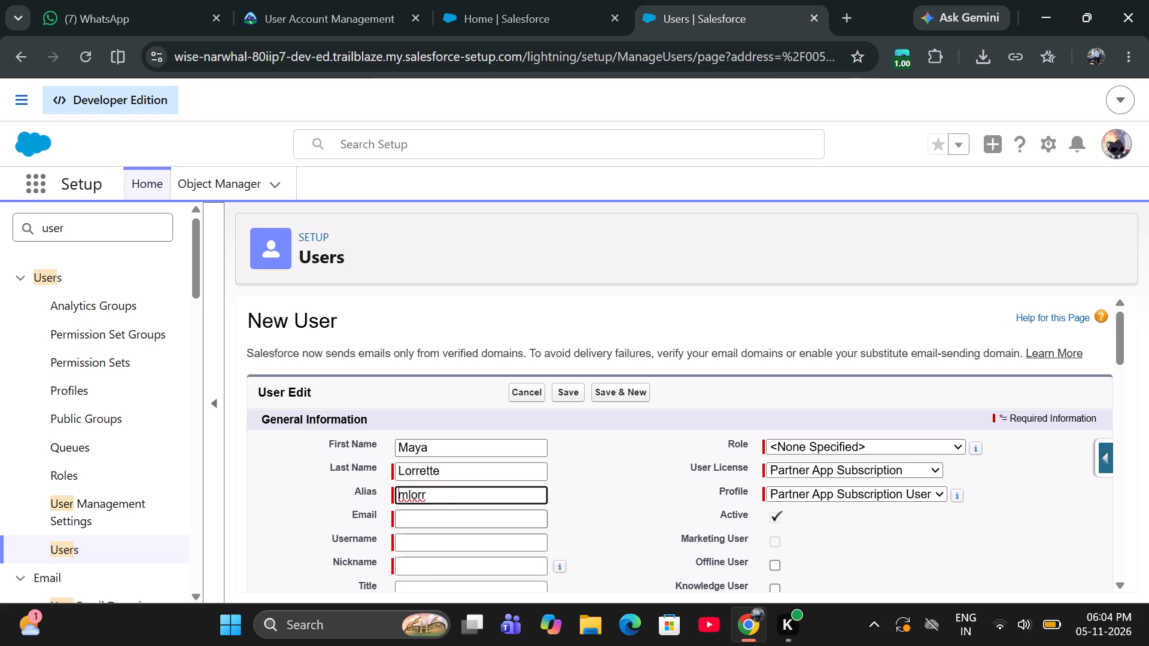
Open the new user's Email field for entry.
click(436, 524)
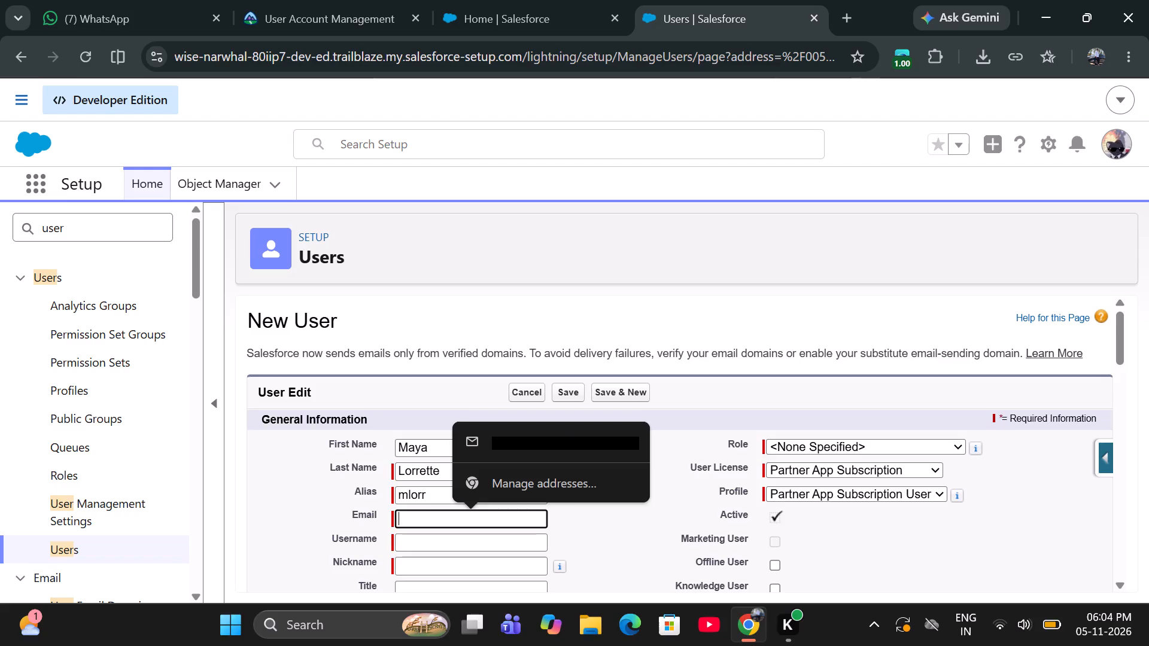
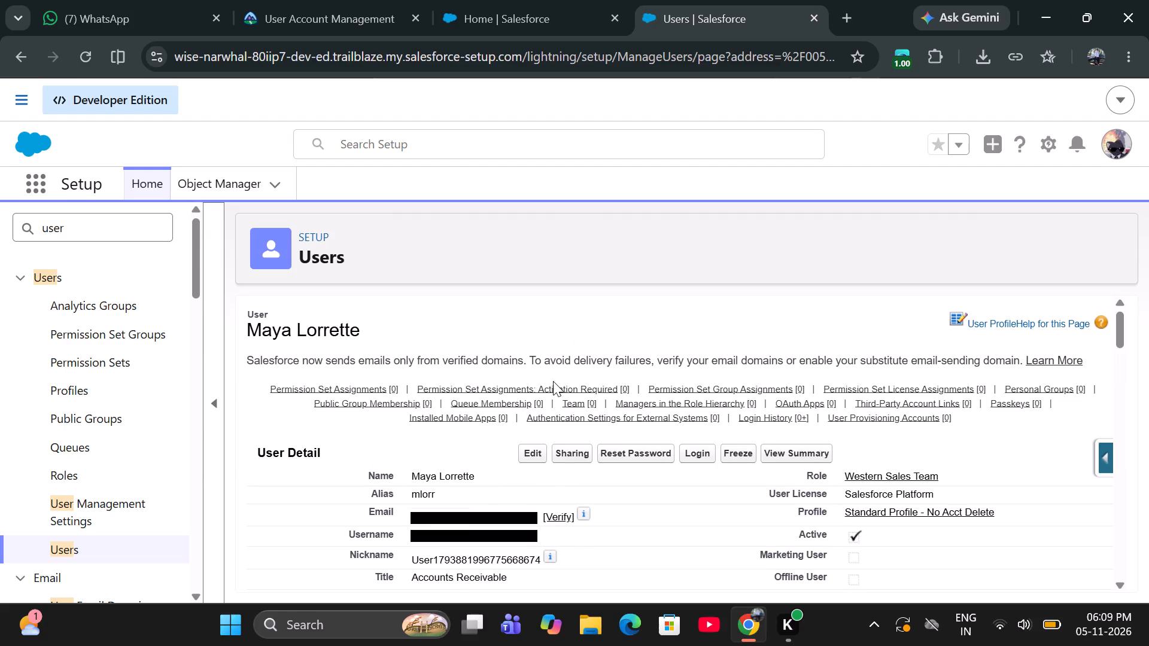
click(527, 450)
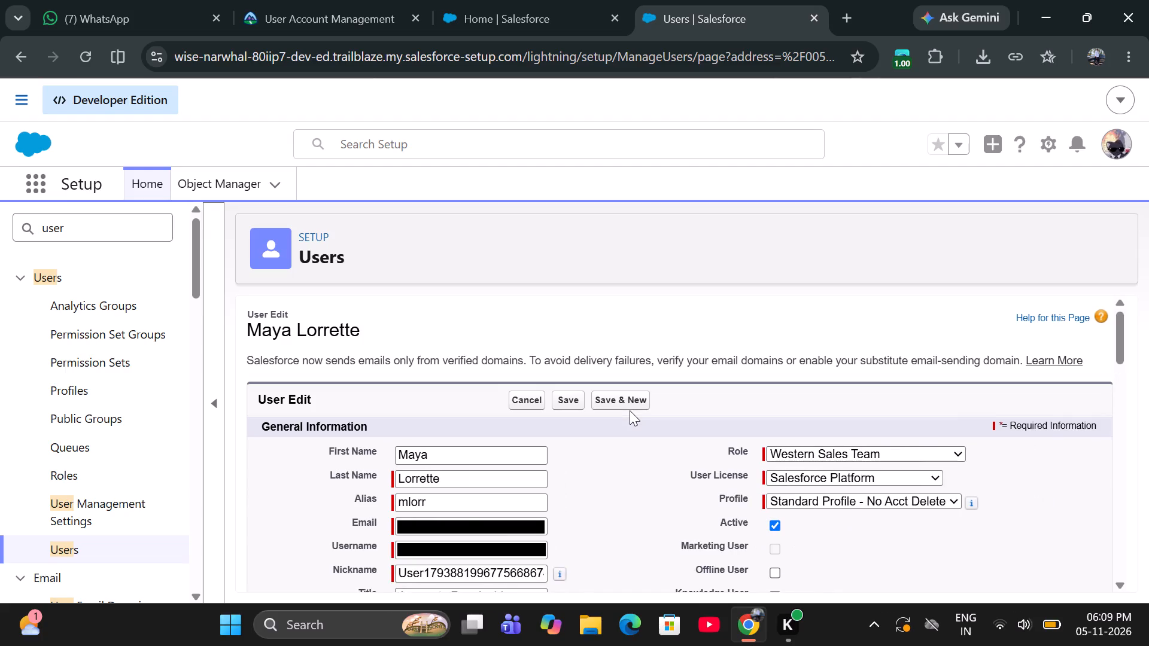
click(773, 529)
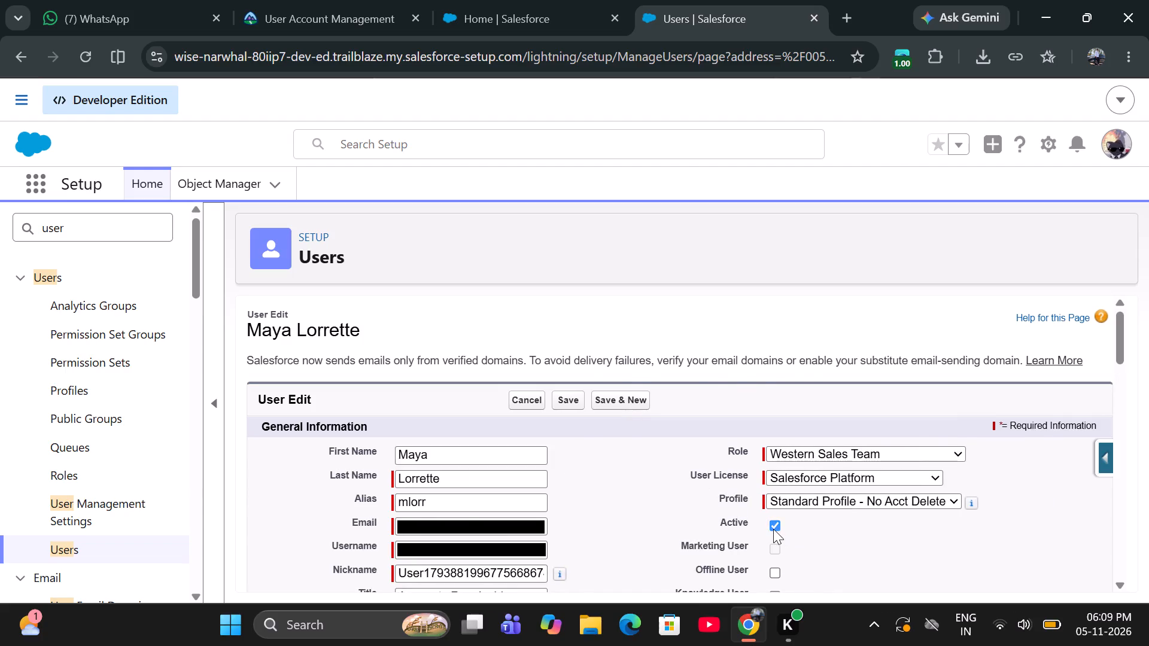
click(689, 461)
click(566, 397)
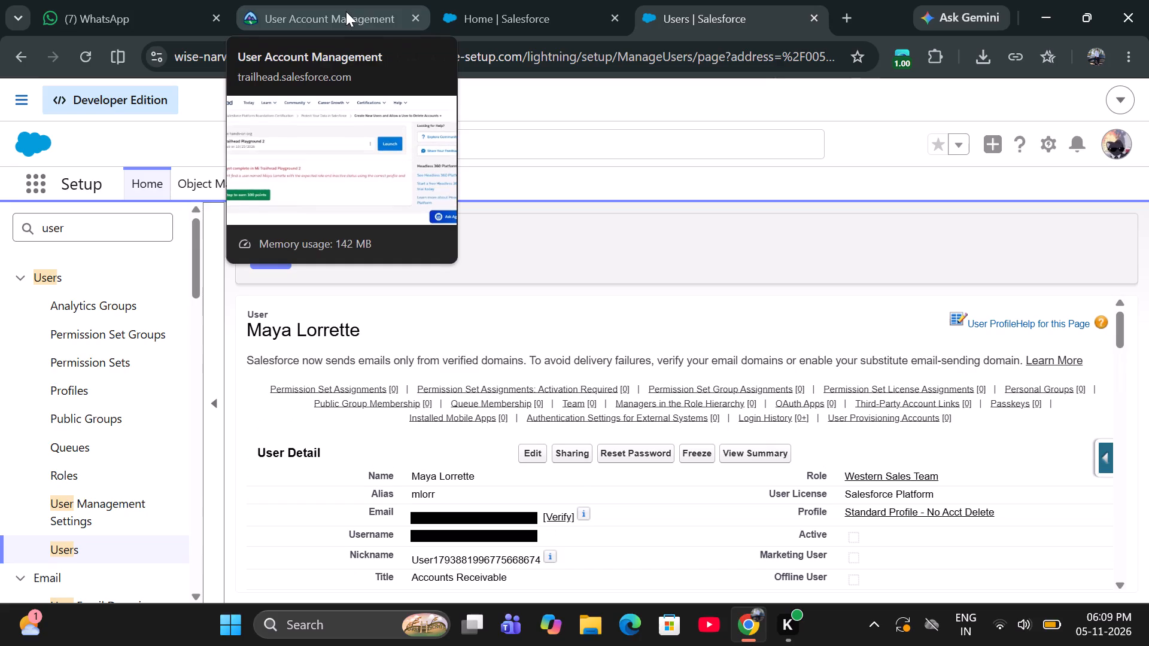
Review Maya's saved user details, switch to the Trailhead project page and verify the Create New Users step again.
scroll(418, 386, right, 12)
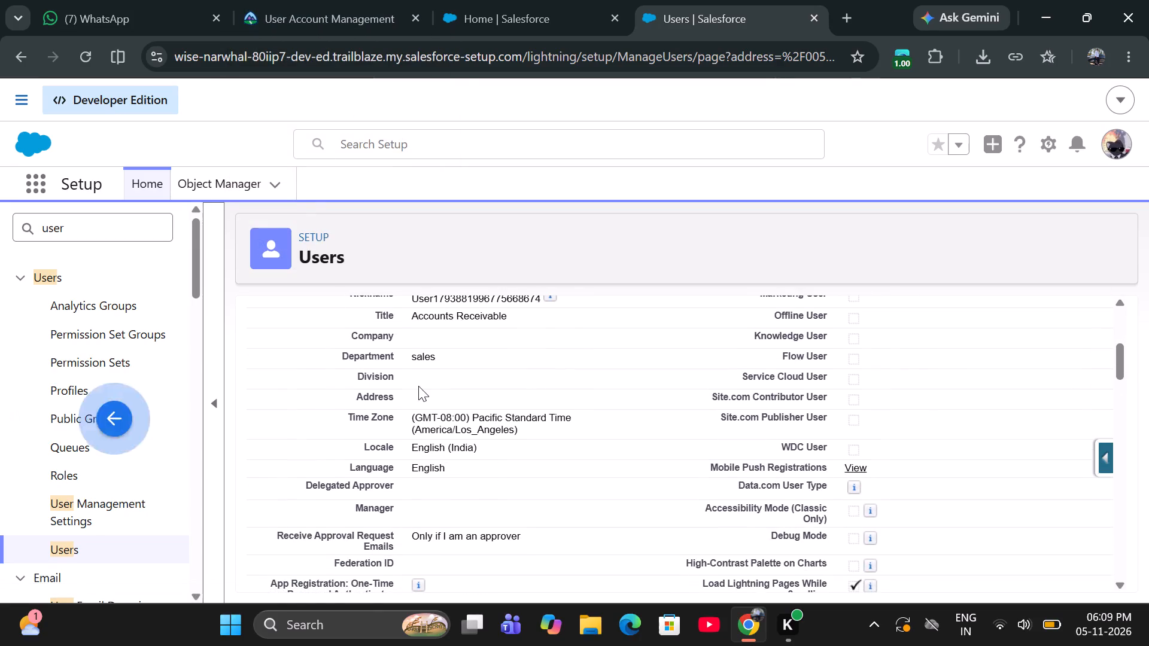
scroll(418, 386, right, 11)
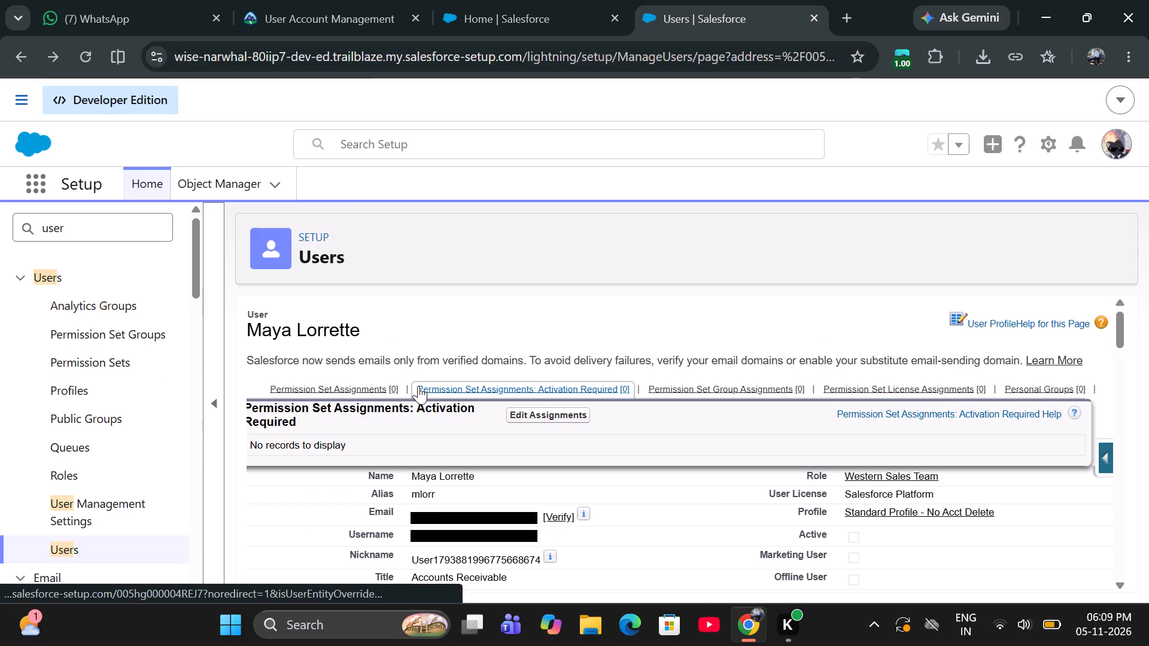
click(301, 8)
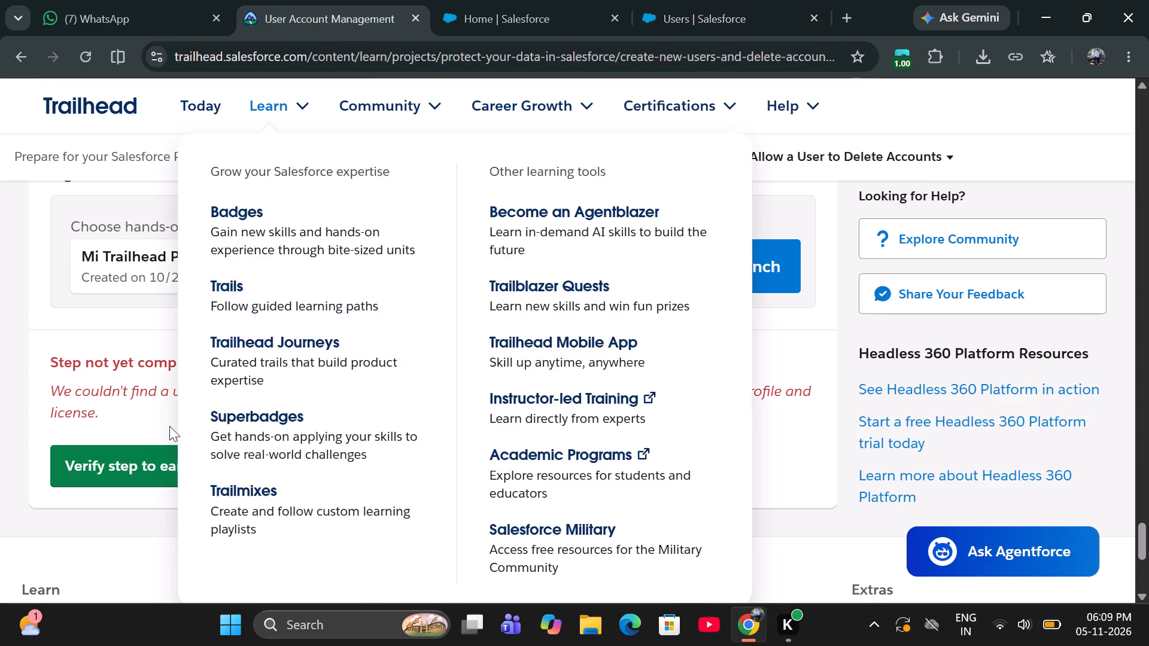
click(158, 458)
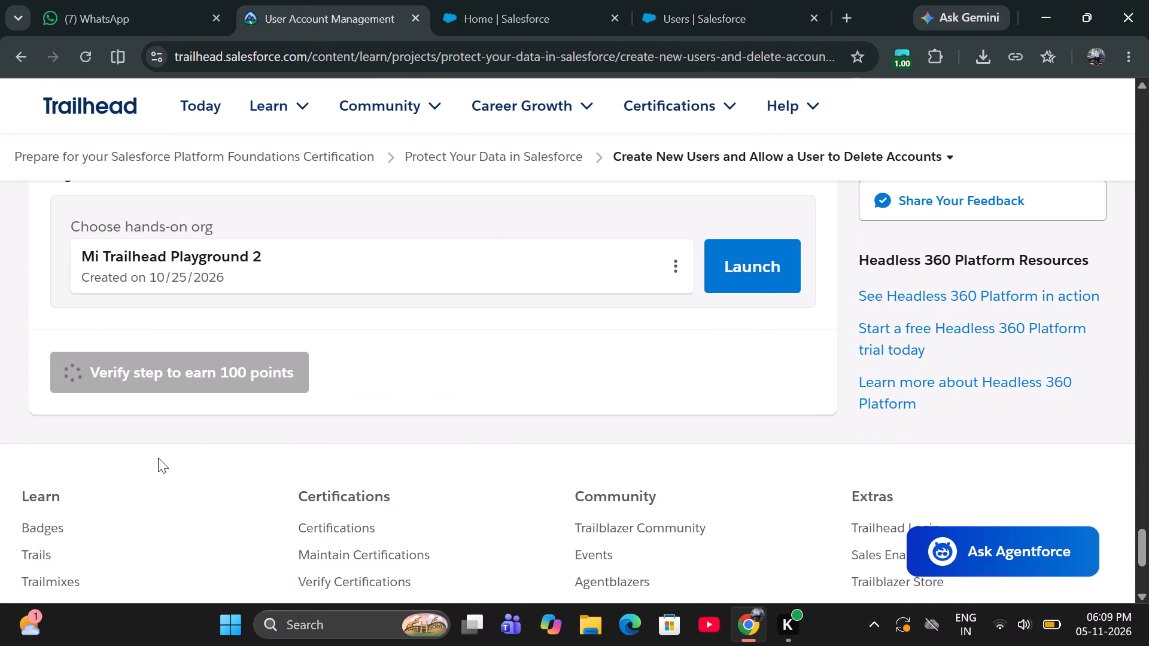
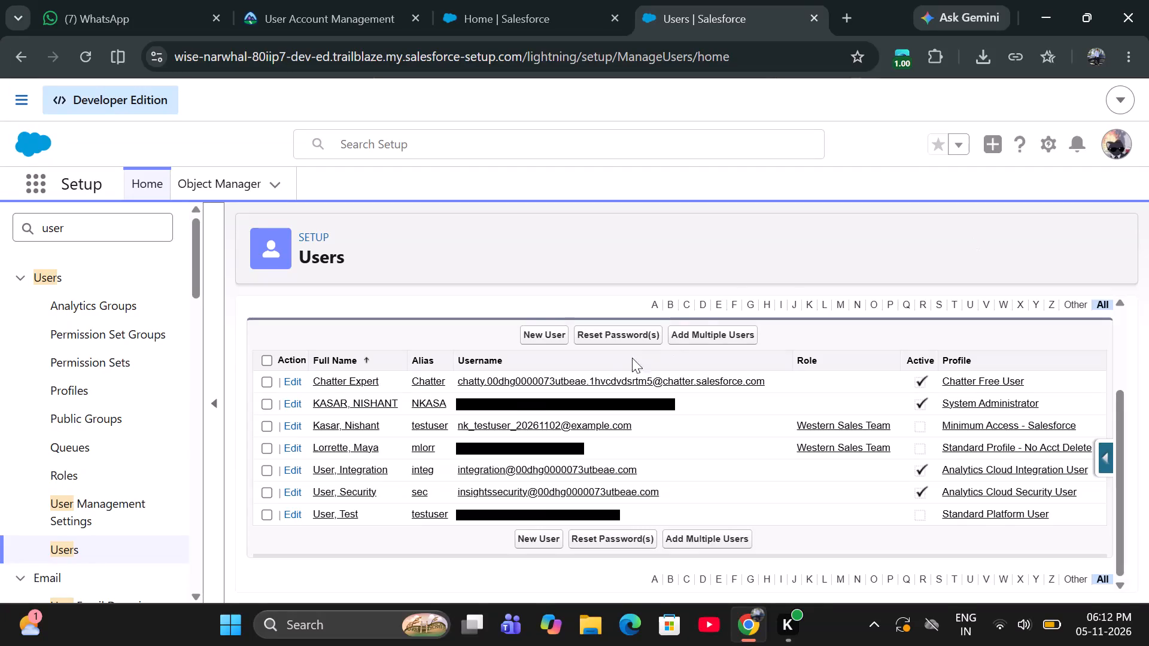
click(537, 332)
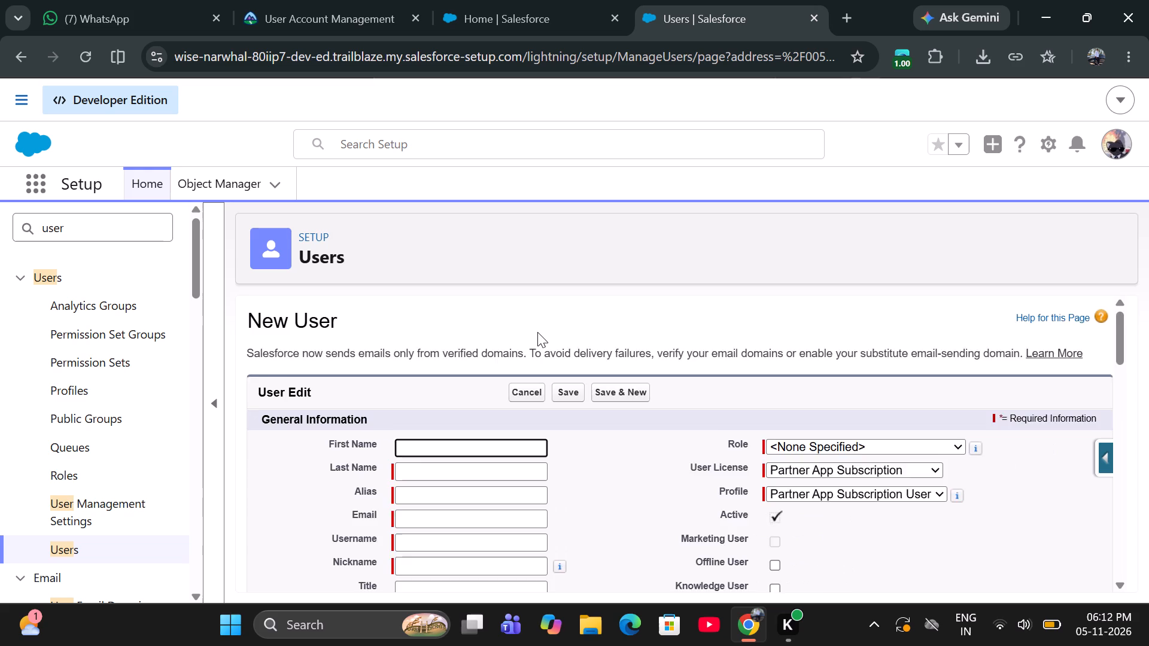
scroll(537, 332, down, 1)
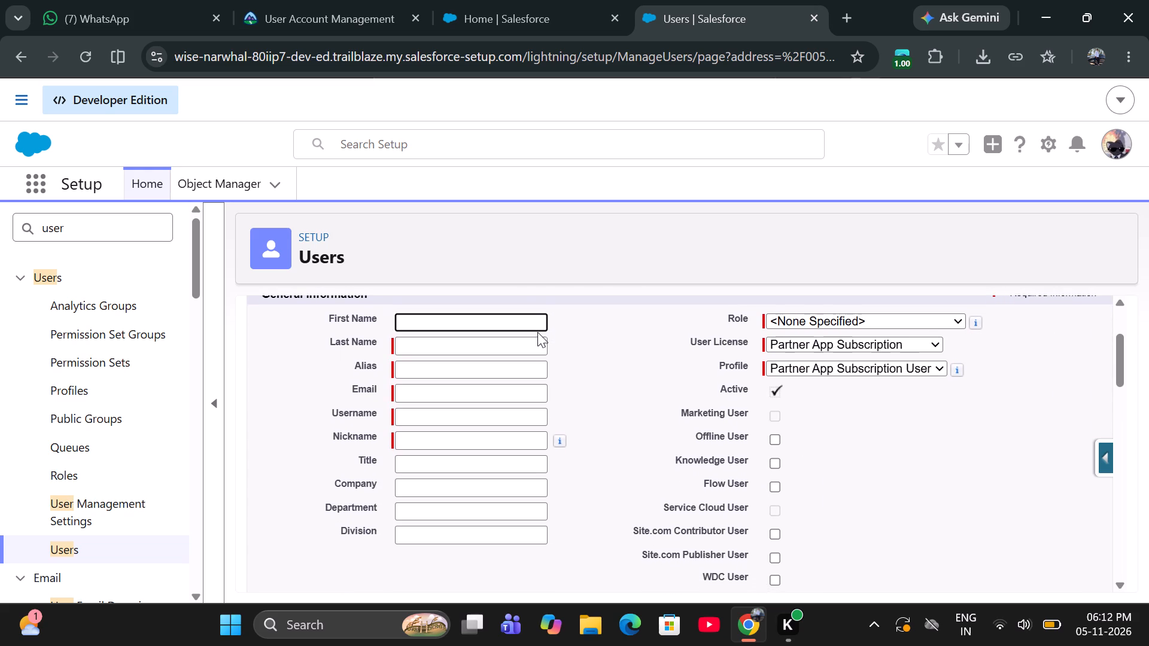
scroll(537, 332, down, 1)
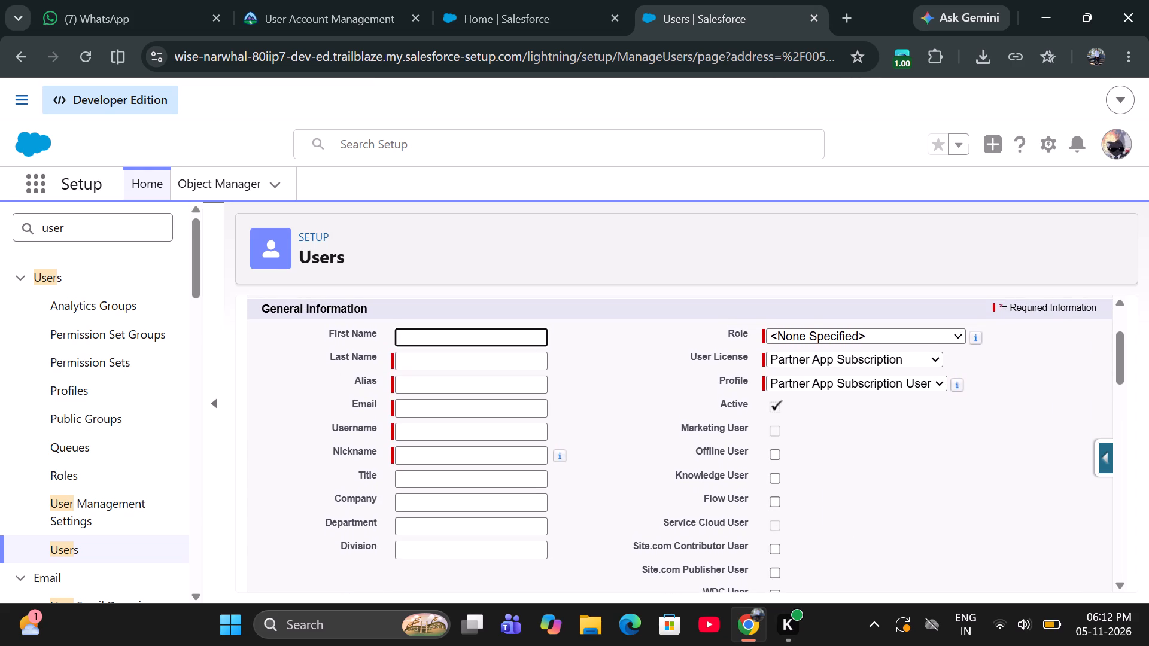
click(504, 335)
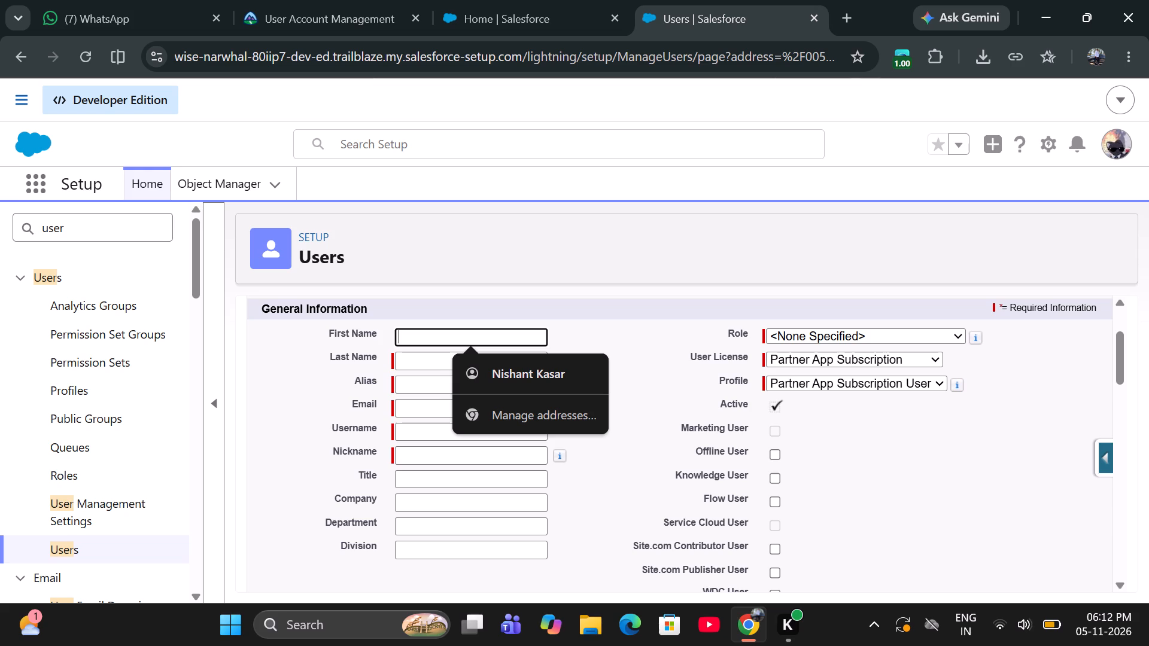
click(496, 336)
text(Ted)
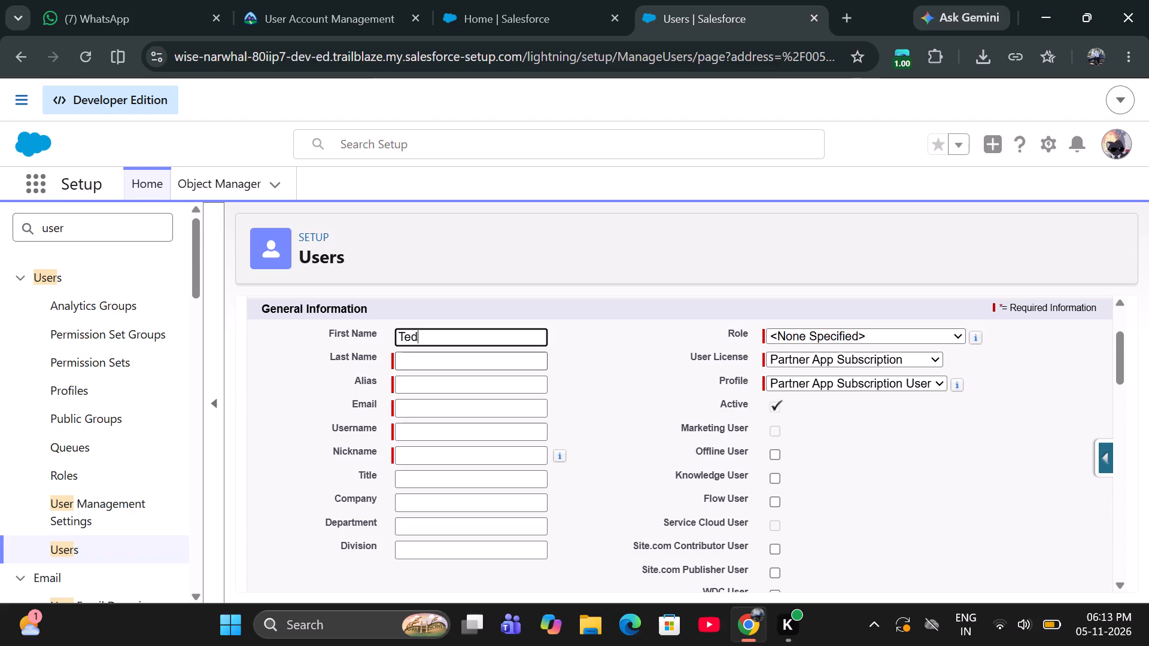
click(467, 361)
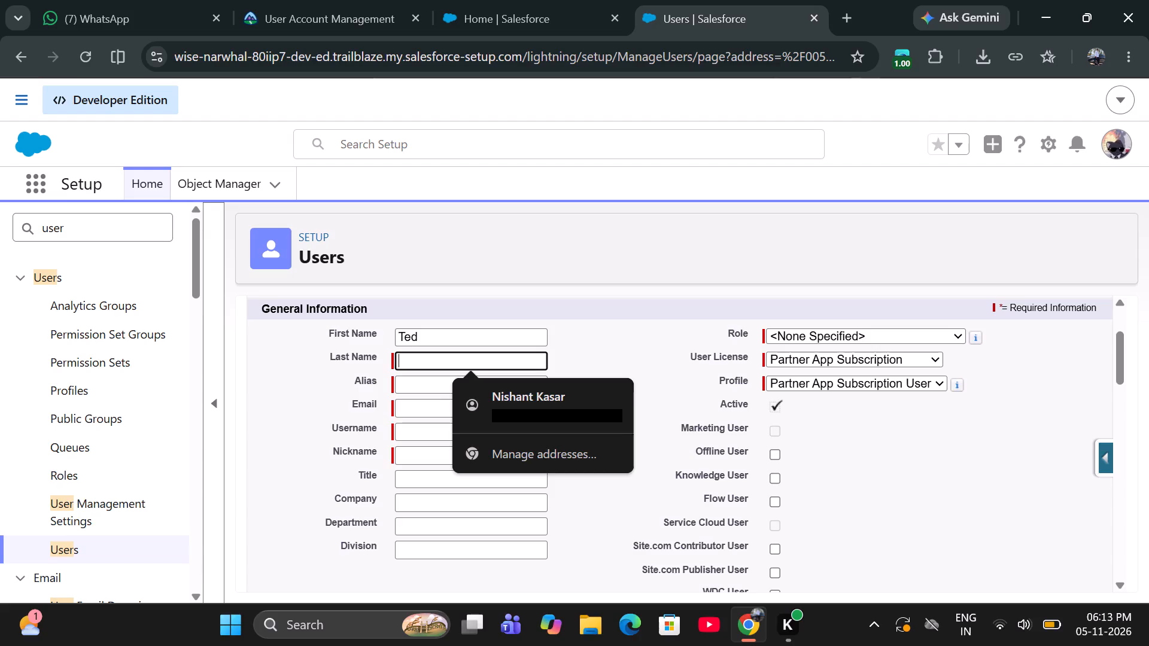
click(437, 363)
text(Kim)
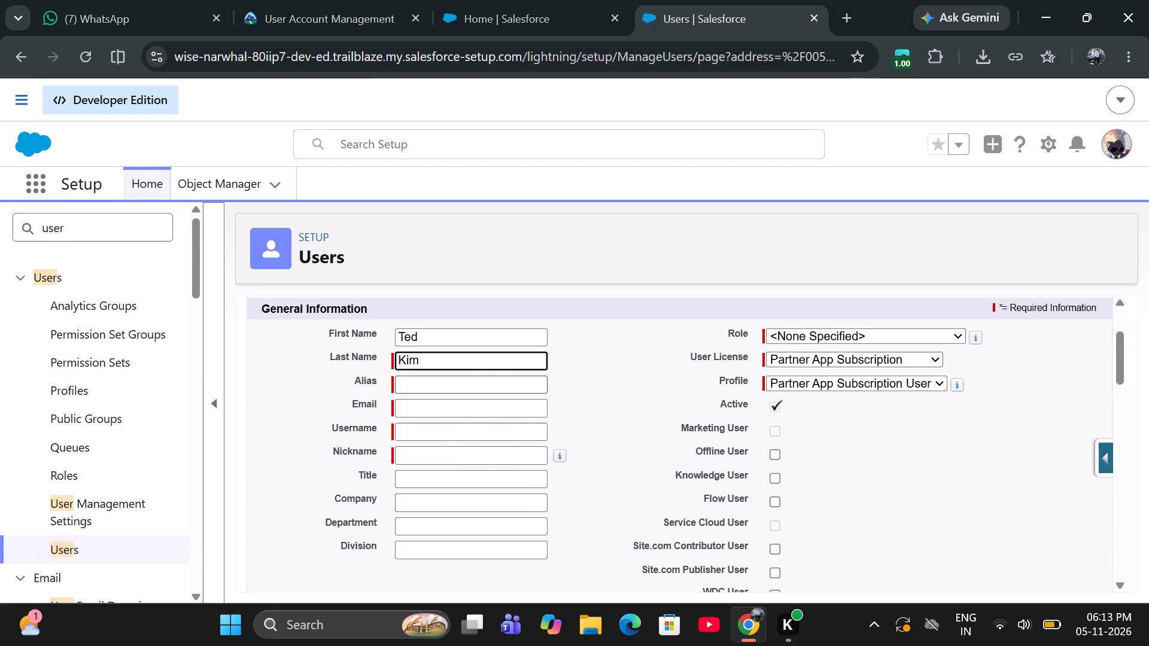
click(402, 386)
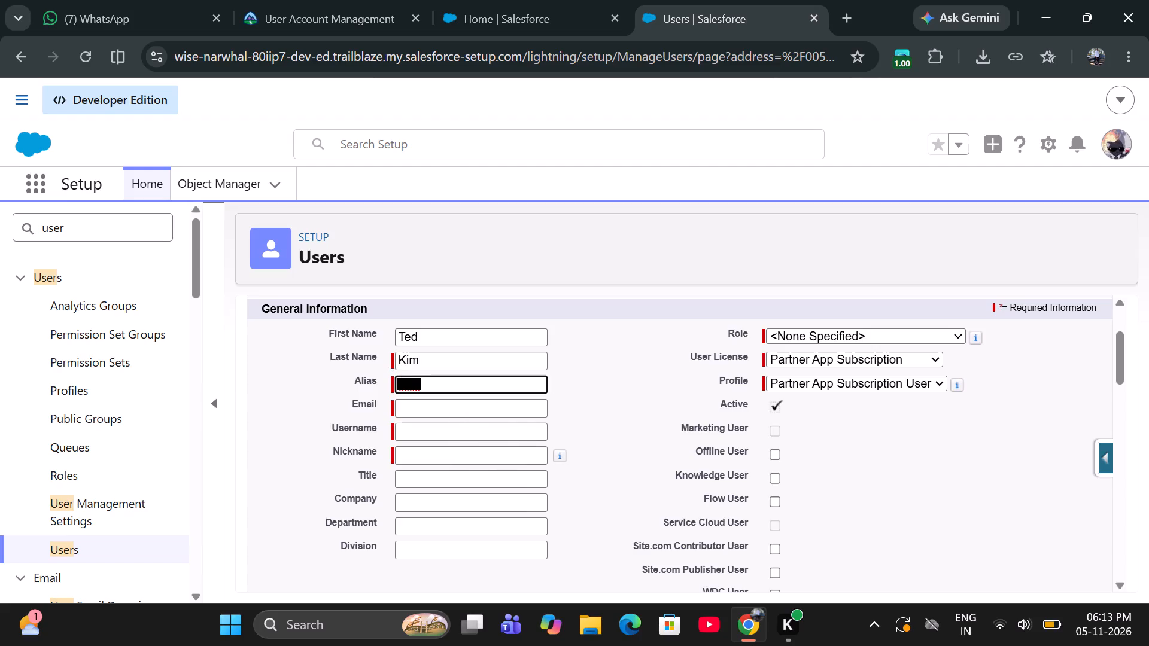
click(411, 411)
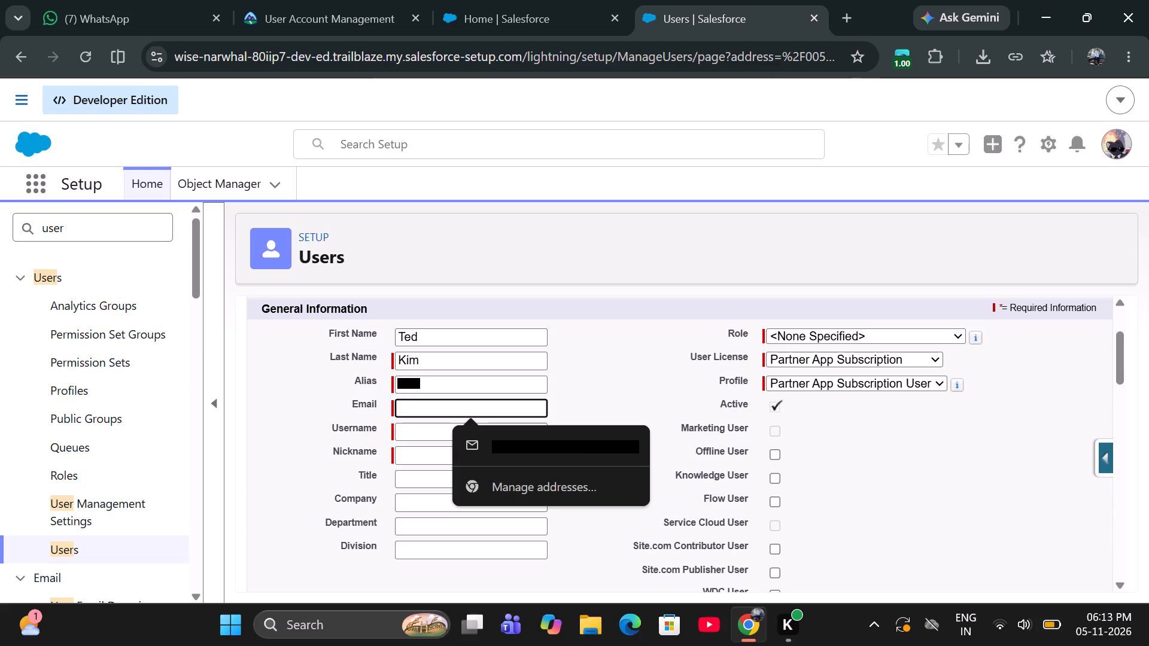
click(480, 443)
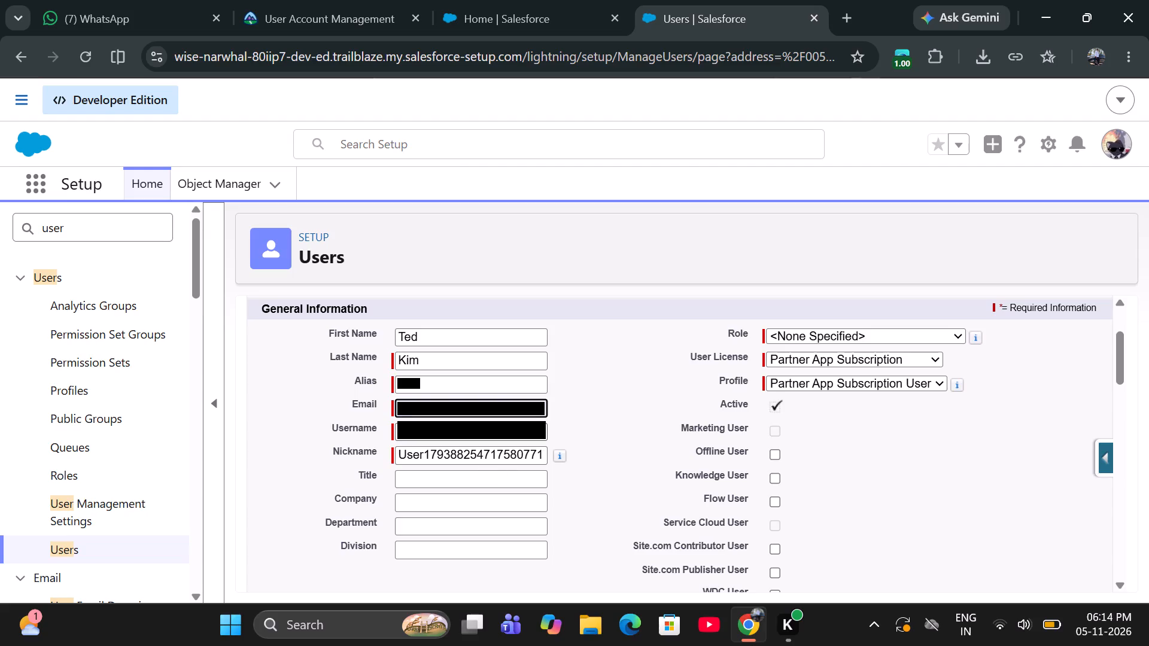
click(477, 428)
key(BackSpace)
key(BackSpace)
key(BackSpace)
key(BackSpace)
key(BackSpace)
key(BackSpace)
key(BackSpace)
key(BackSpace)
key(BackSpace)
key(BackSpace)
key(BackSpace)
key(BackSpace)
key(BackSpace)
key(BackSpace)
key(BackSpace)
key(BackSpace)
key(BackSpace)
key(BackSpace)
key(BackSpace)
key(BackSpace)
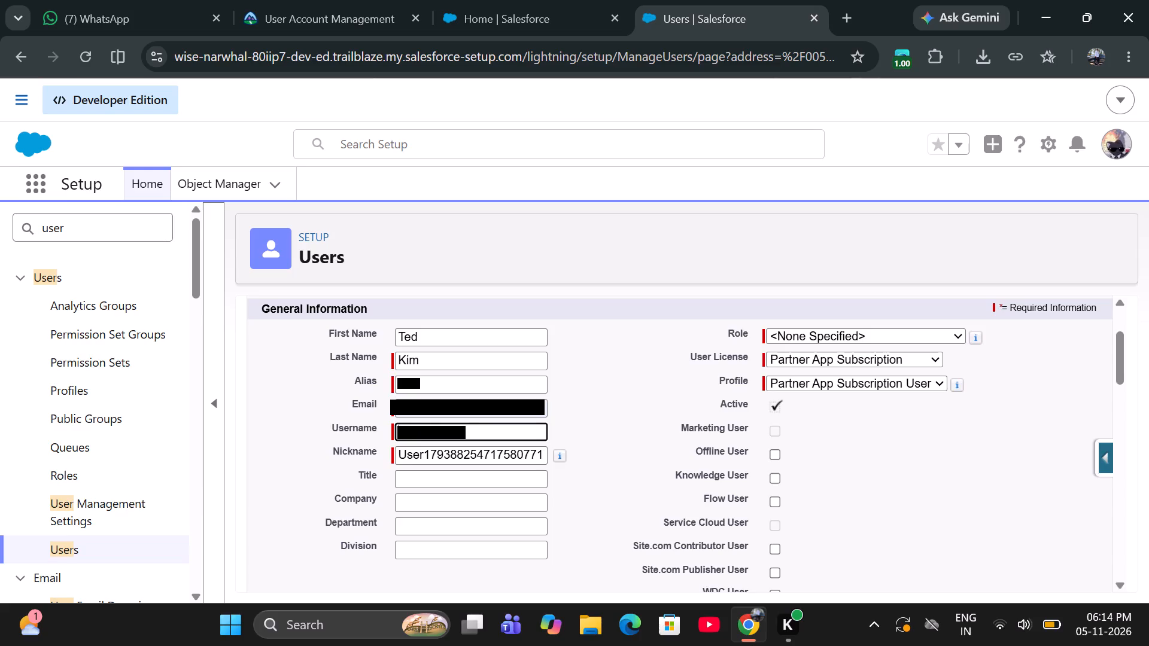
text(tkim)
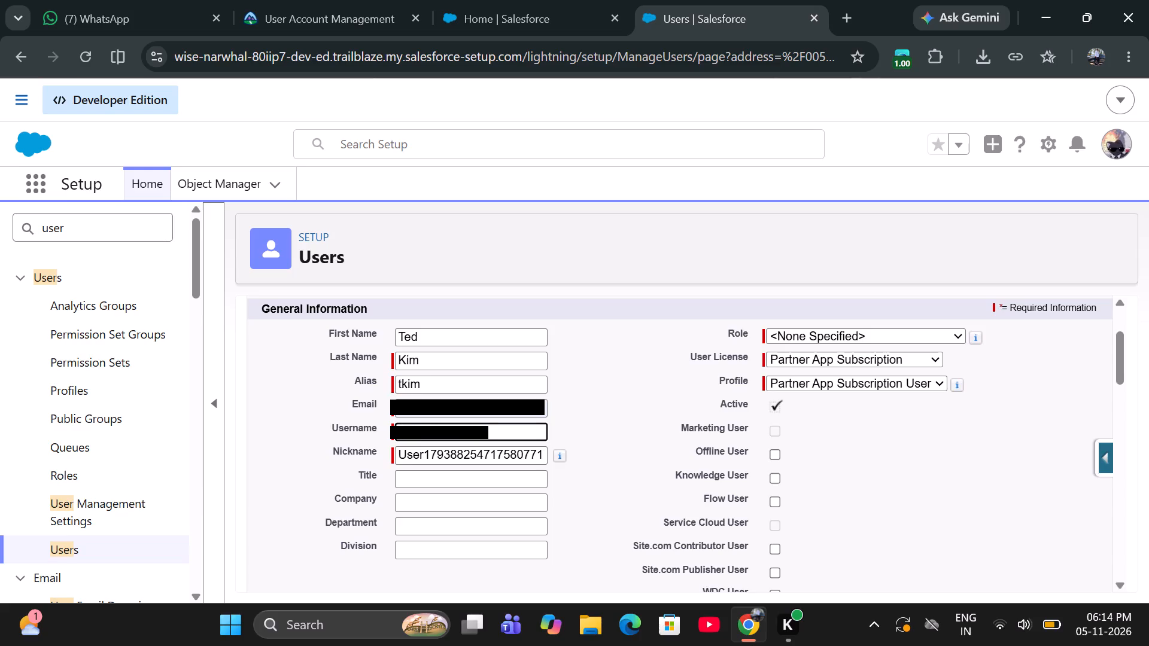
click(526, 456)
key(BackSpace)
key(BackSpace)
key(BackSpace)
key(BackSpace)
key(BackSpace)
key(BackSpace)
key(BackSpace)
key(BackSpace)
key(BackSpace)
key(BackSpace)
key(BackSpace)
key(BackSpace)
key(BackSpace)
key(BackSpace)
key(BackSpace)
key(BackSpace)
key(BackSpace)
key(BackSpace)
key(BackSpace)
key(BackSpace)
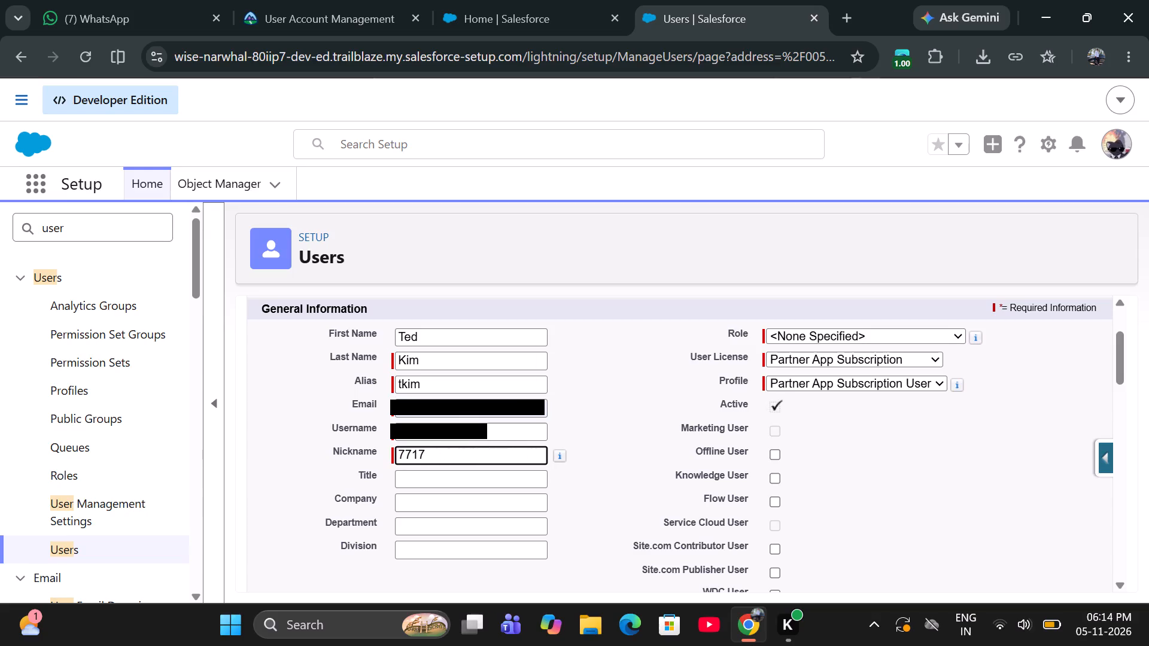
key(Right)
key(Right)
key(Right)
key(Right)
key(Right)
key(Right)
key(Right)
key(Right)
key(BackSpace)
key(BackSpace)
key(BackSpace)
key(BackSpace)
key(BackSpace)
key(BackSpace)
key(BackSpace)
key(BackSpace)
key(BackSpace)
key(BackSpace)
key(BackSpace)
key(BackSpace)
key(BackSpace)
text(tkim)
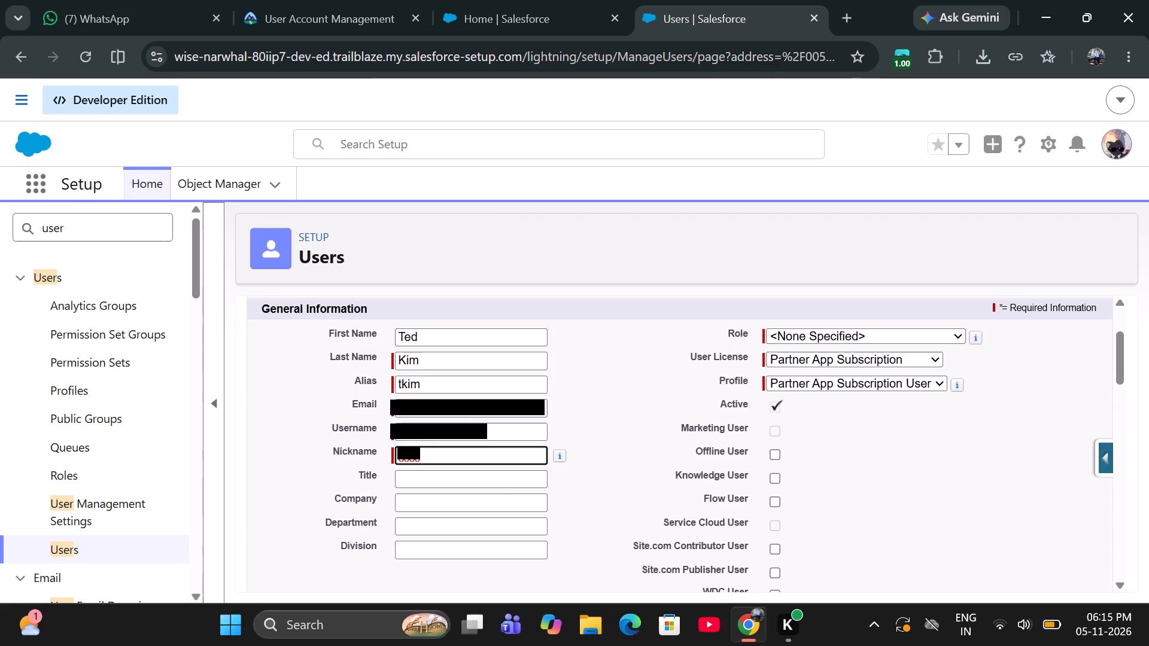
click(469, 483)
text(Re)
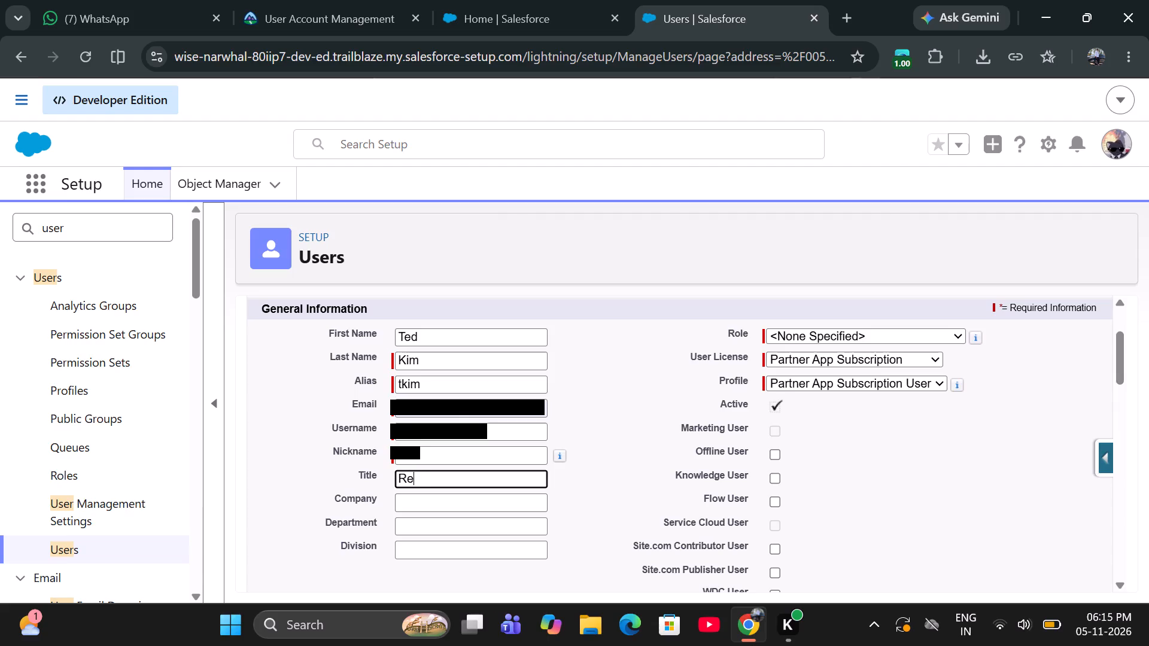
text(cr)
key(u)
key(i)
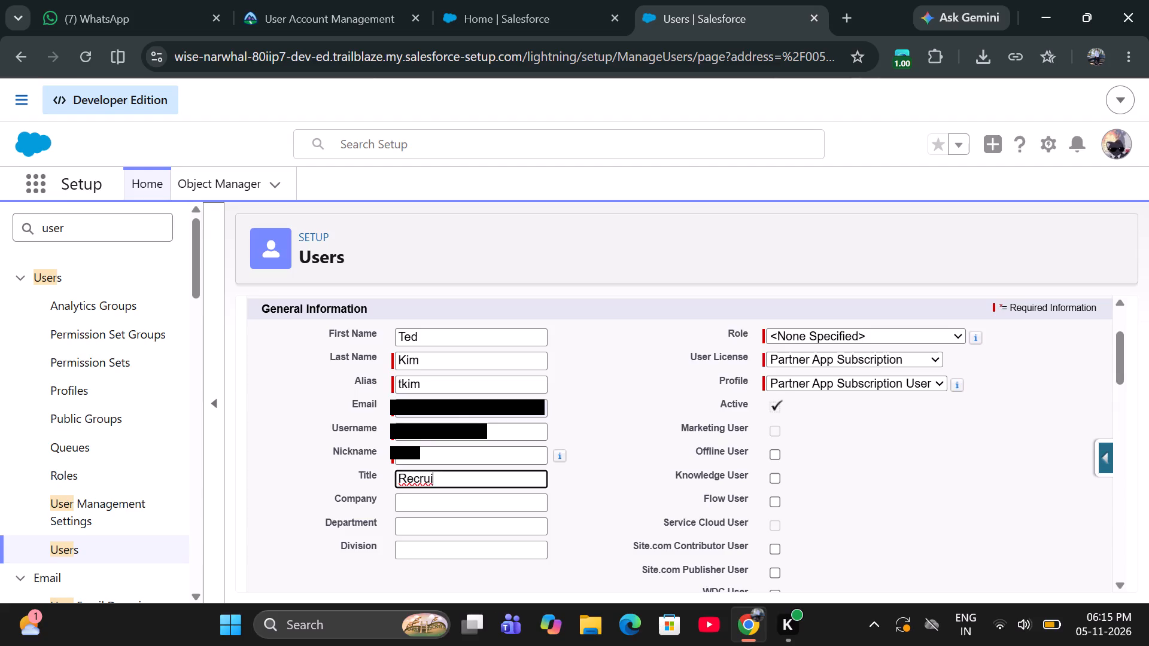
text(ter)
click(426, 521)
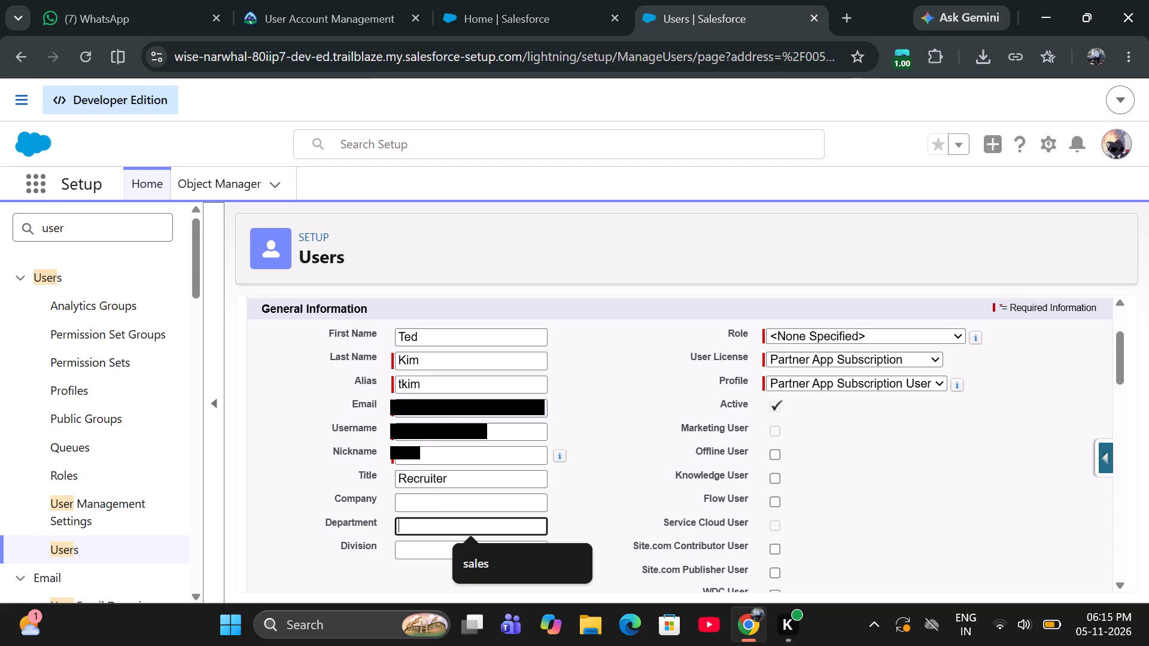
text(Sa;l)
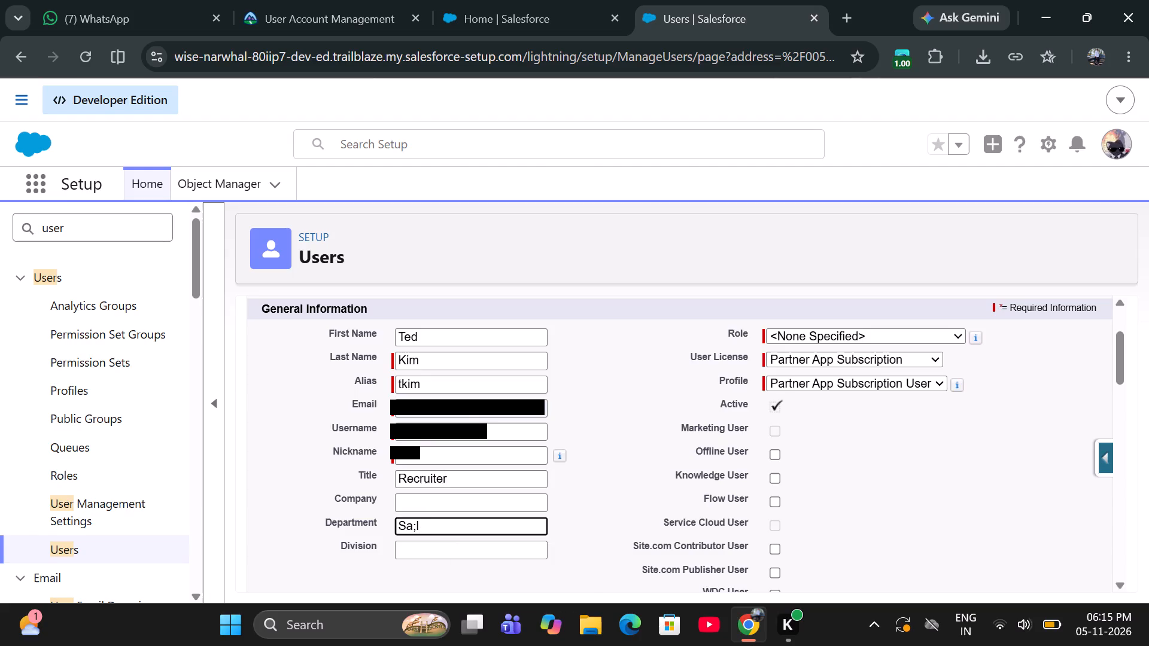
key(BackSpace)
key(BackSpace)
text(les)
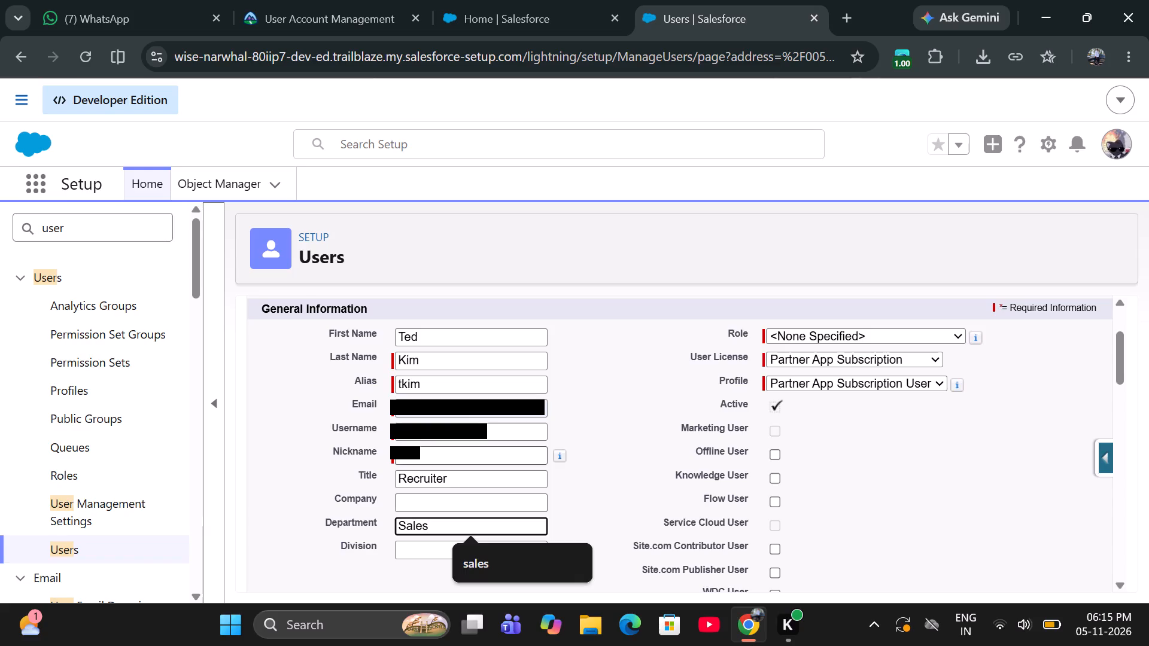
click(870, 340)
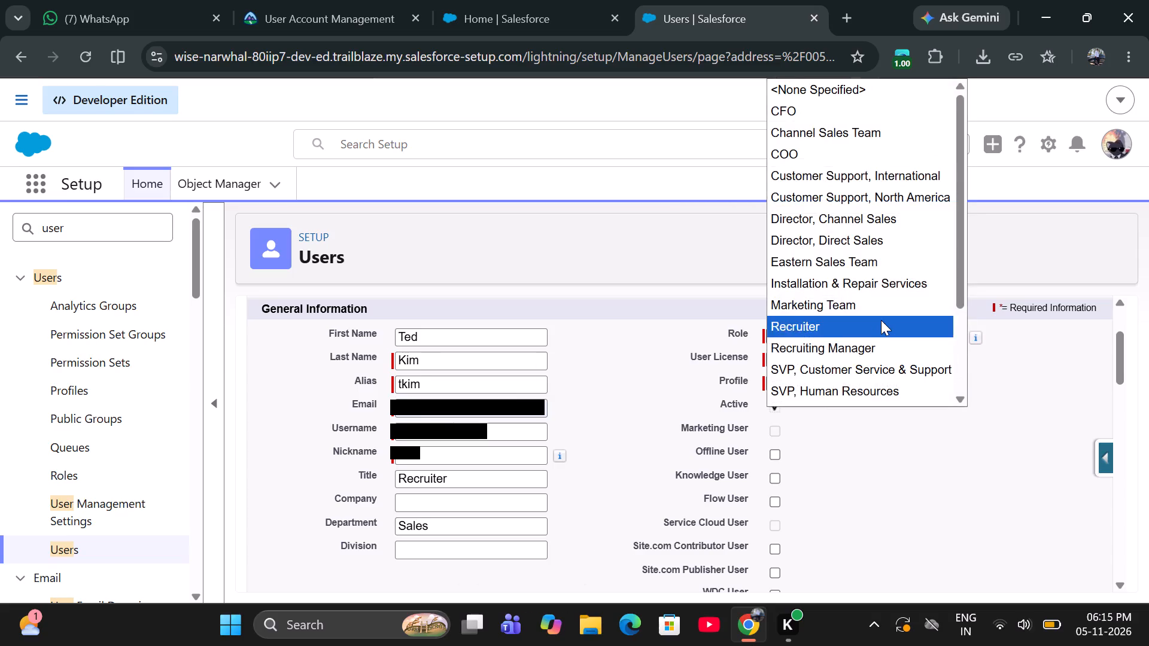
scroll(881, 320, down, 2)
click(855, 401)
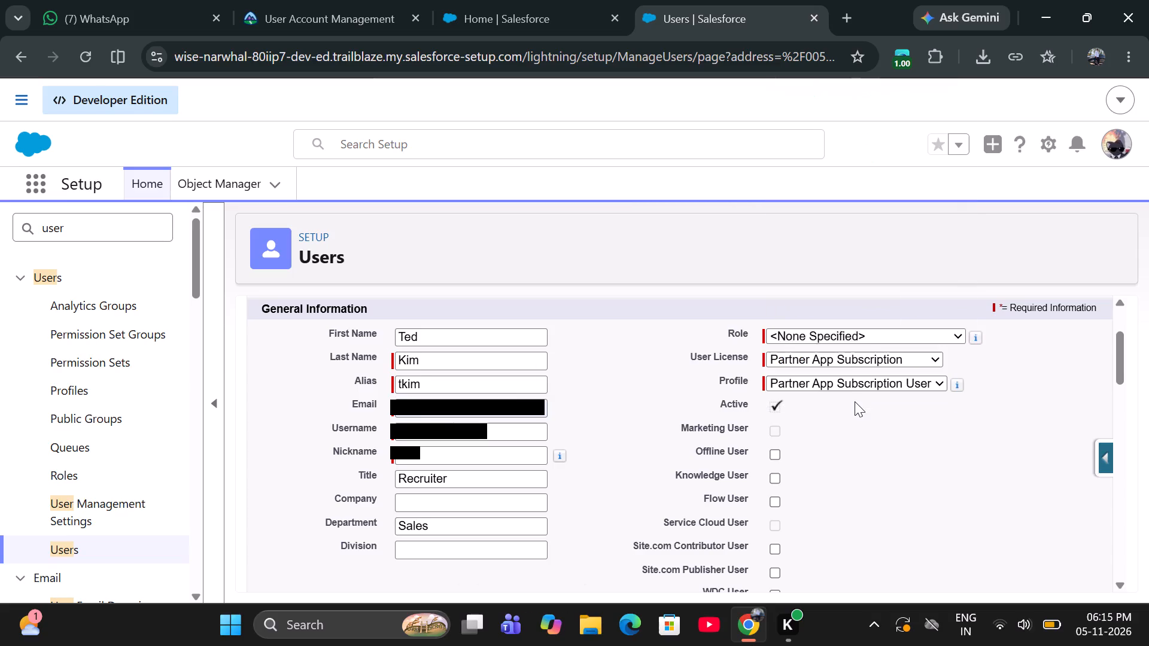
click(839, 365)
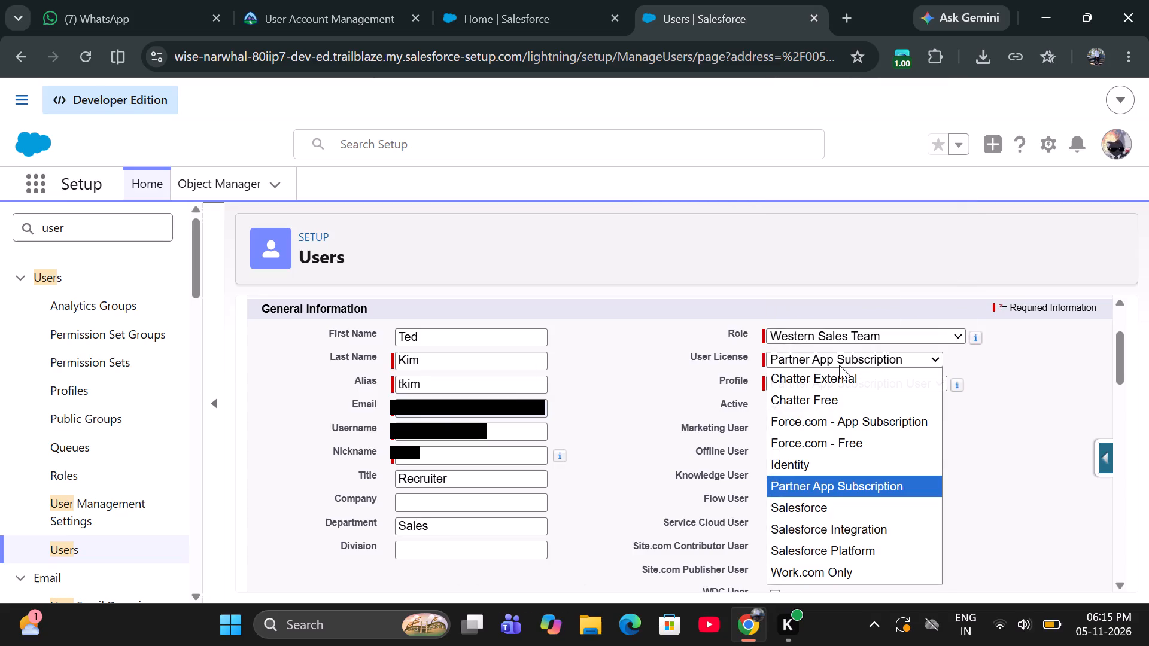
click(811, 547)
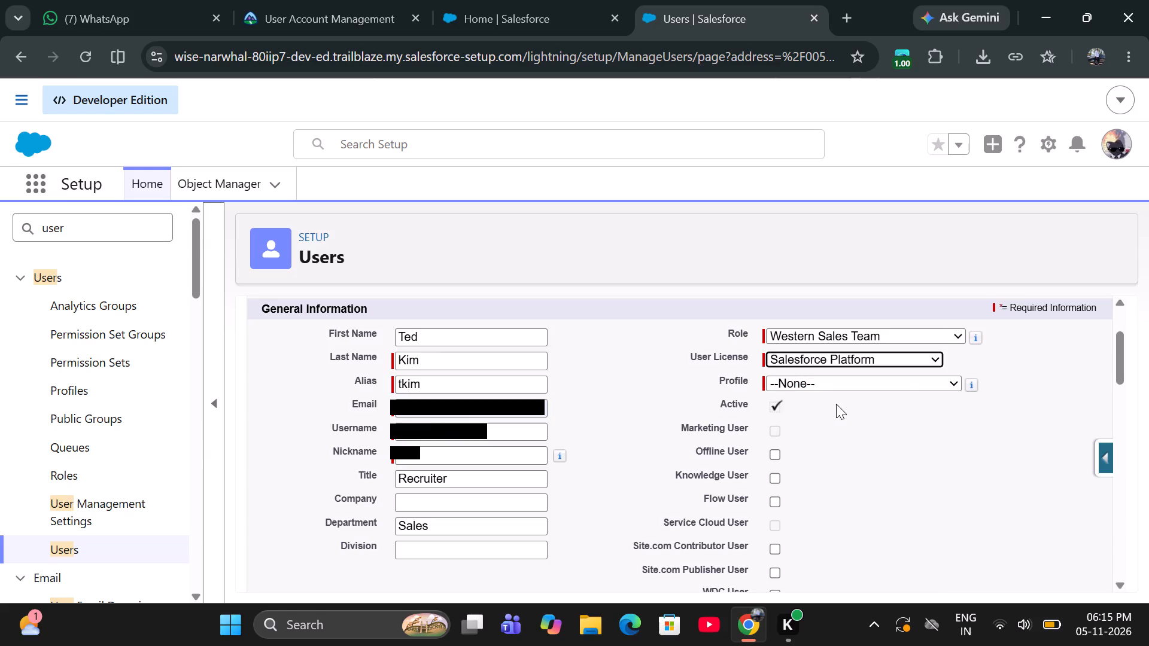
click(837, 388)
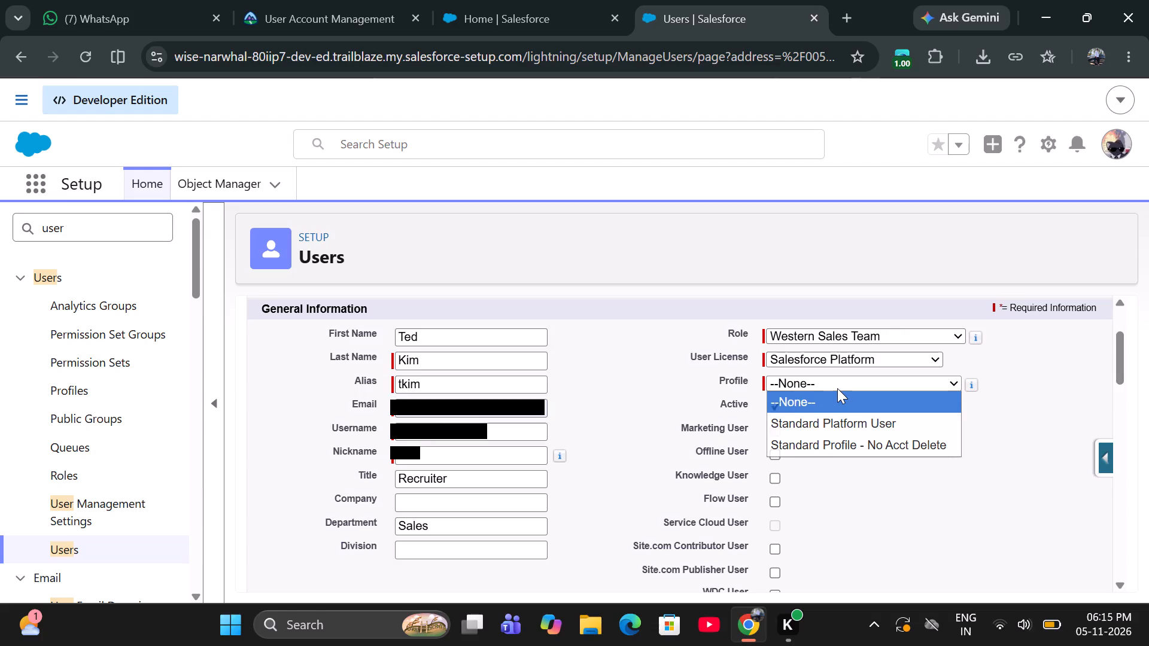
click(840, 443)
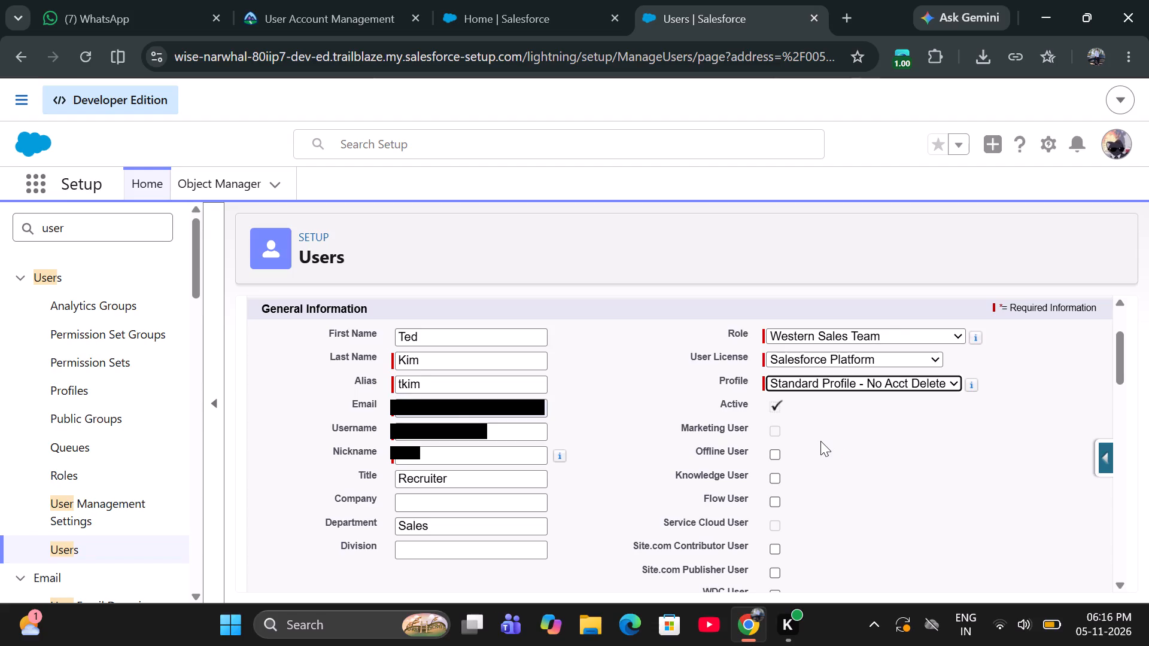
click(502, 429)
key(BackSpace)
key(BackSpace)
key(BackSpace)
key(BackSpace)
key(BackSpace)
key(BackSpace)
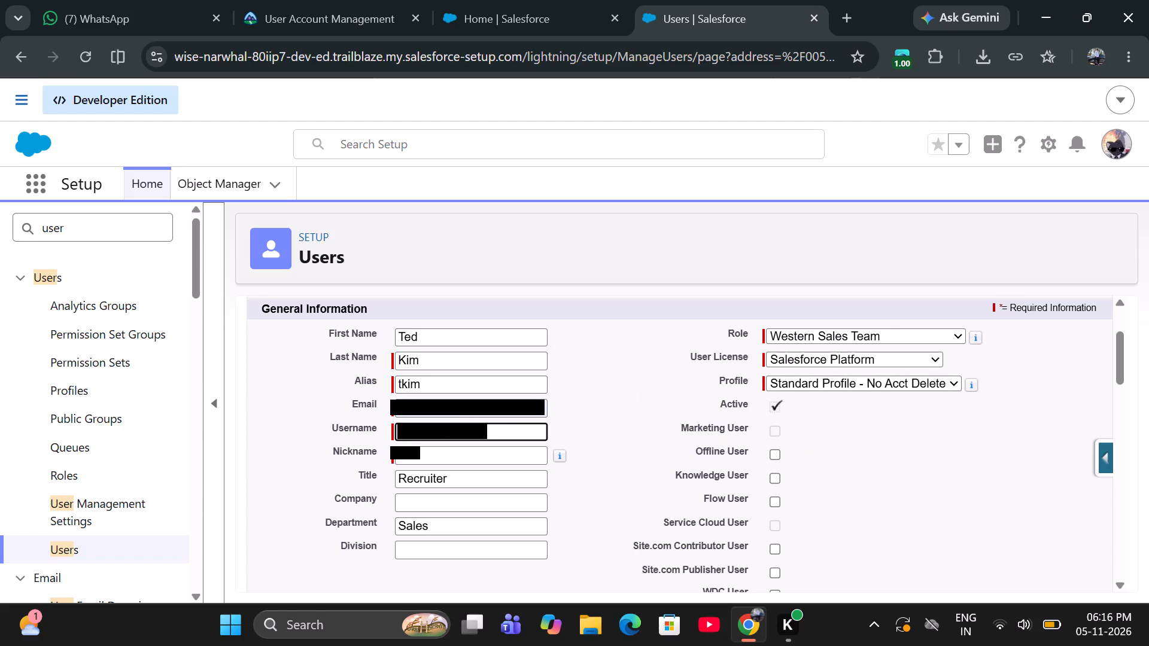
key(BackSpace)
key(BackSpace)
key(BackSpace)
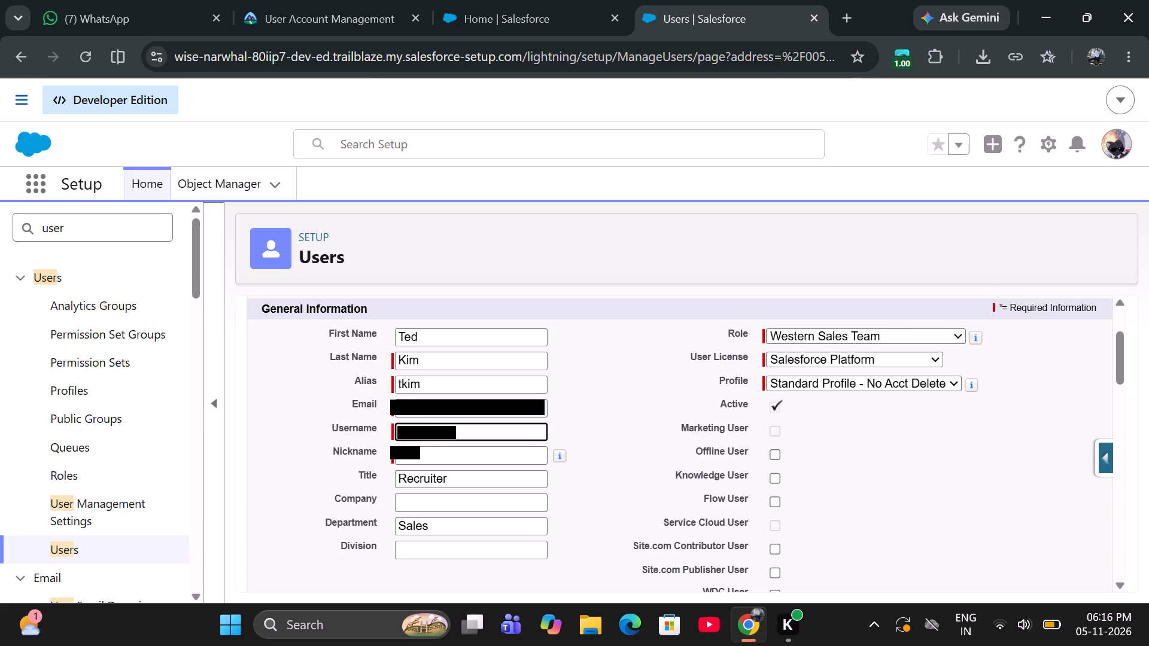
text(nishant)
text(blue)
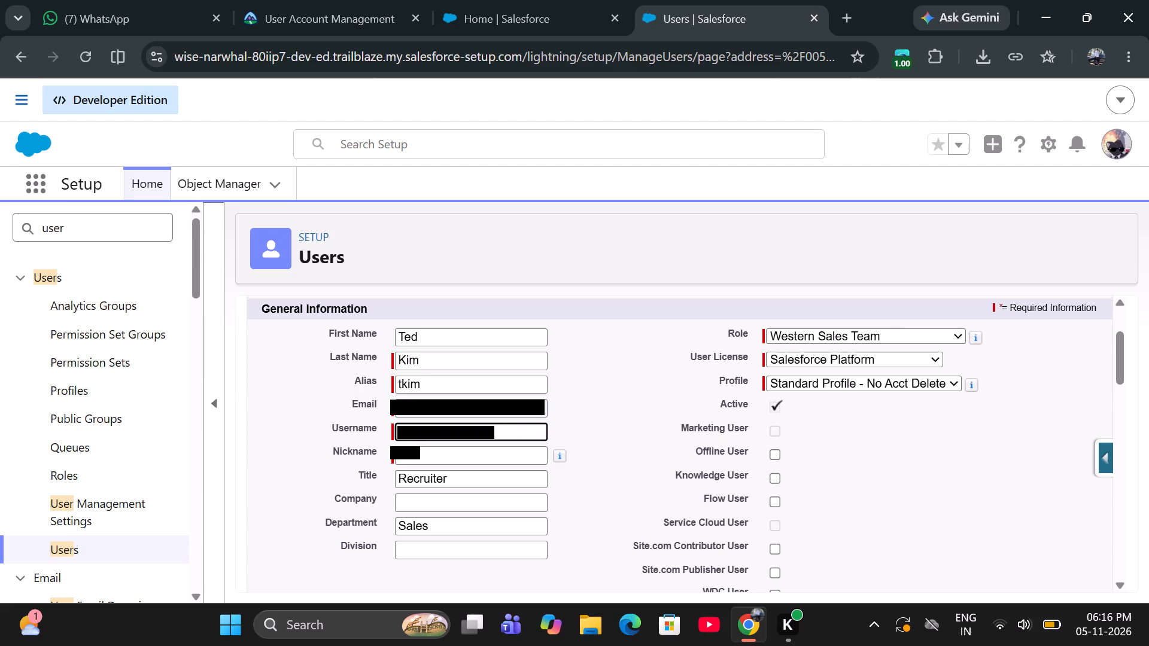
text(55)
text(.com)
click(593, 441)
scroll(593, 441, down, 3)
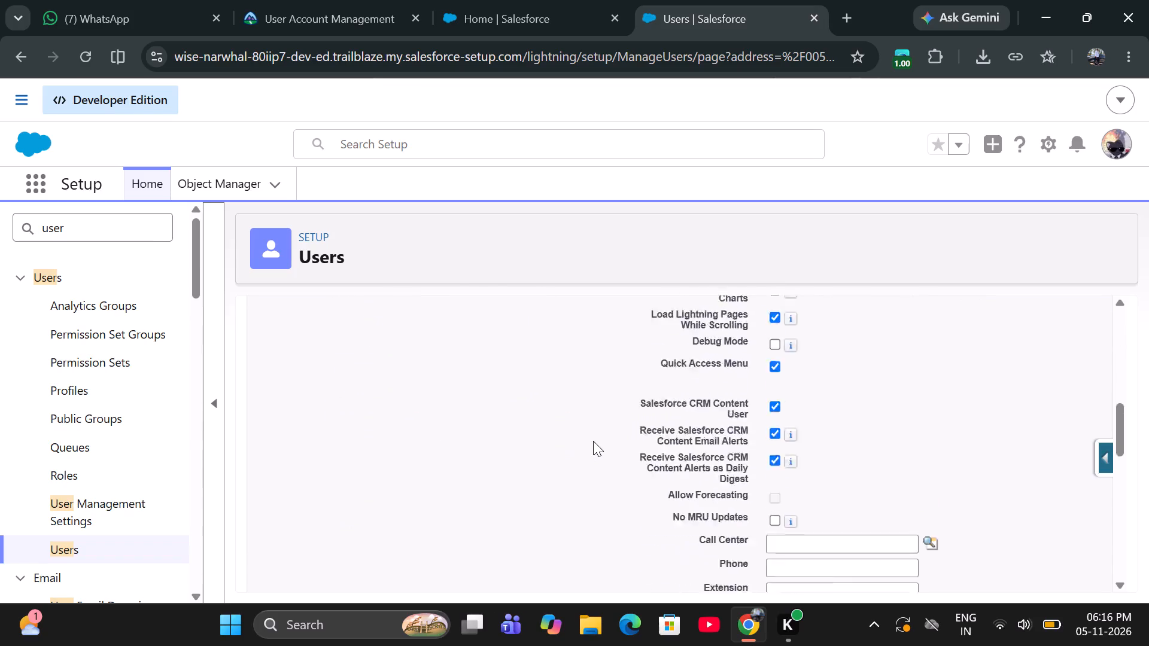
scroll(593, 441, down, 3)
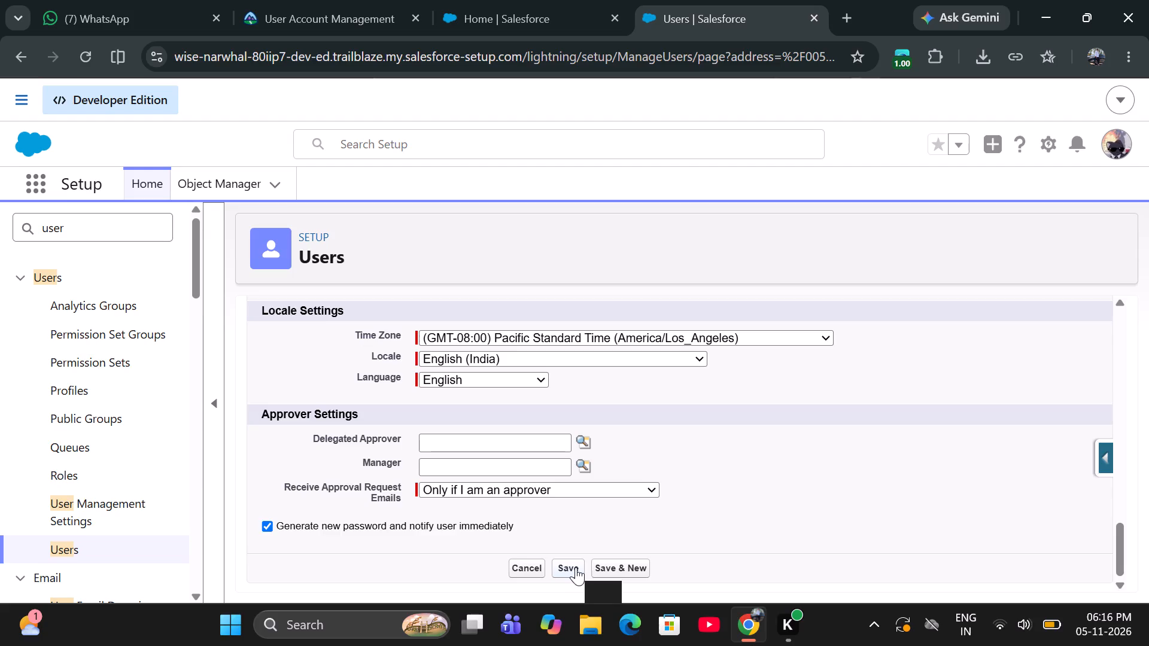
click(576, 567)
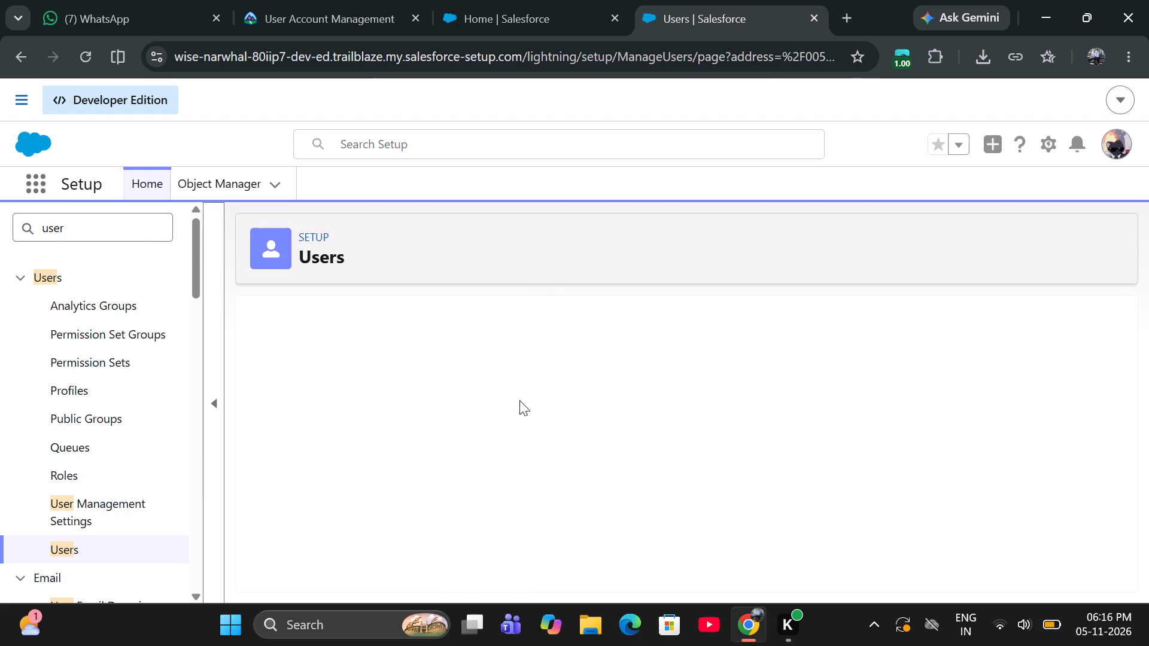
click(538, 453)
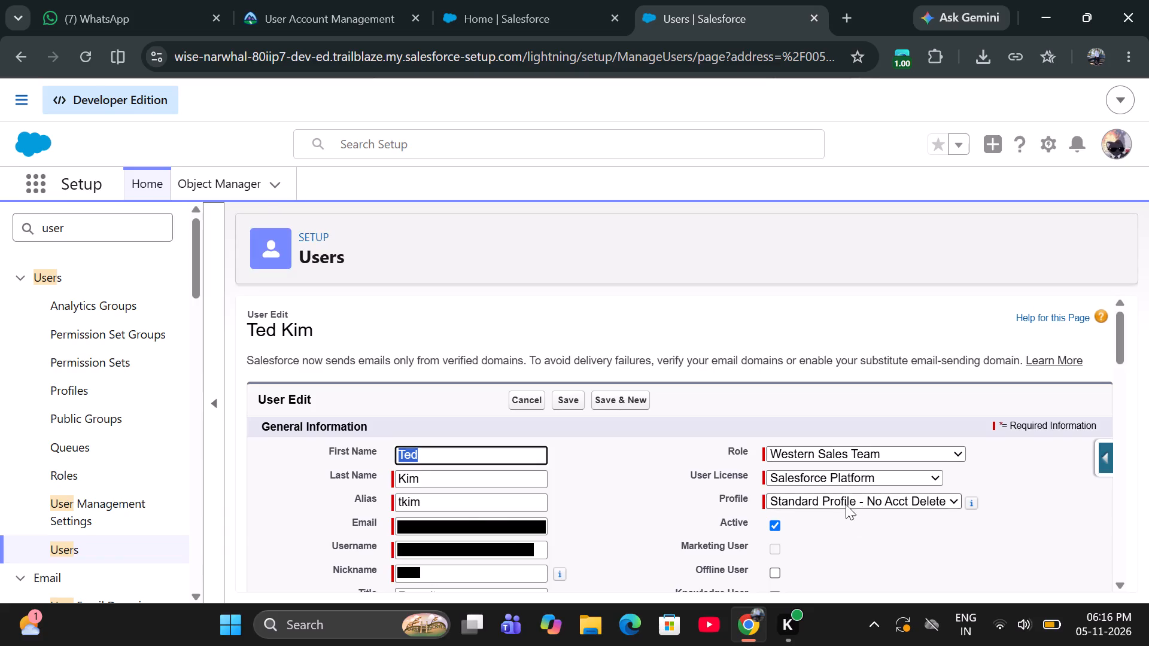
click(771, 523)
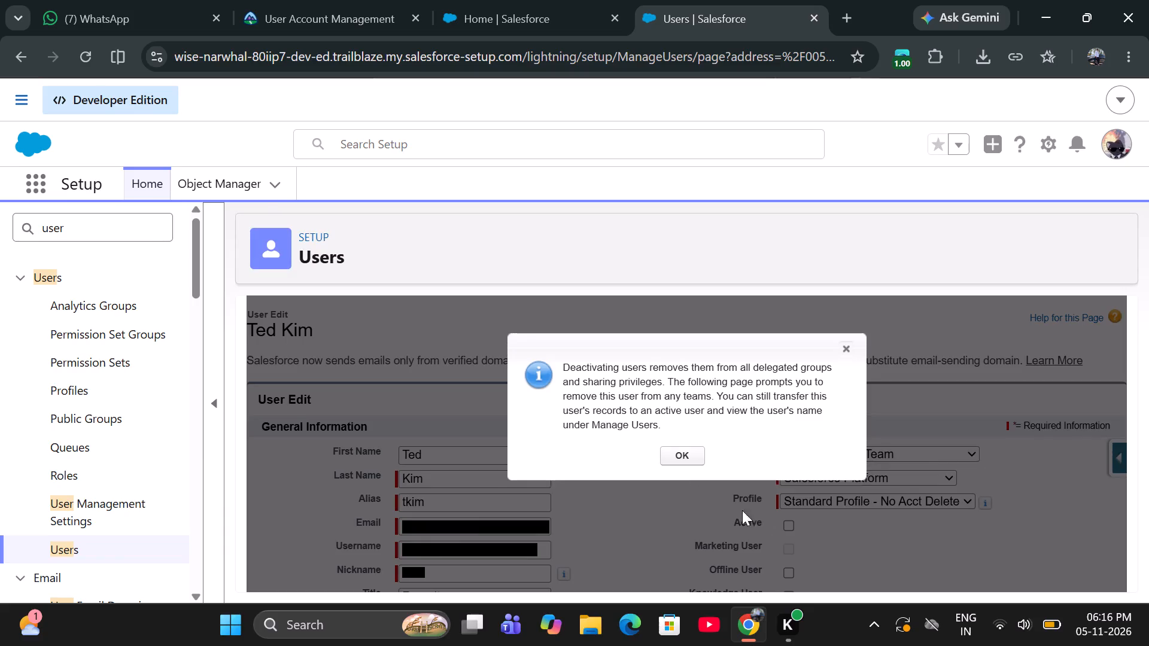
click(677, 456)
click(571, 401)
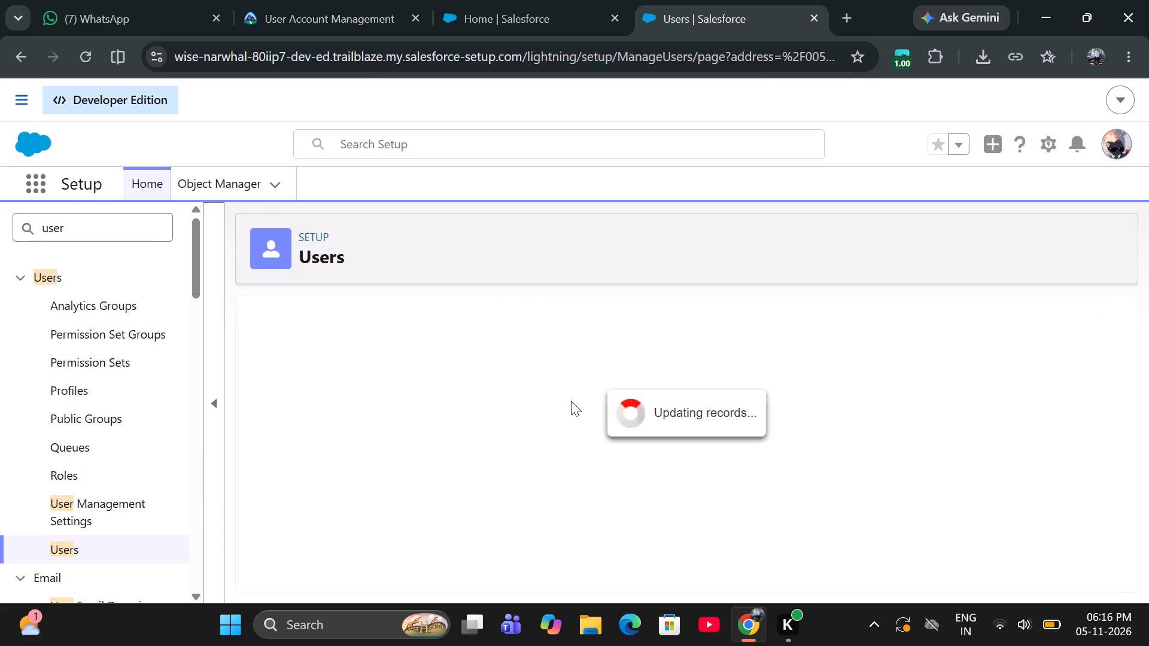
Switch to the Trailhead page and verify the Create New Users and Allow a User to Delete Accounts step.
click(333, 24)
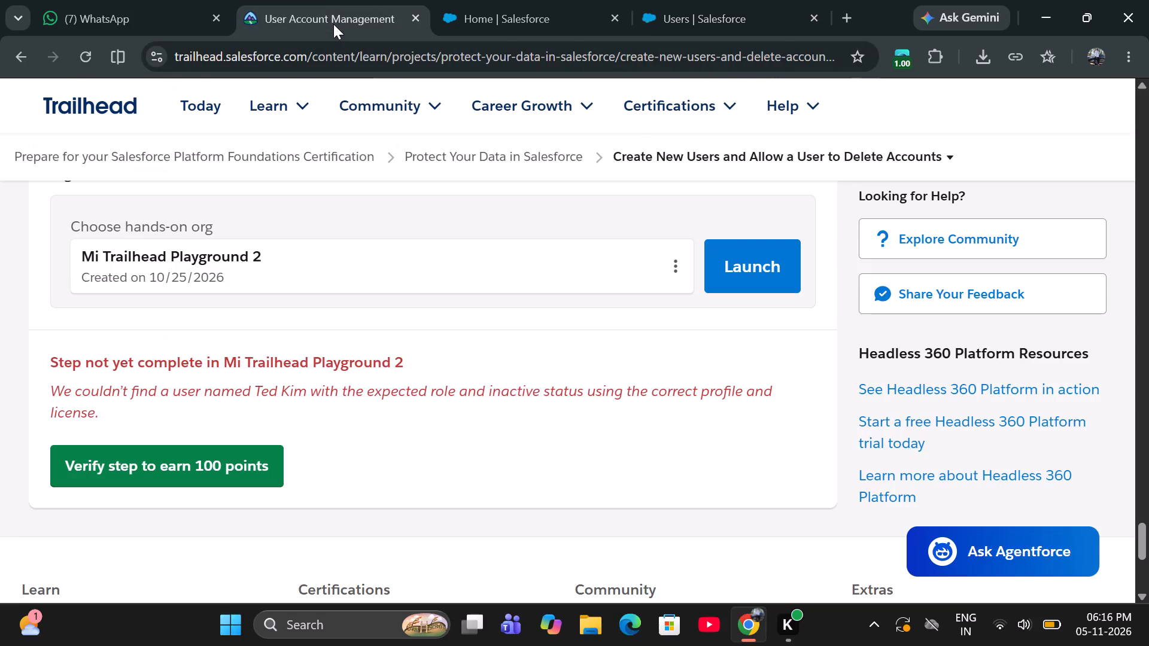
click(223, 461)
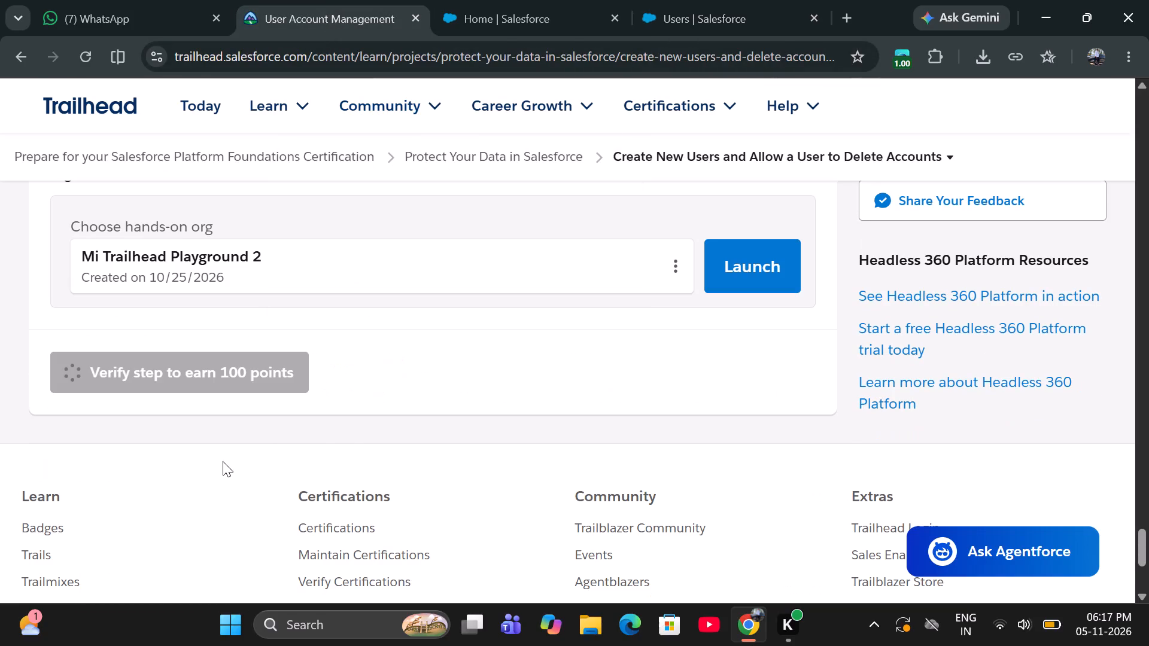